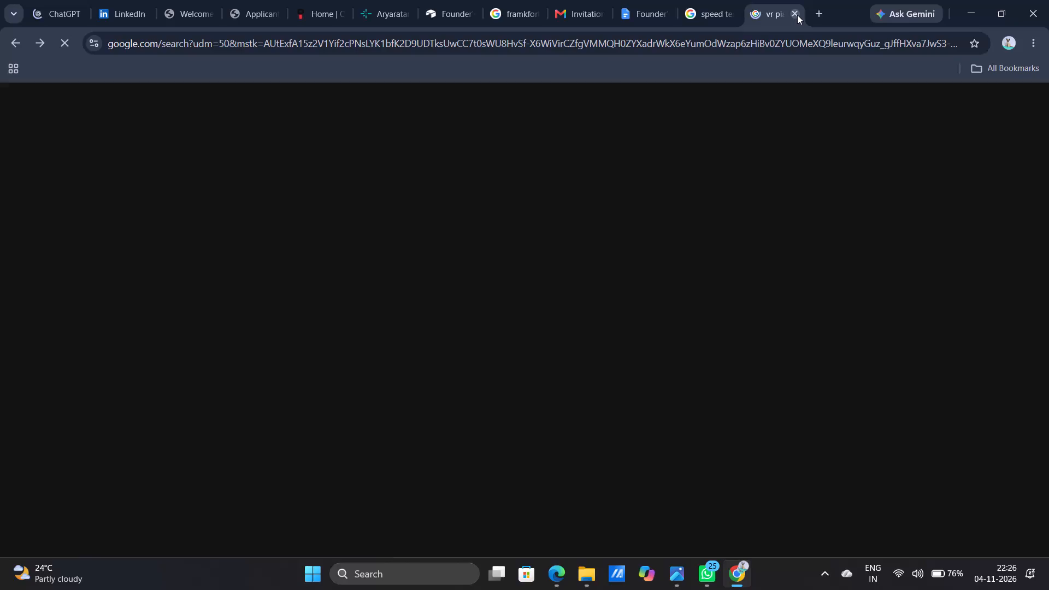
Close the browser tab with the "vr pi…" Google search that is still loading.
left_click(797, 15)
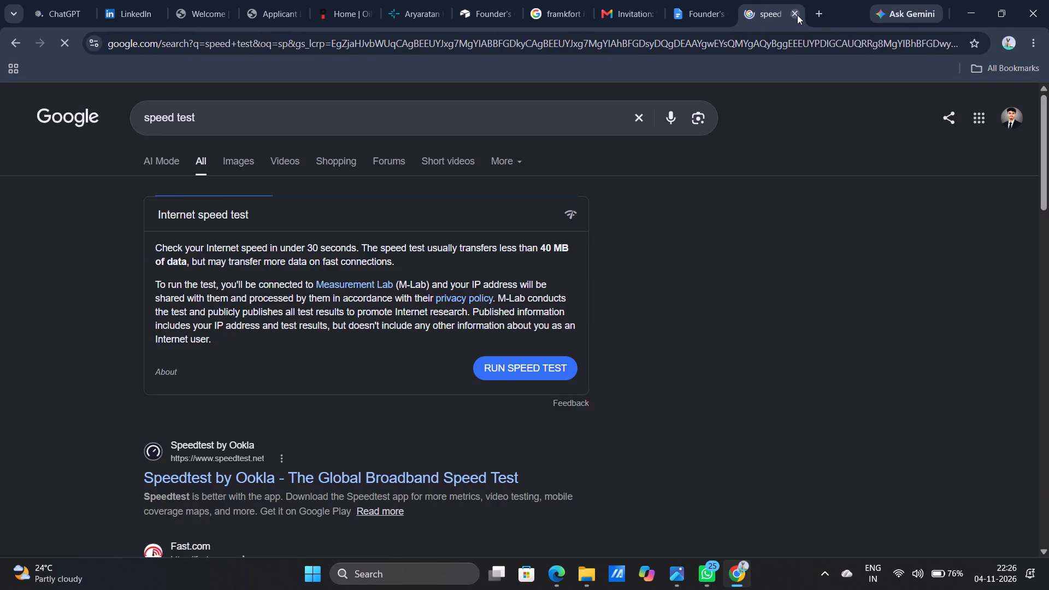
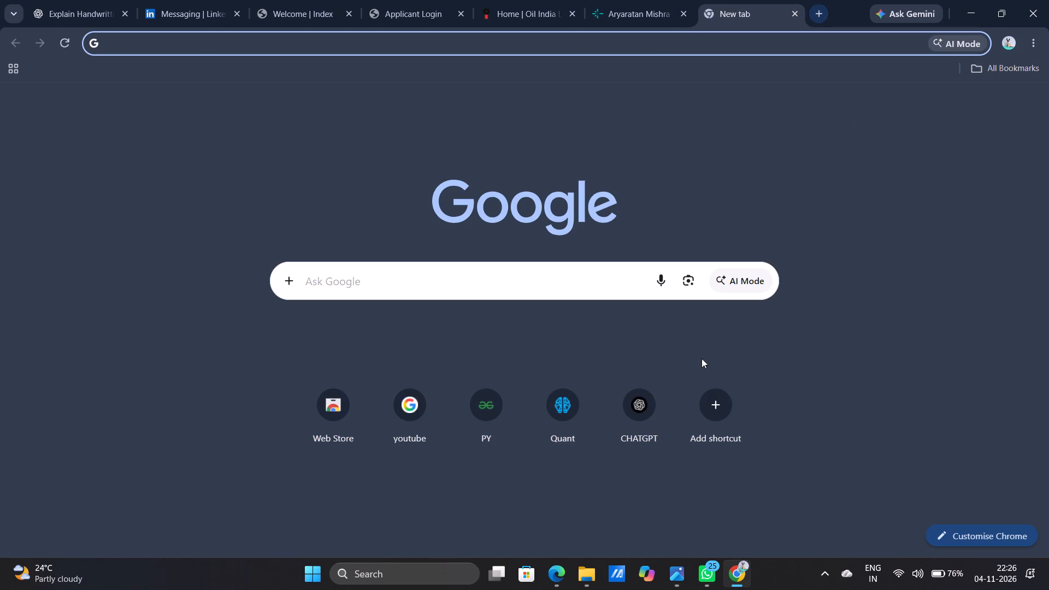
Activate the Google search box on the new tab page, ready for a search query.
left_click(541, 268)
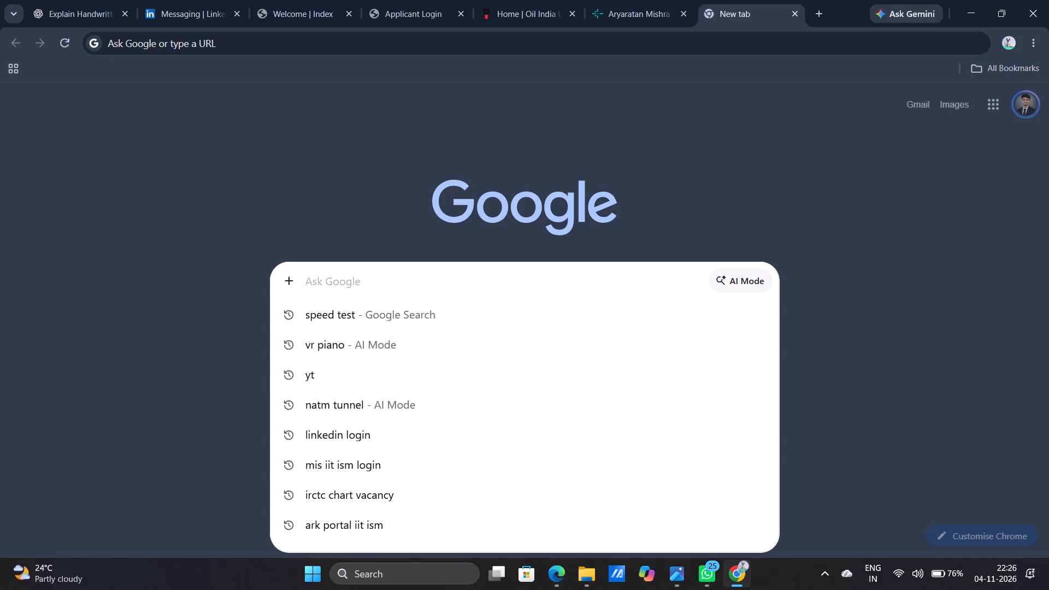
Search Google for "overleaf resume" and open Overleaf's gallery of CV and résumé LaTeX templates.
type("ov")
key("Down")
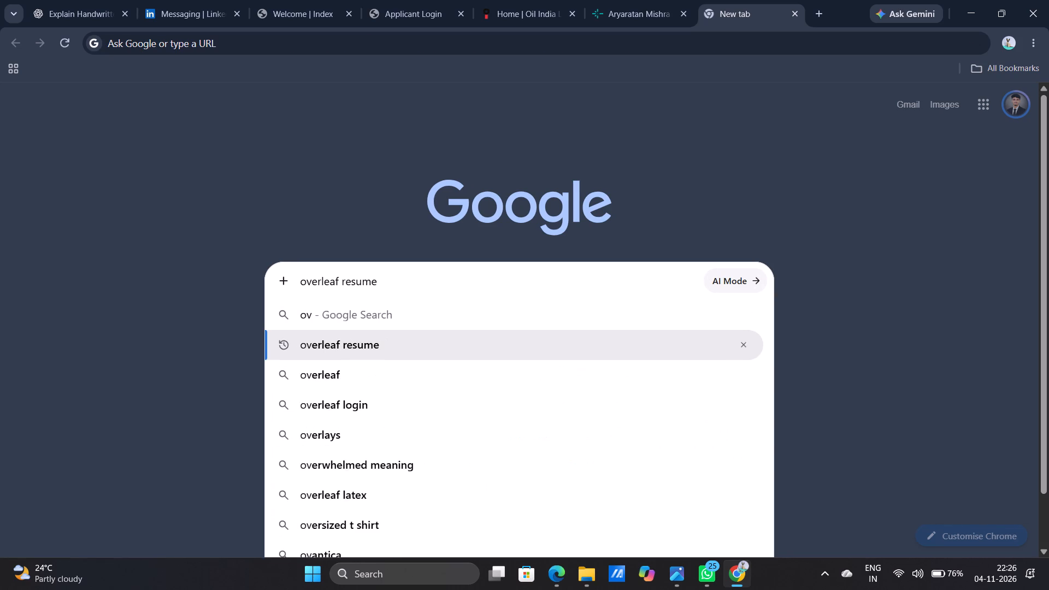
key("Return")
left_click(397, 234)
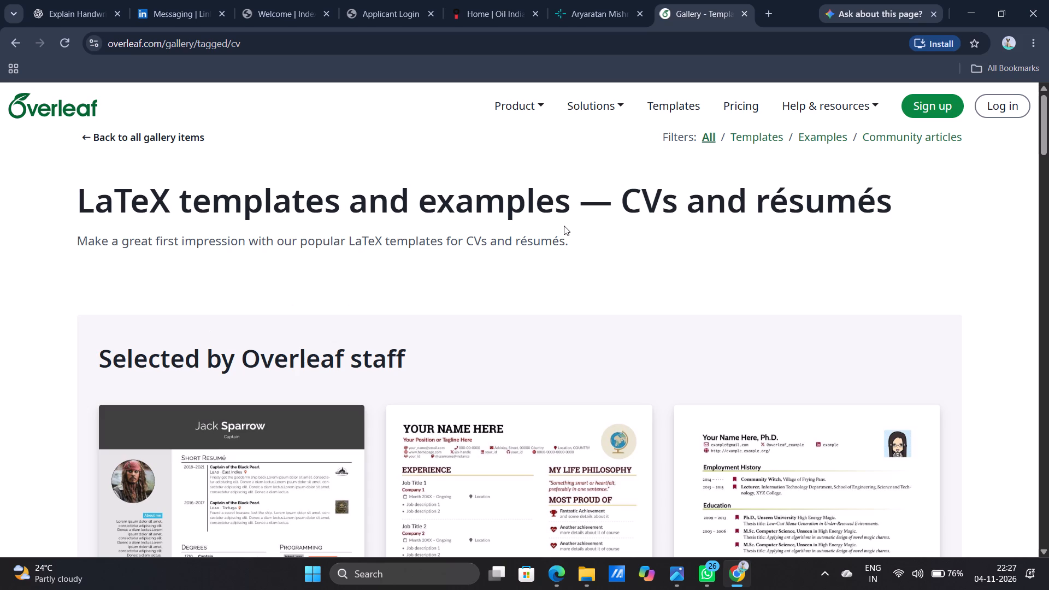
Open the Overleaf account sign-up page.
left_click(953, 104)
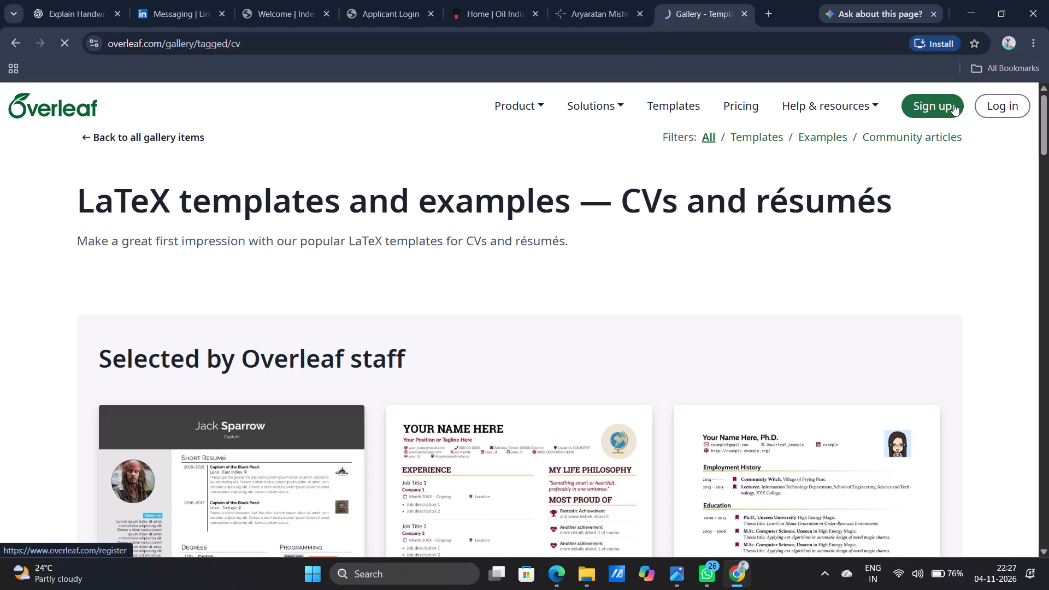
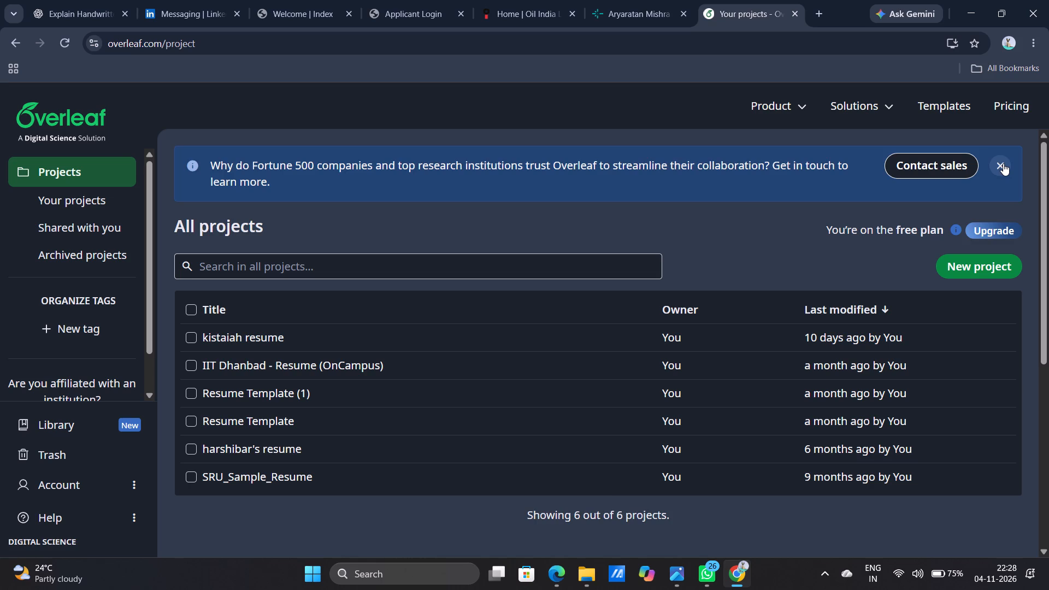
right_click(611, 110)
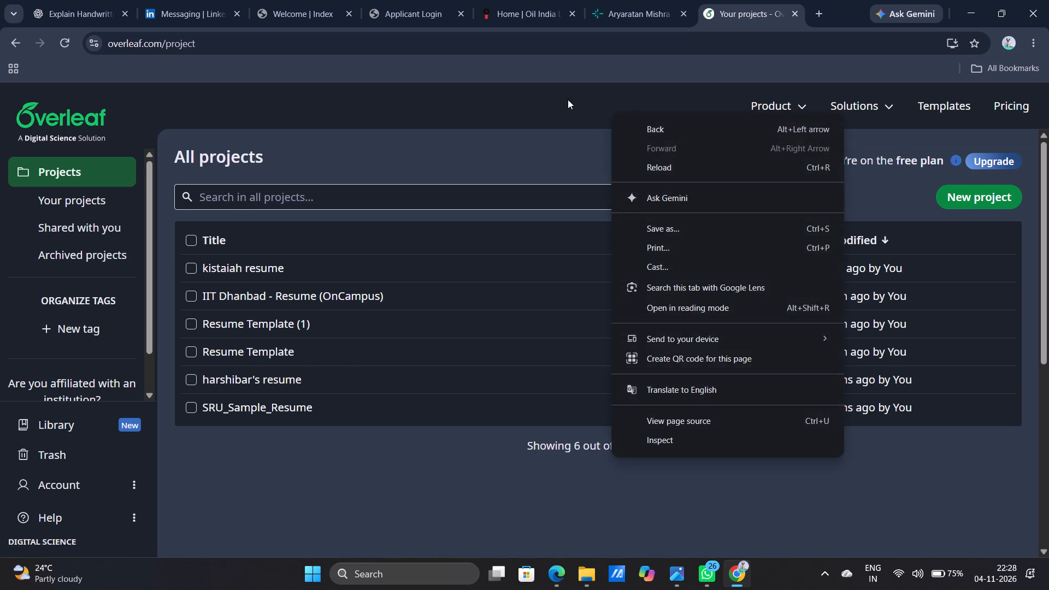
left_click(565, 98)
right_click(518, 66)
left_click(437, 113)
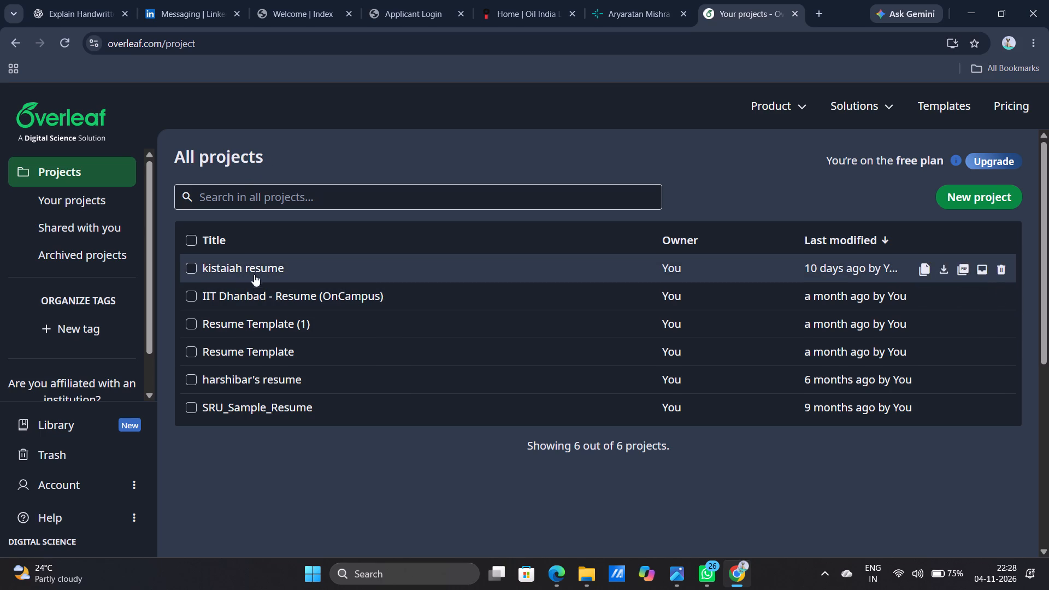
Open the "IIT Dhanbad - Resume (OnCampus)" project to view its LaTeX source, and return to the project list.
double_click(250, 292)
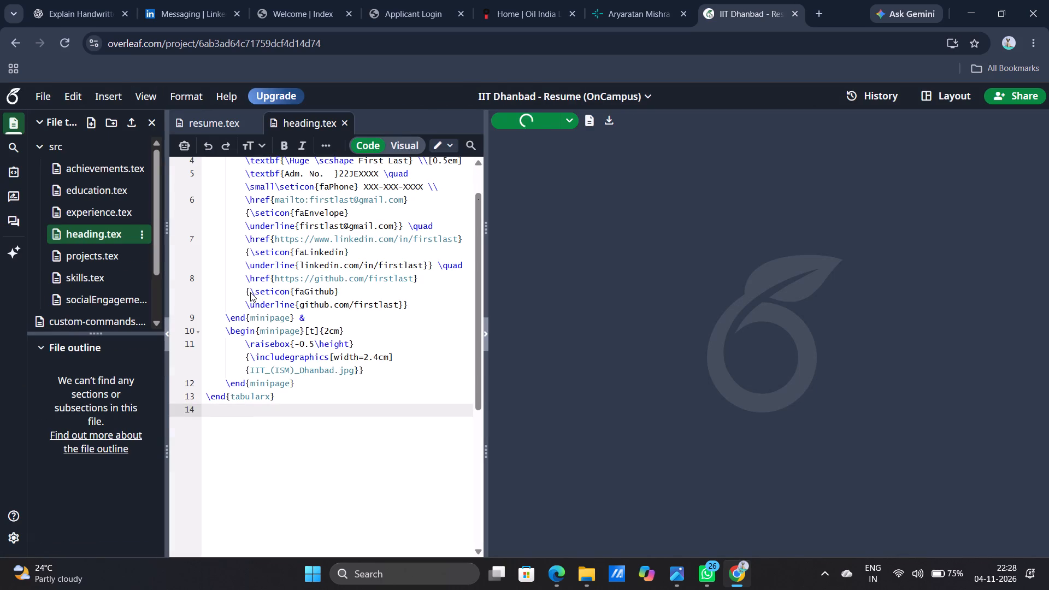
left_click(13, 46)
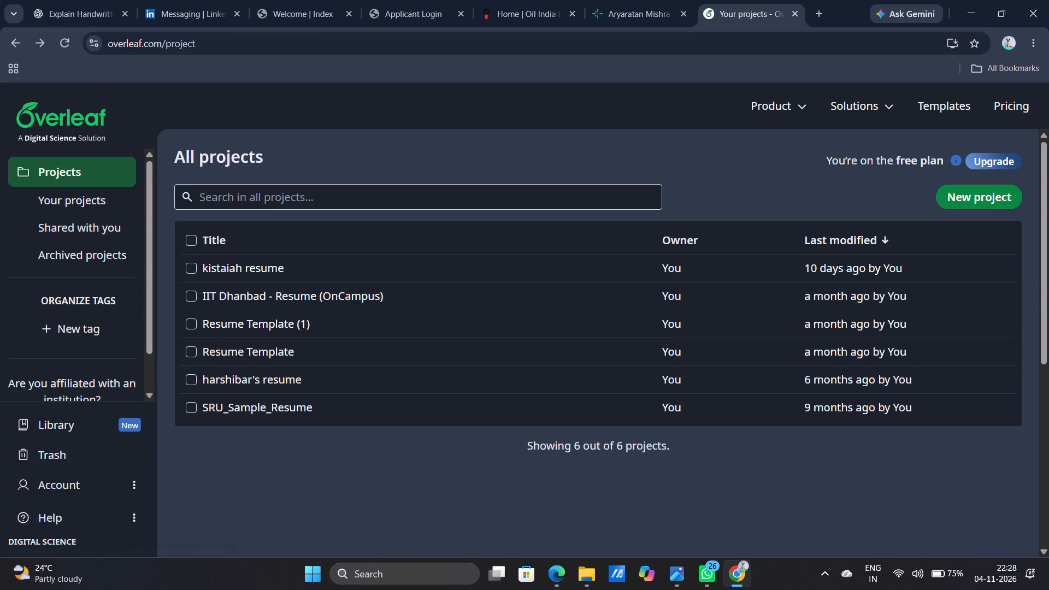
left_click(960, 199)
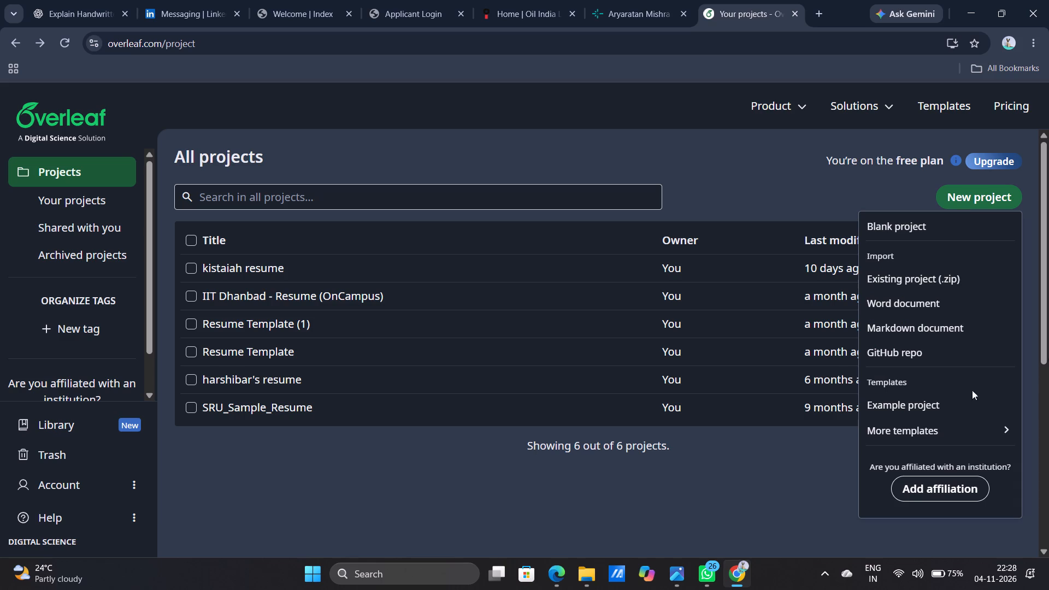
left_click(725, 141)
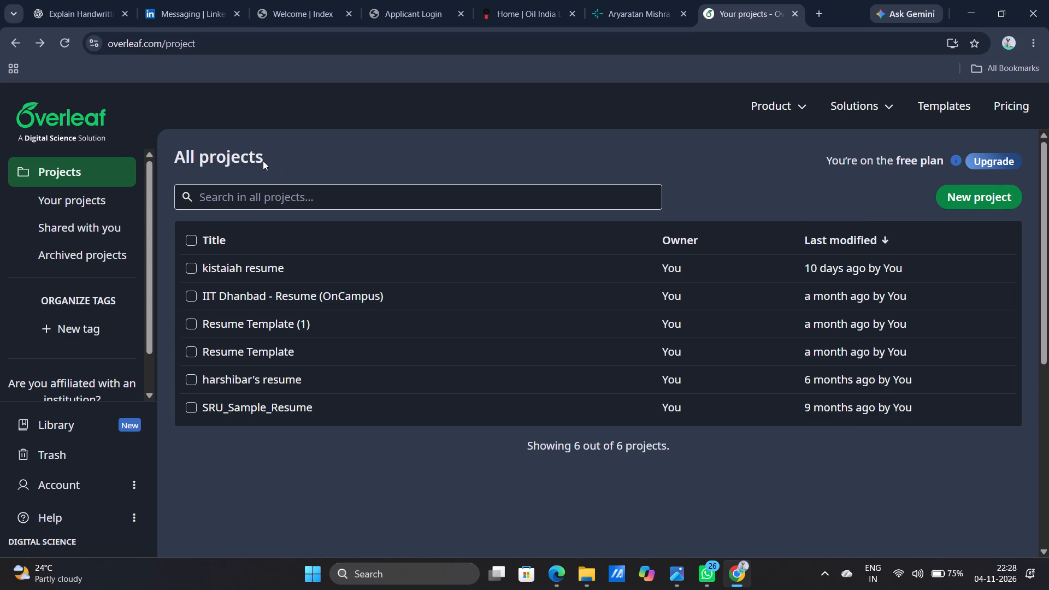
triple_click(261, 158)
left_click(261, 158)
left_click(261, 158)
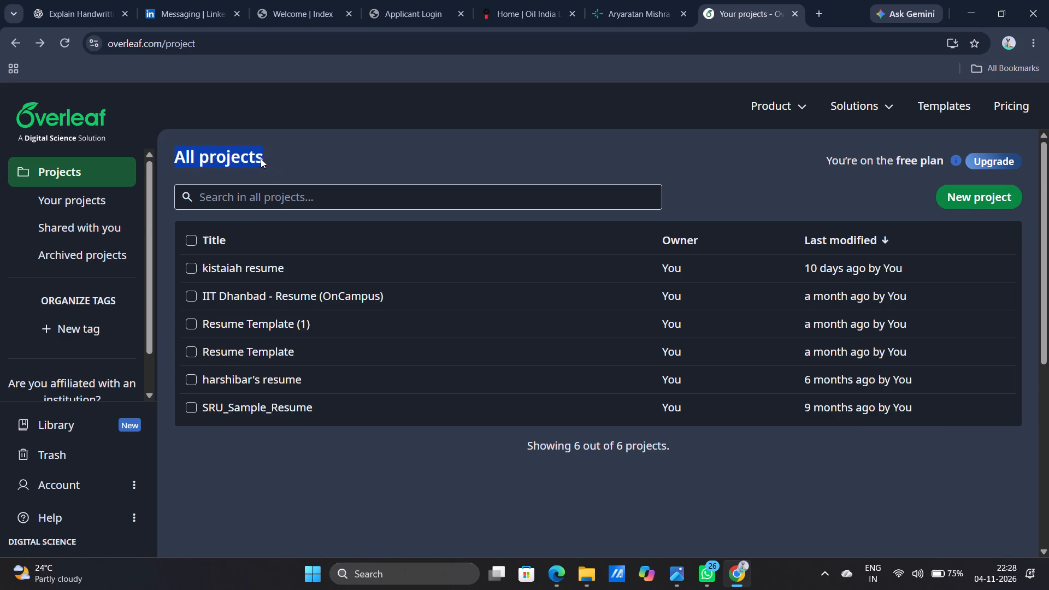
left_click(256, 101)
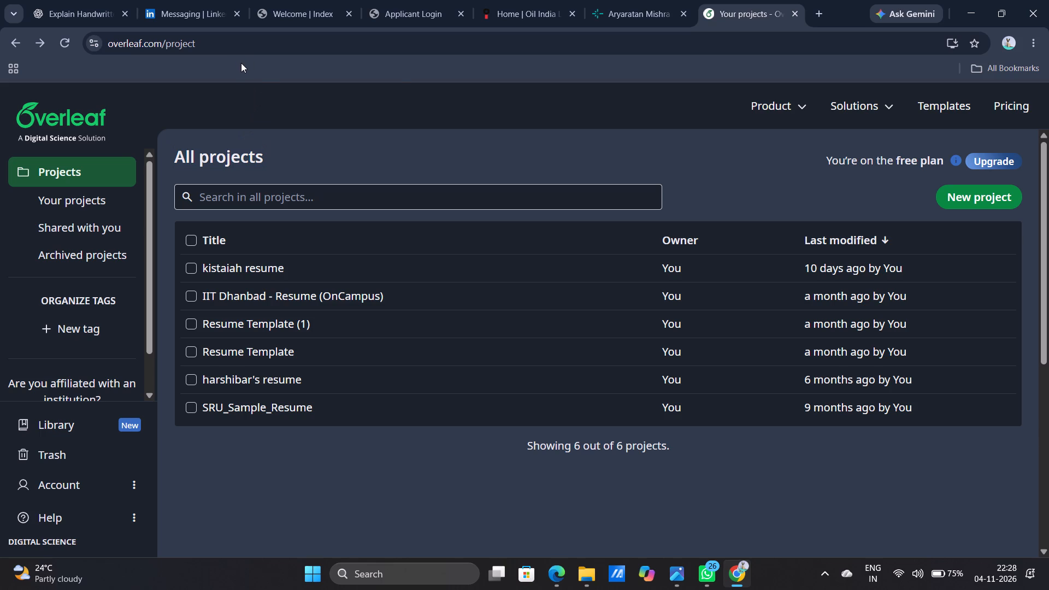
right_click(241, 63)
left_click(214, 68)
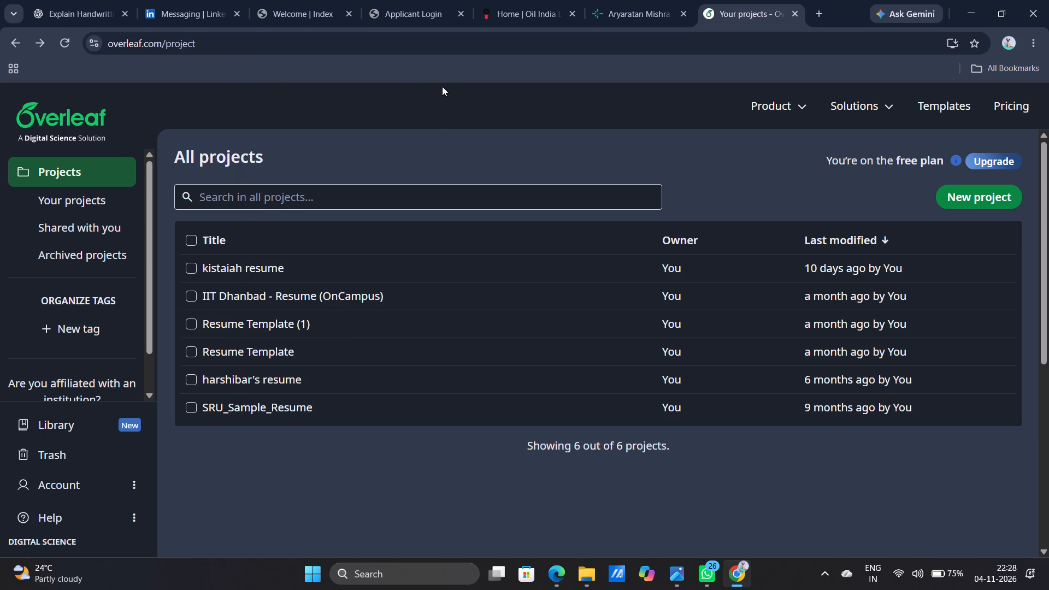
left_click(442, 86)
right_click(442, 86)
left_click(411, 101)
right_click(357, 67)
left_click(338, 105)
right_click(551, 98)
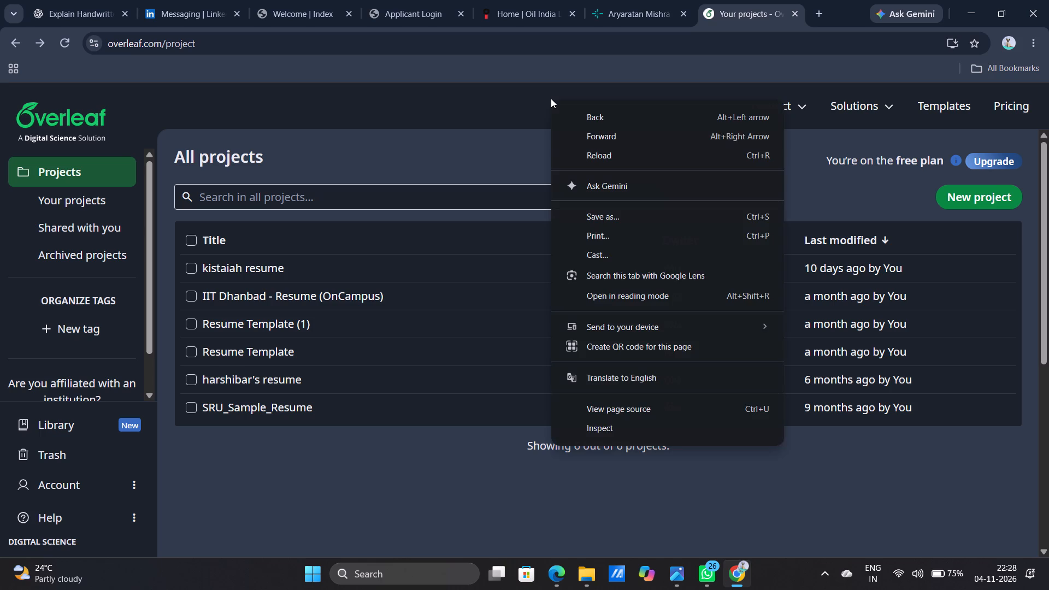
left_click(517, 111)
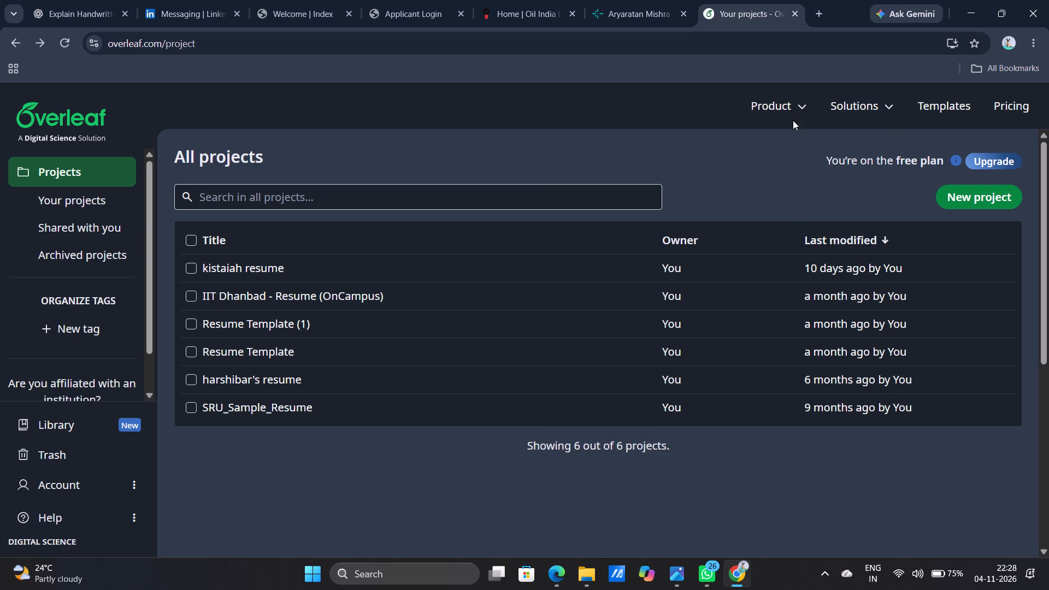
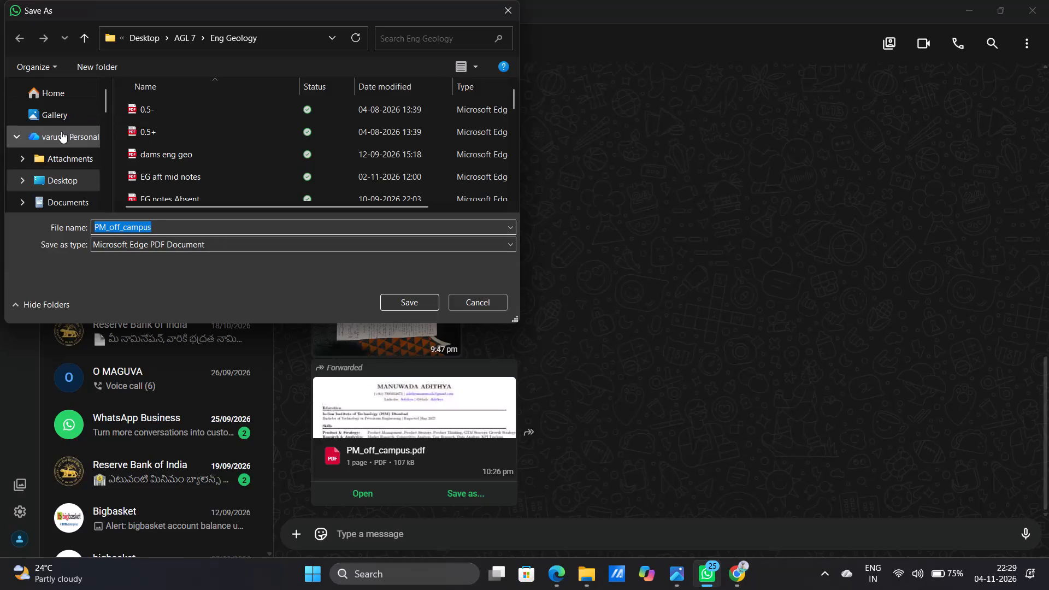
Choose the Desktop folder as the save location for the PM_off_campus PDF received in WhatsApp.
left_click(68, 177)
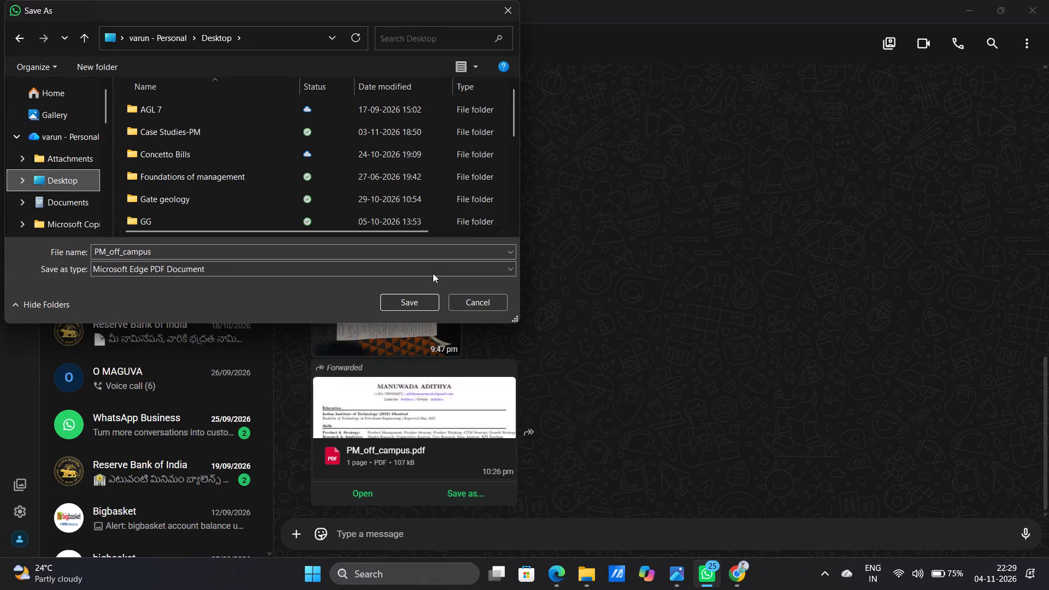
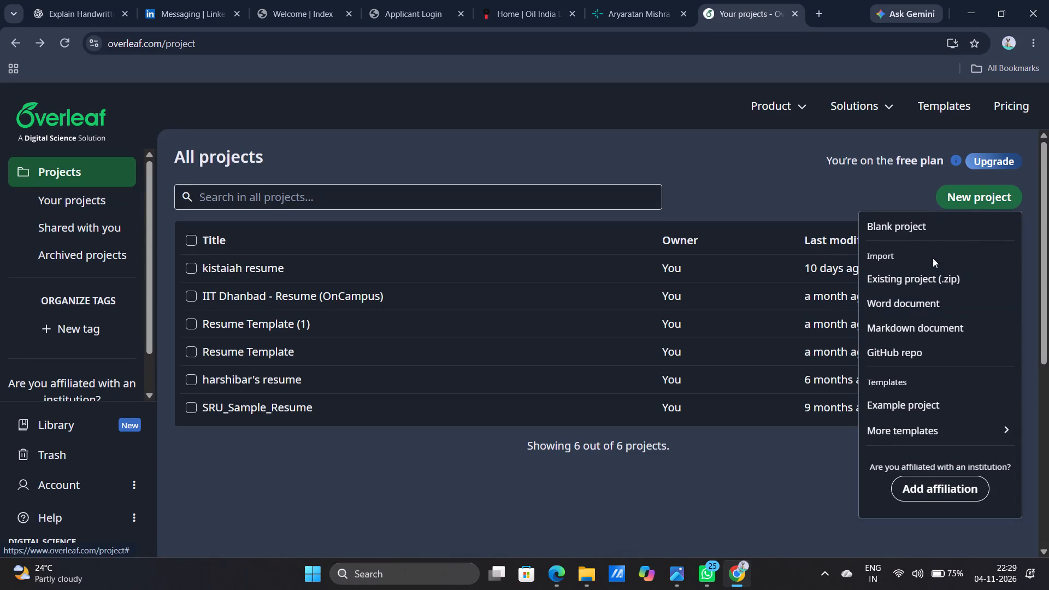
Start a new blank Overleaf project and enter off_campus_varun as the project name.
left_click(931, 222)
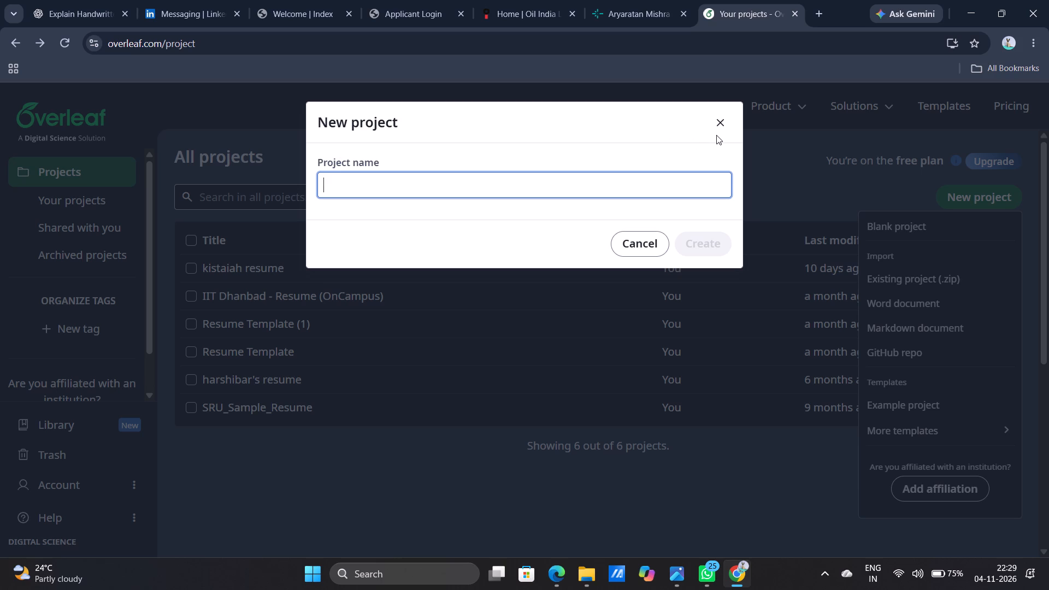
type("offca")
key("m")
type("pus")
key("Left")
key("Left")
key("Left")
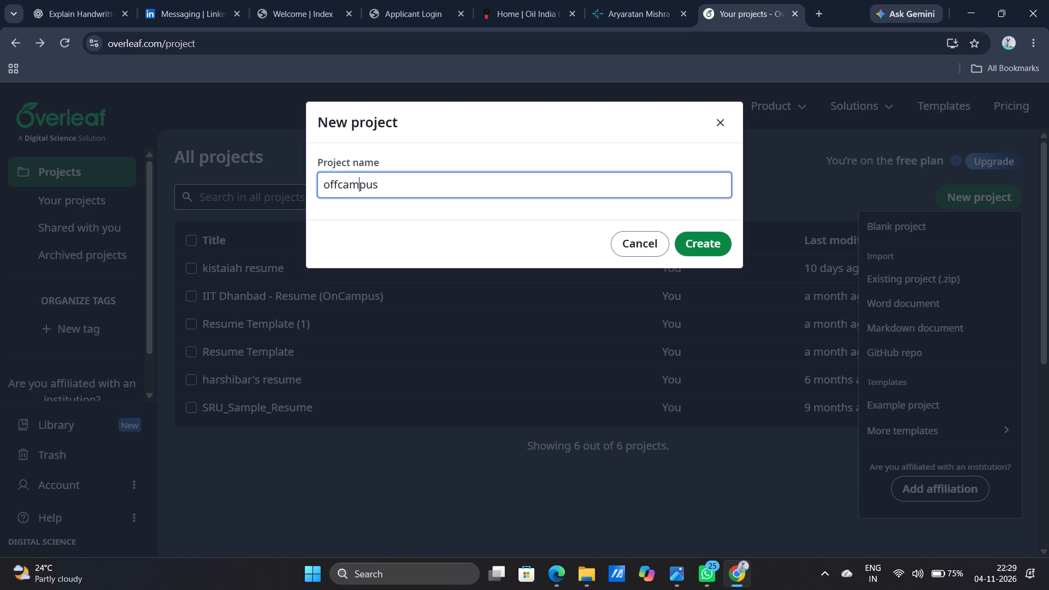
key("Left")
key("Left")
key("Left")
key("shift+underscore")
Complete the new blank project's name as off_campus_varun and create the project.
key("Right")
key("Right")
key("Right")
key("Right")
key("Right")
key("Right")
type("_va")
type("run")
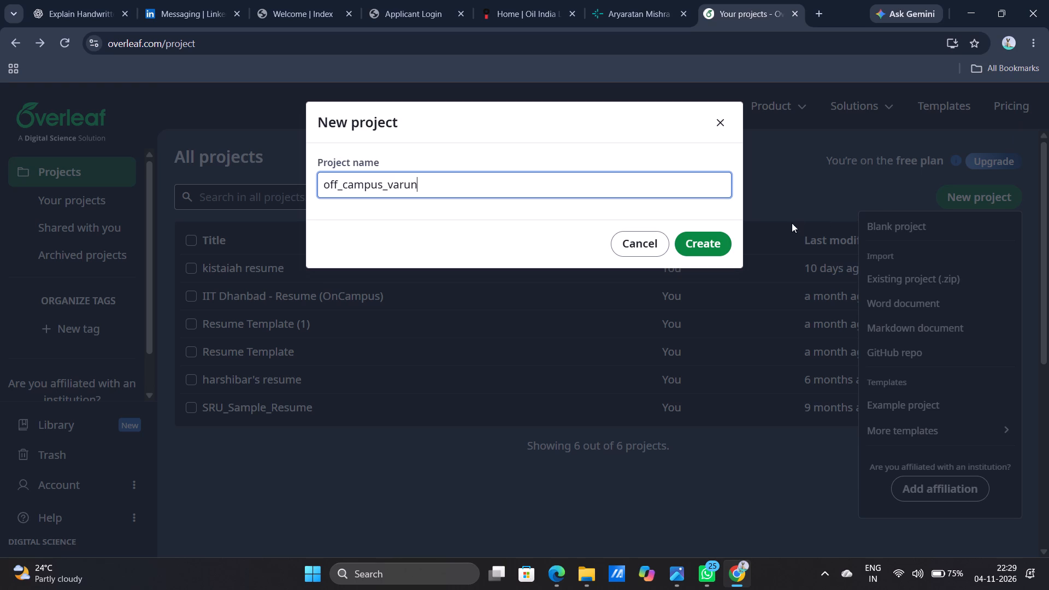
left_click(713, 244)
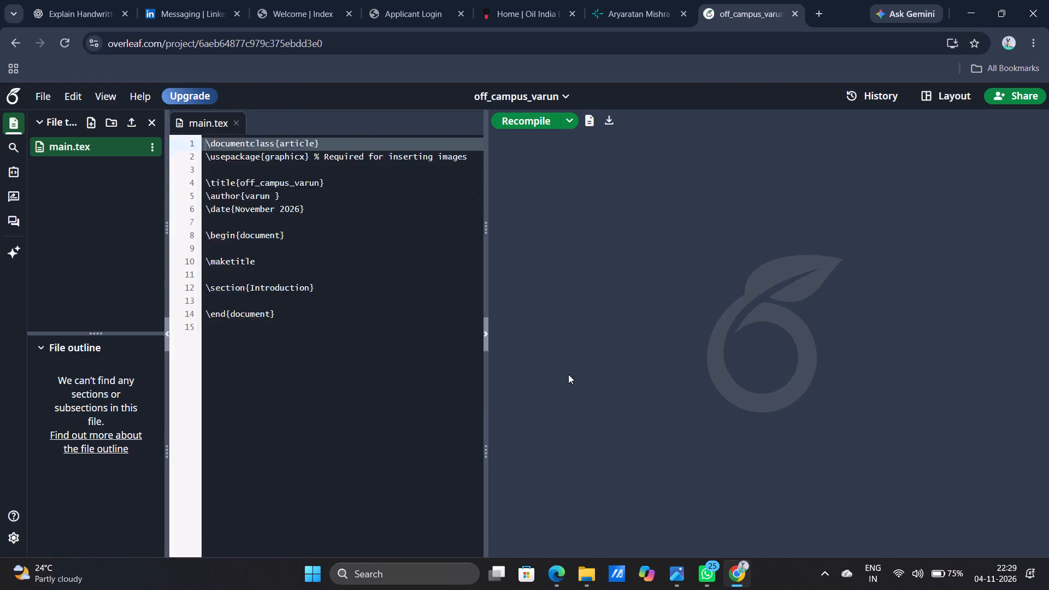
Upload the PM_off_campus PDF from the computer's recent files into the project.
scroll(325, 268, "up", 1)
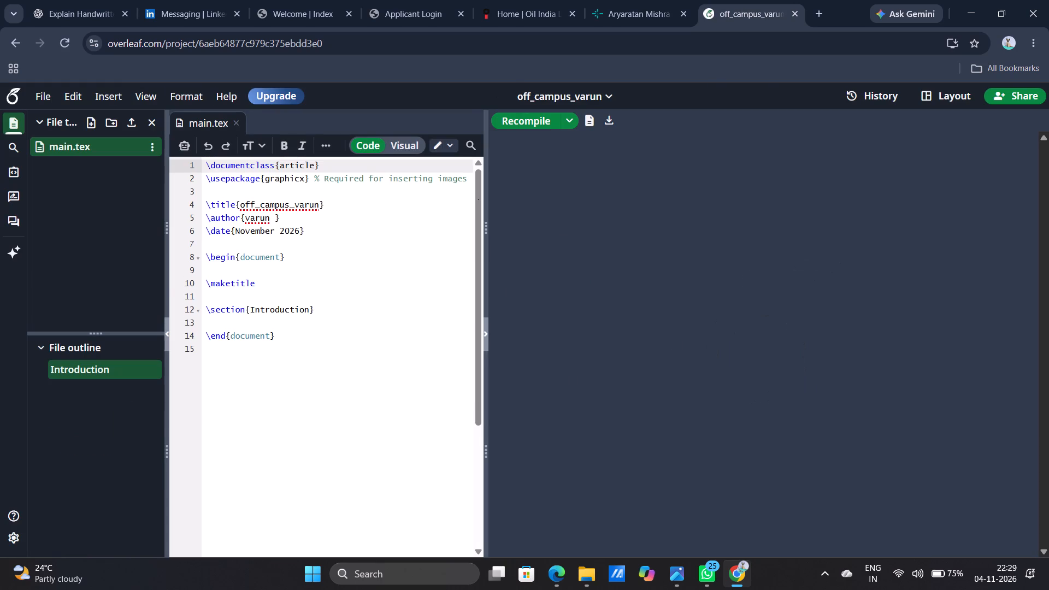
scroll(325, 268, "up", 1)
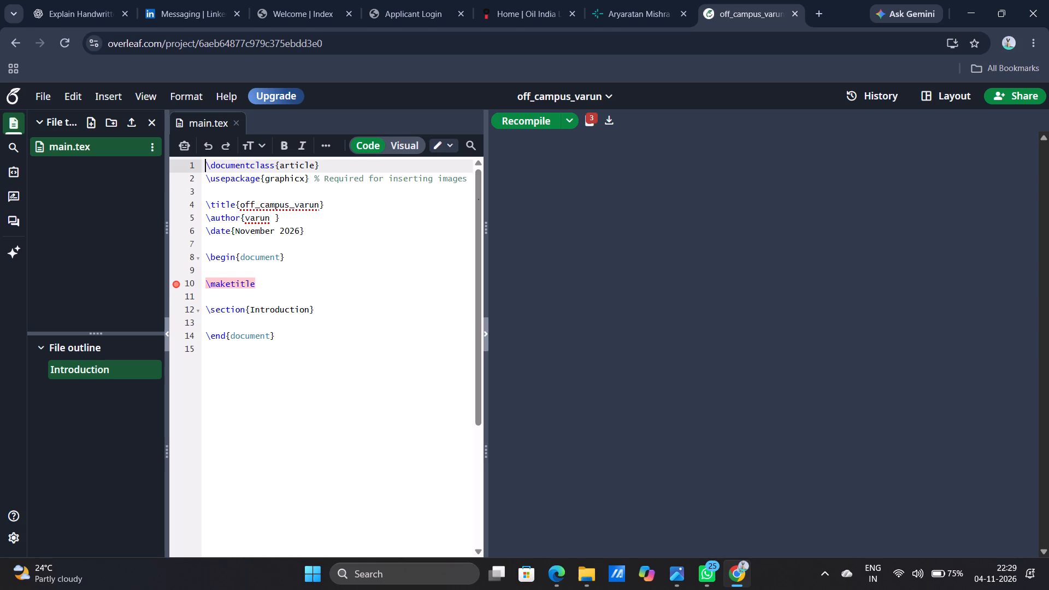
left_click(127, 122)
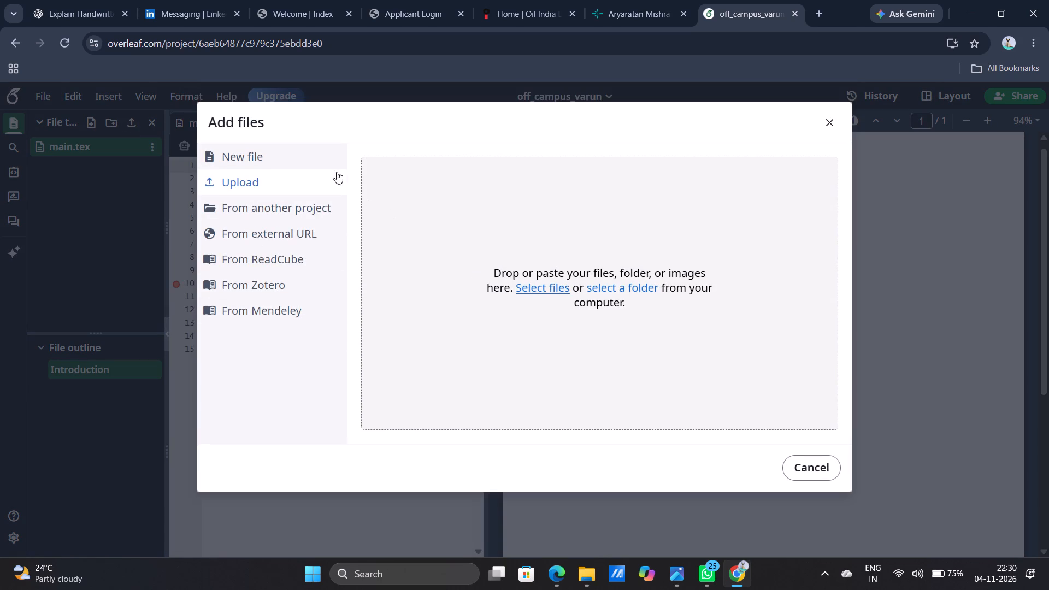
left_click(552, 291)
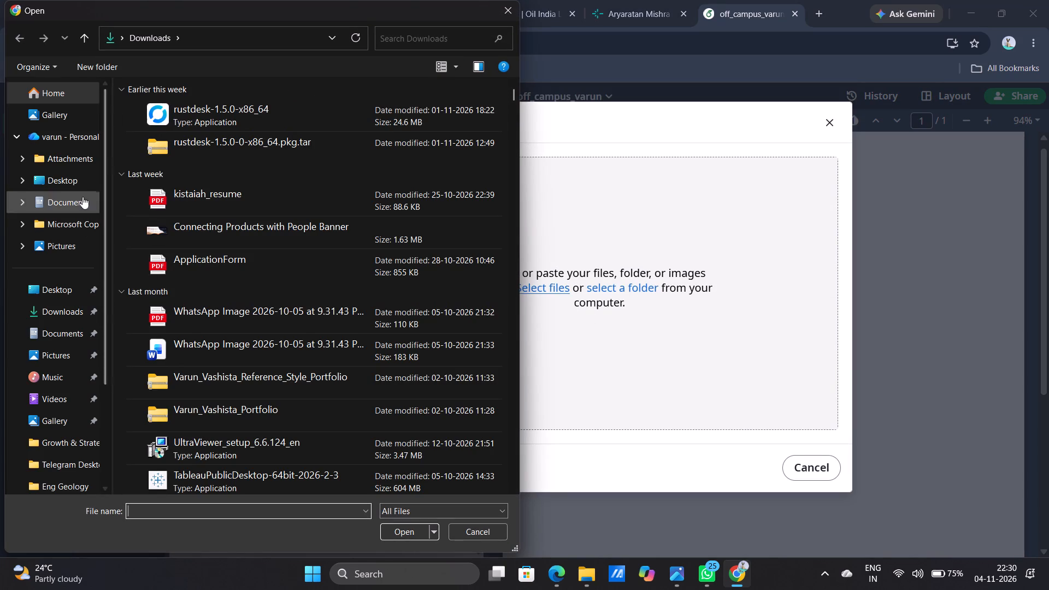
double_click(45, 95)
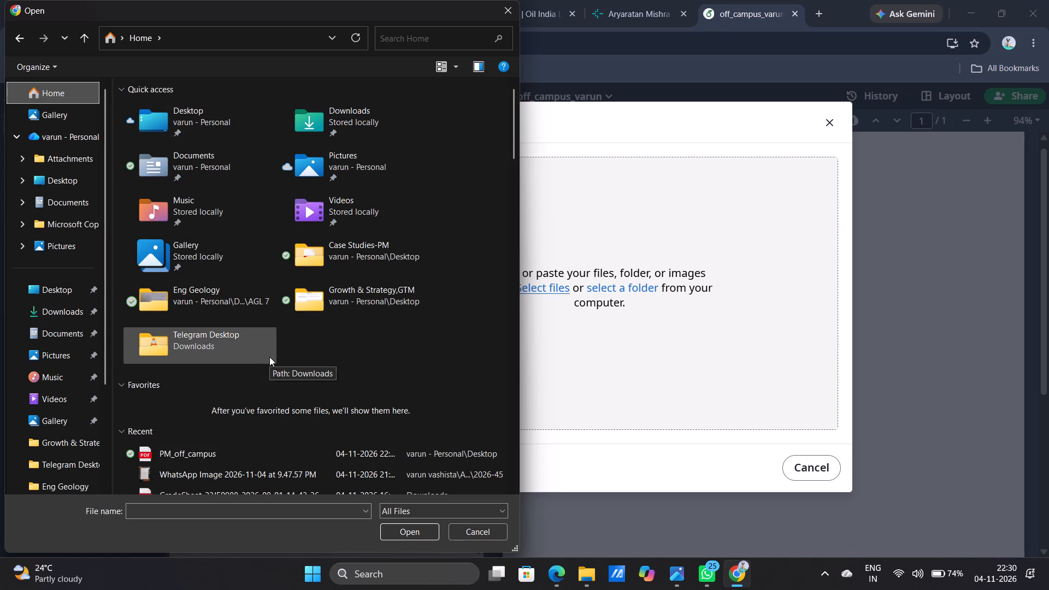
left_click(221, 459)
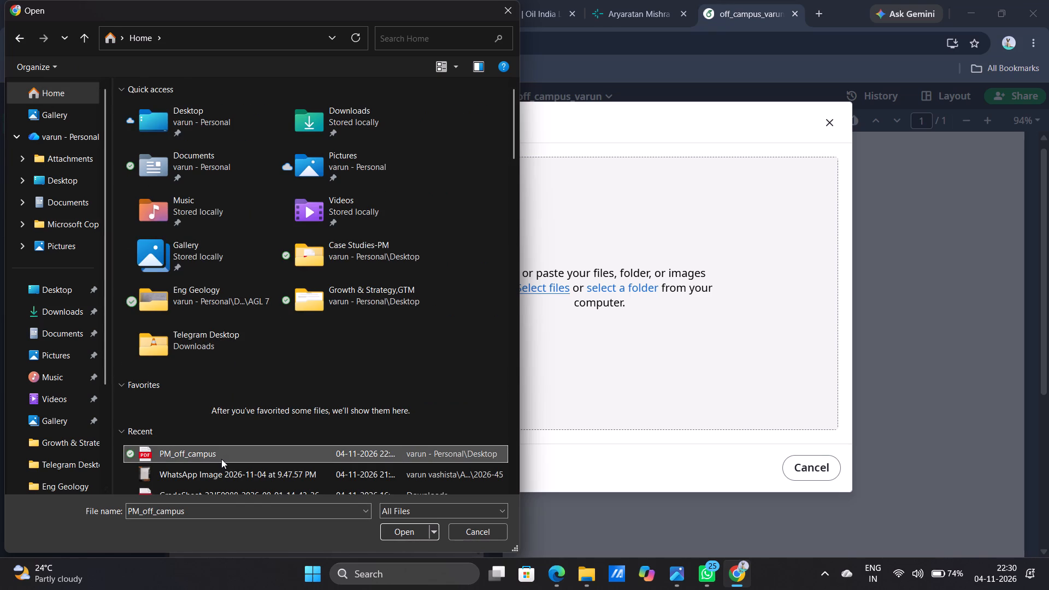
key("Return")
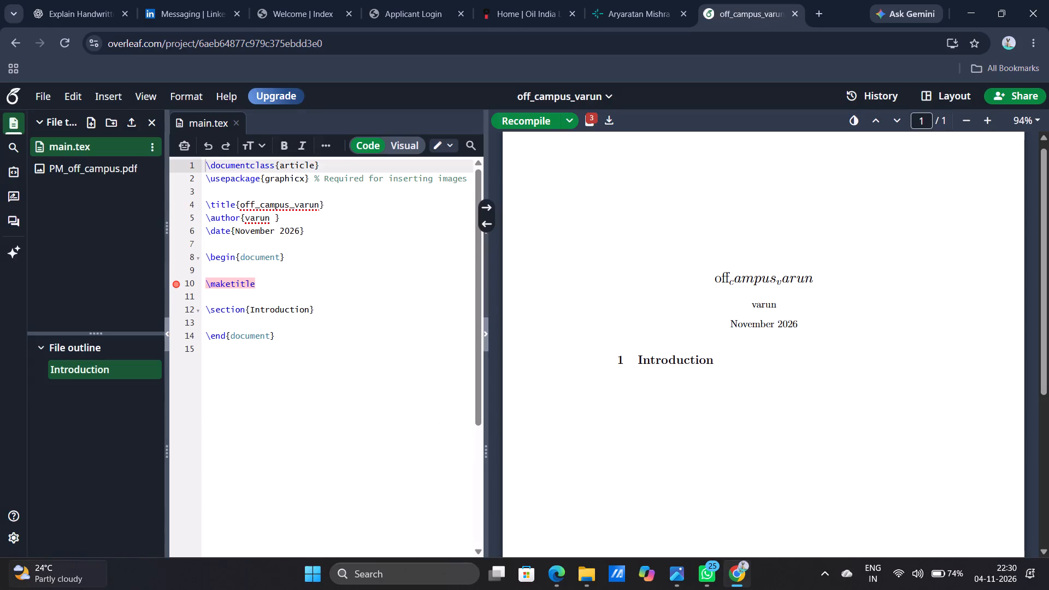
Open the uploaded PM_off_campus.pdf, recompile the project and look through the résumé preview.
left_click(100, 165)
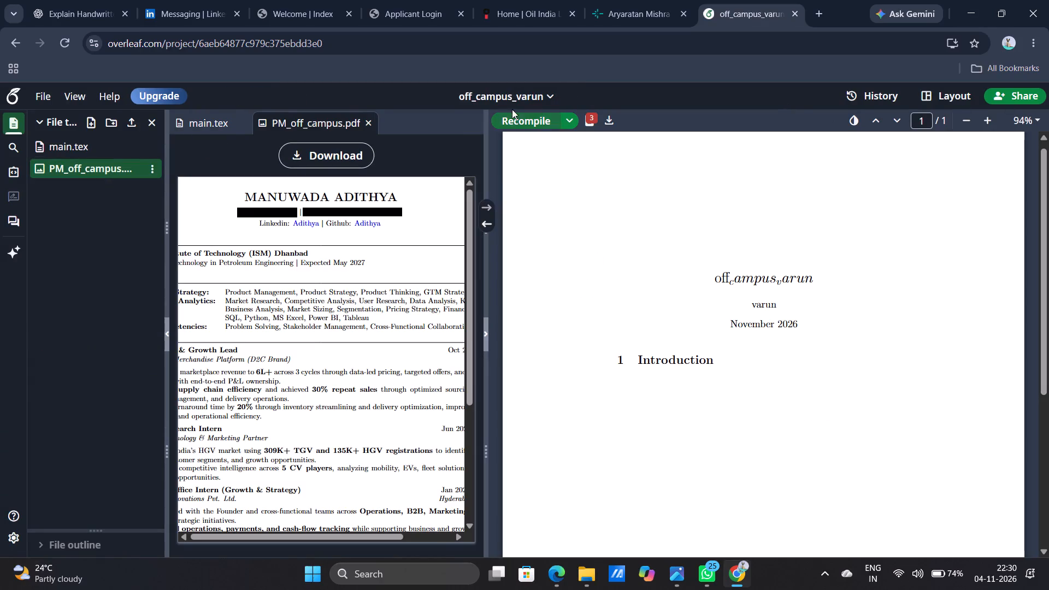
left_click(543, 115)
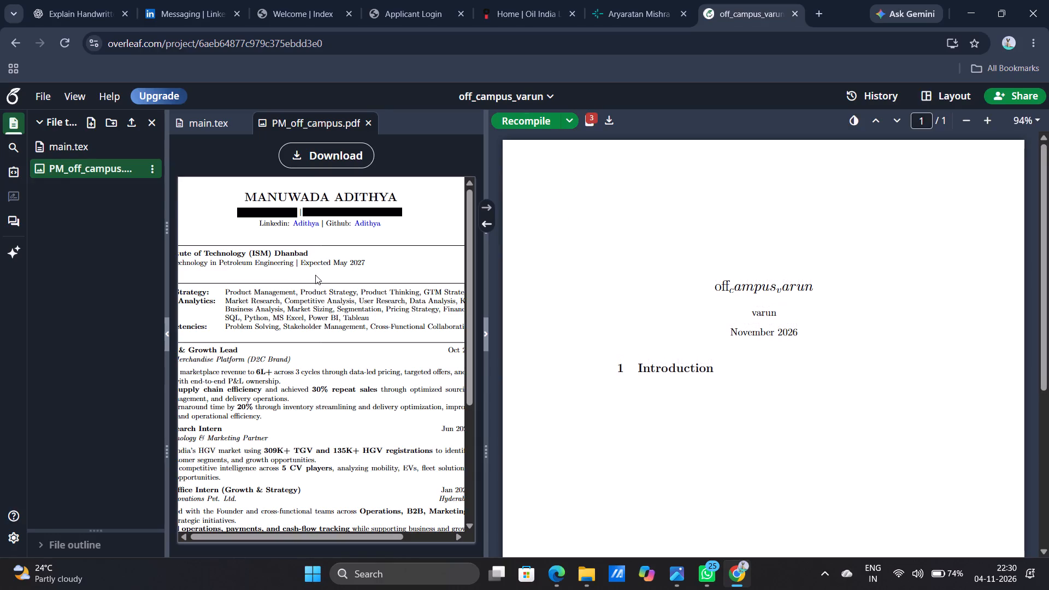
scroll(315, 275, "down", 2)
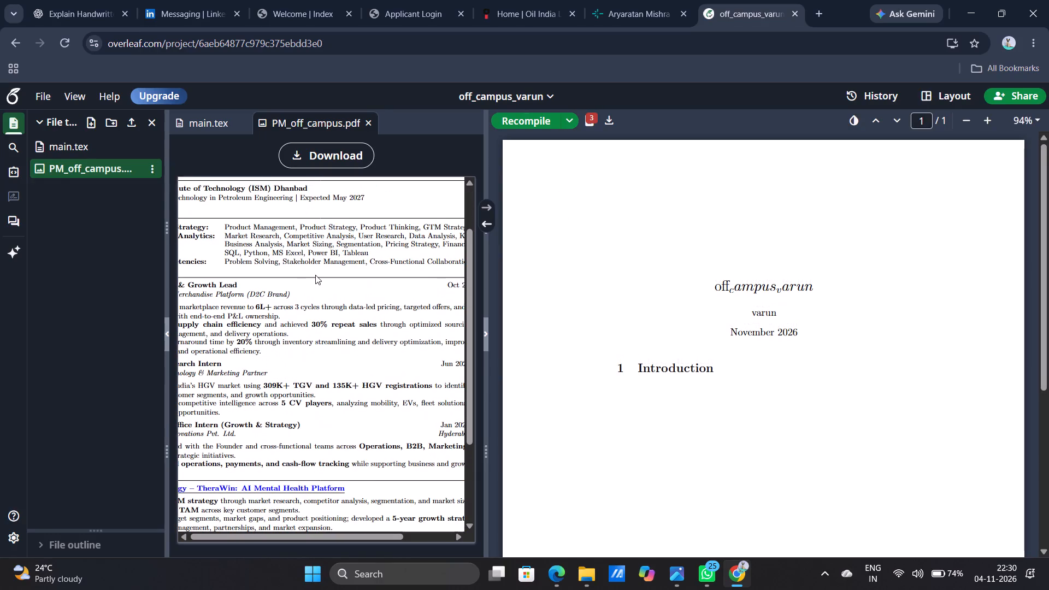
Delete main.tex from the project's files.
left_click(134, 141)
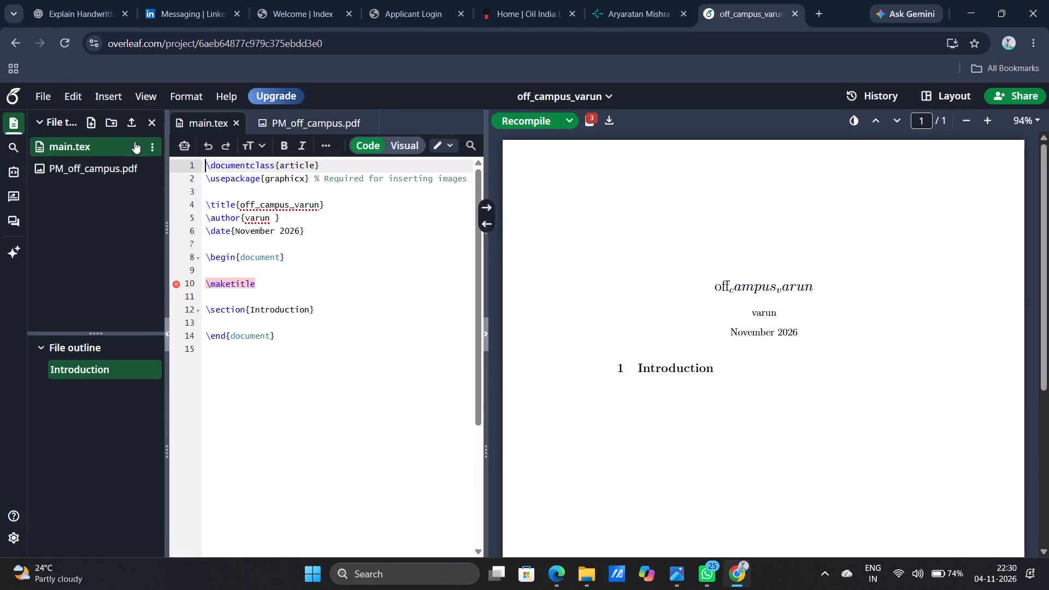
left_click(151, 145)
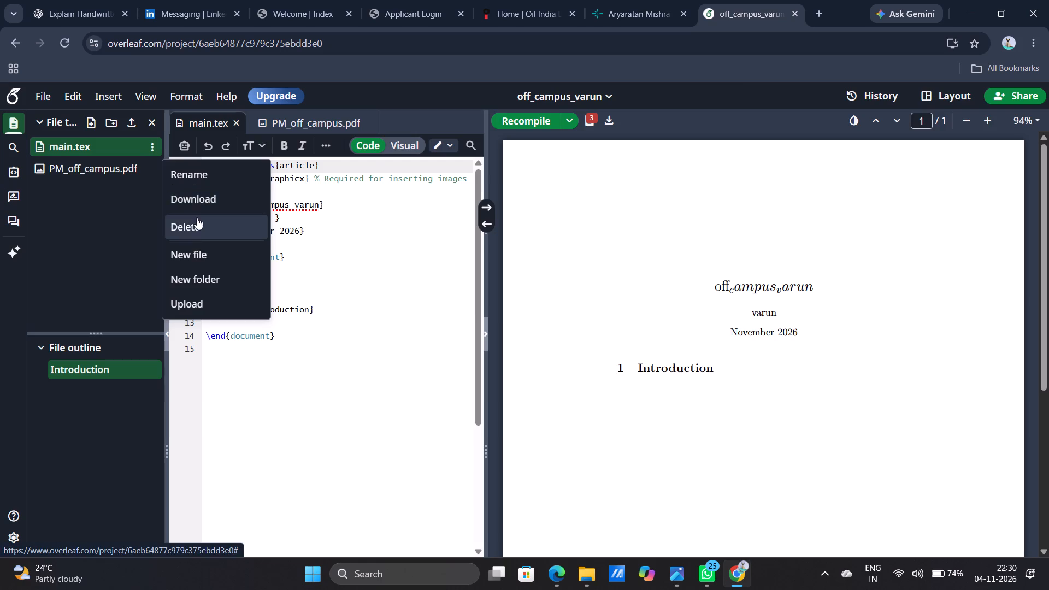
left_click(197, 218)
left_click(699, 240)
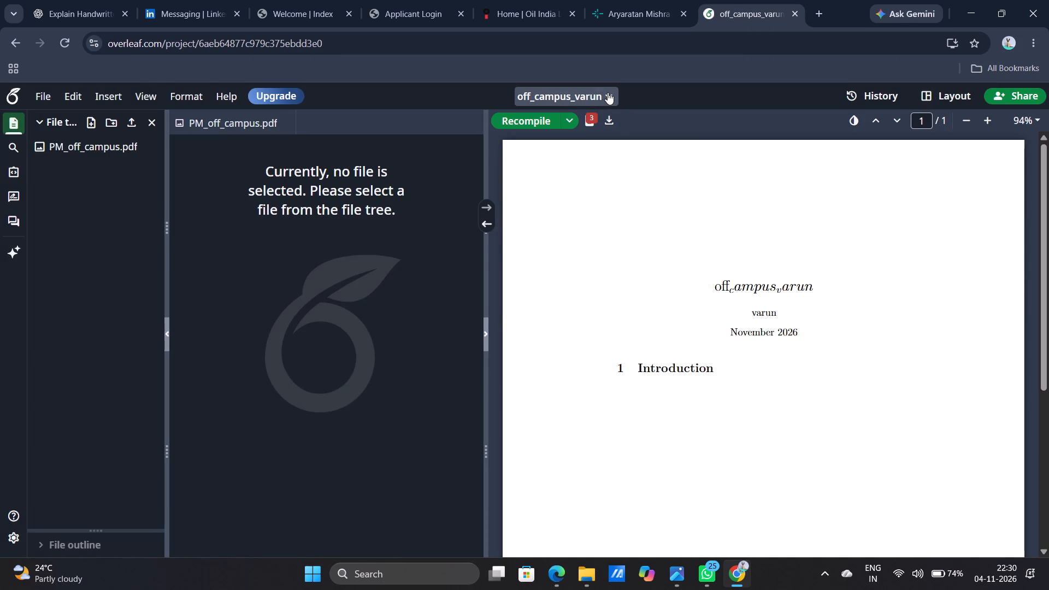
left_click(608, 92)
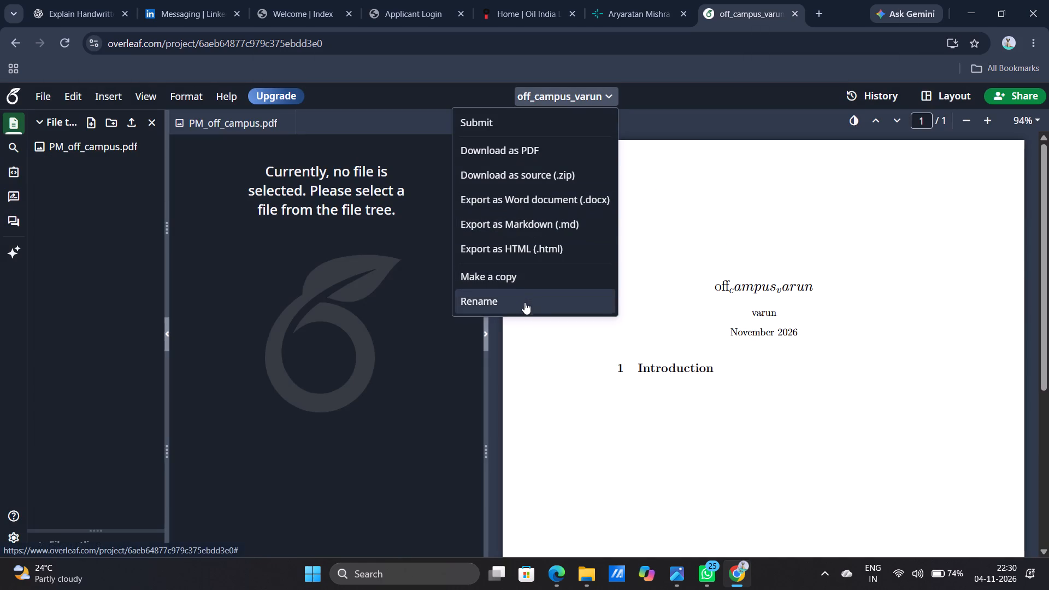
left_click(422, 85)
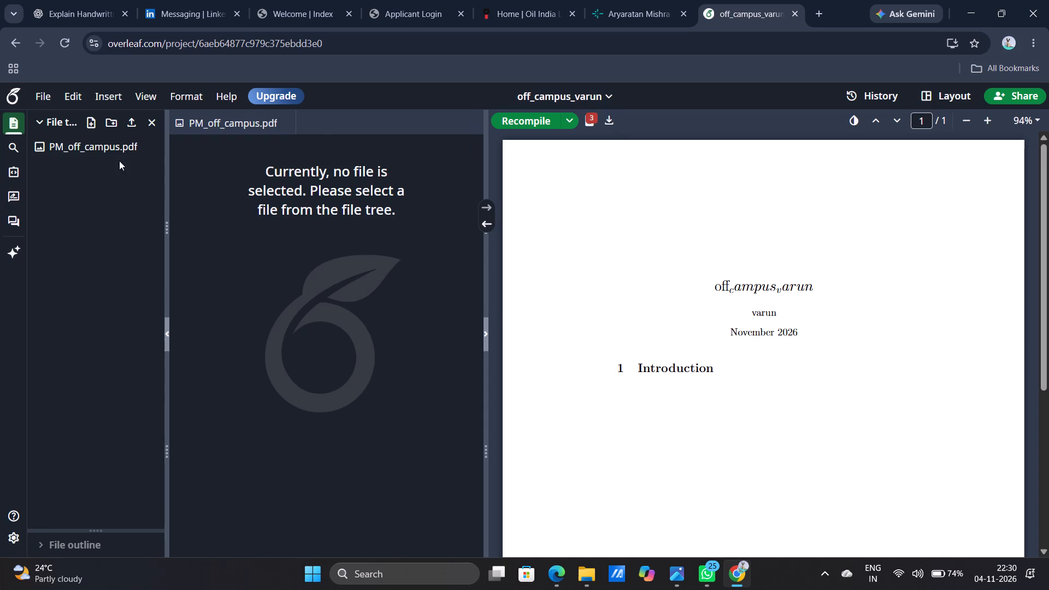
Reopen PM_off_campus.pdf from the project's files to preview it.
left_click(108, 143)
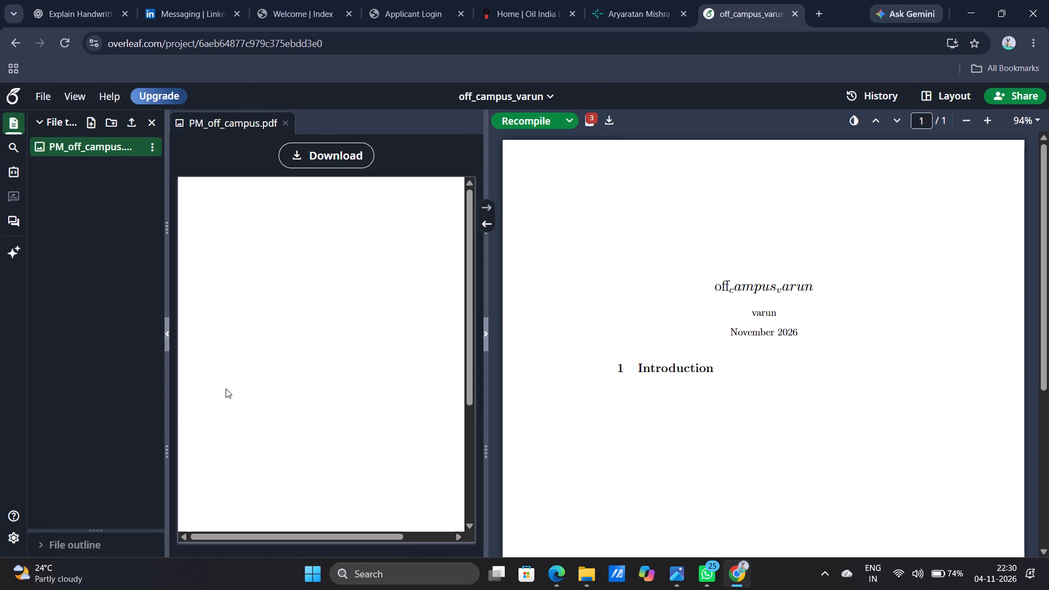
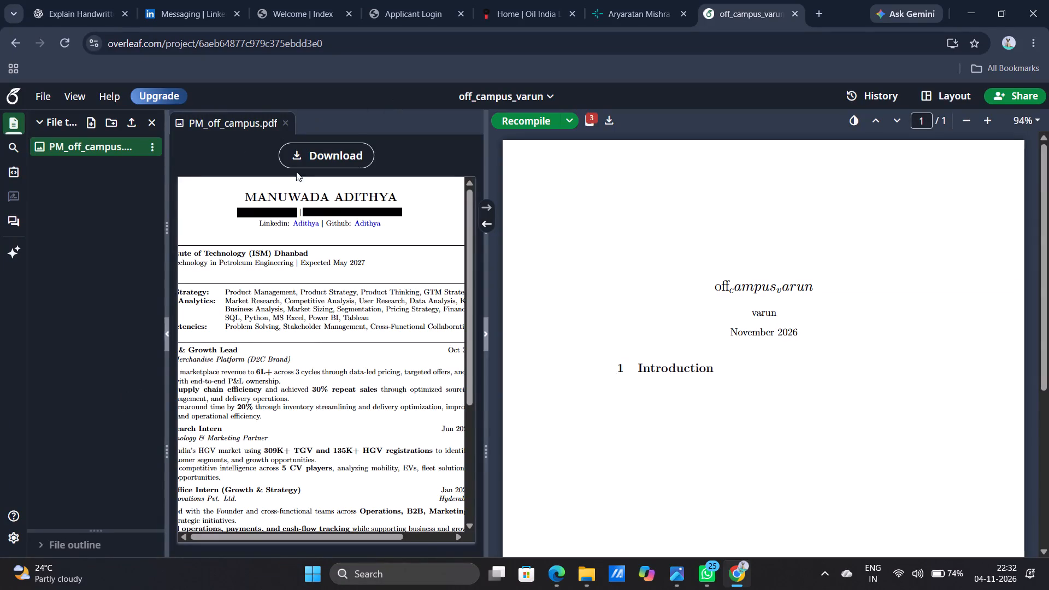
Widen the PM_off_campus.pdf preview beside the compiled output so the résumé's section headings and date column both fit.
scroll(297, 279, "right", 1)
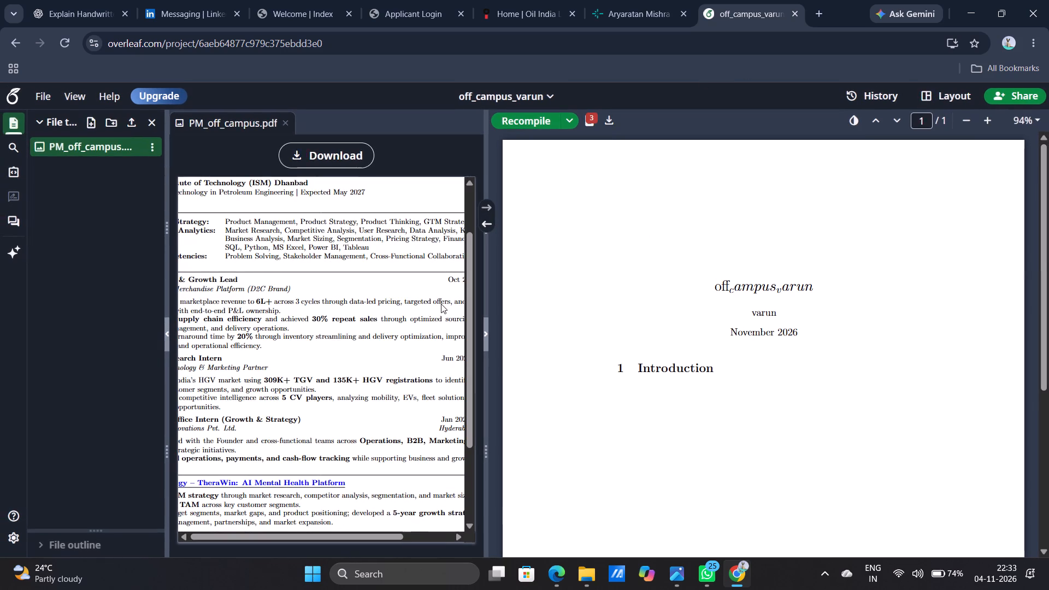
scroll(441, 304, "right", 1)
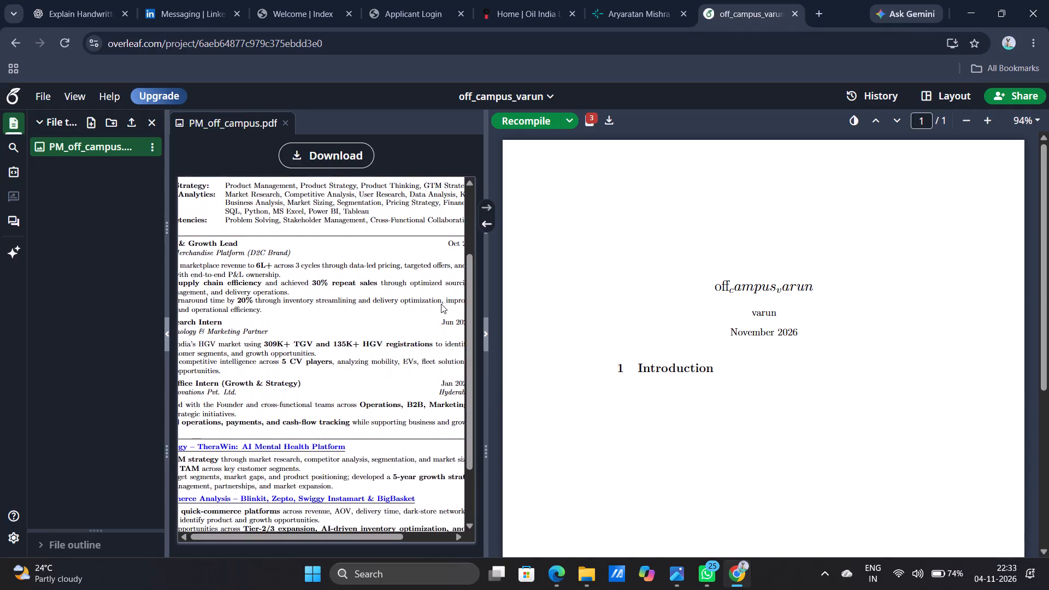
scroll(441, 304, "right", 1)
scroll(441, 304, "up", 2)
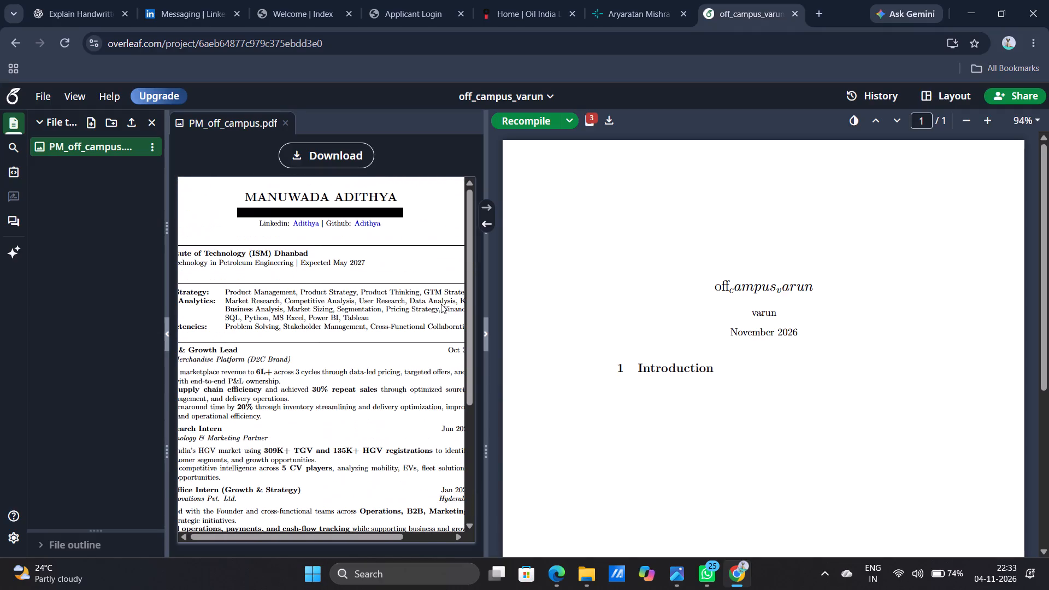
scroll(441, 304, "up", 1)
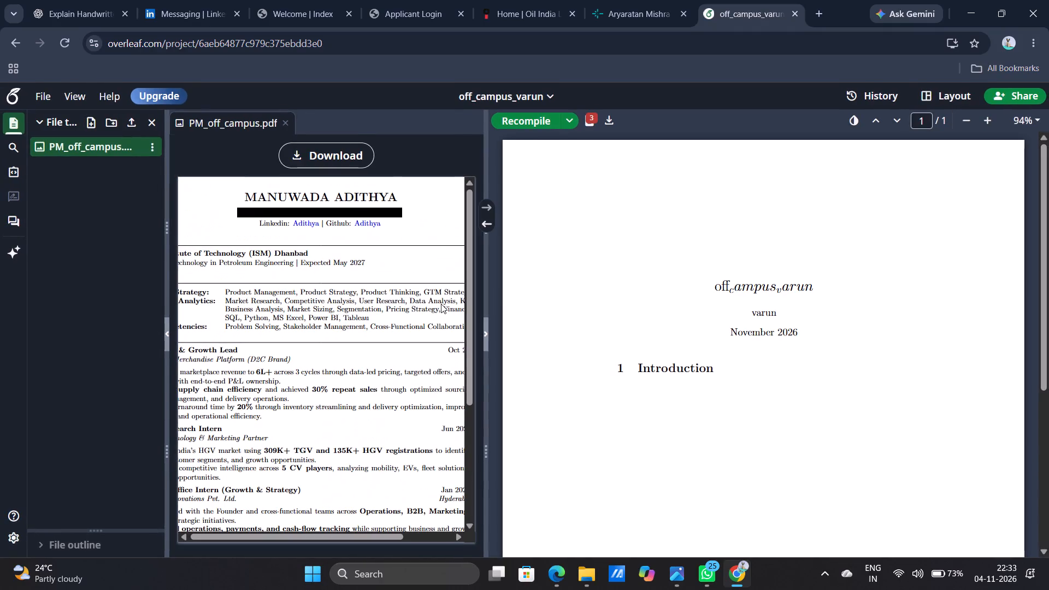
scroll(441, 304, "down", 1)
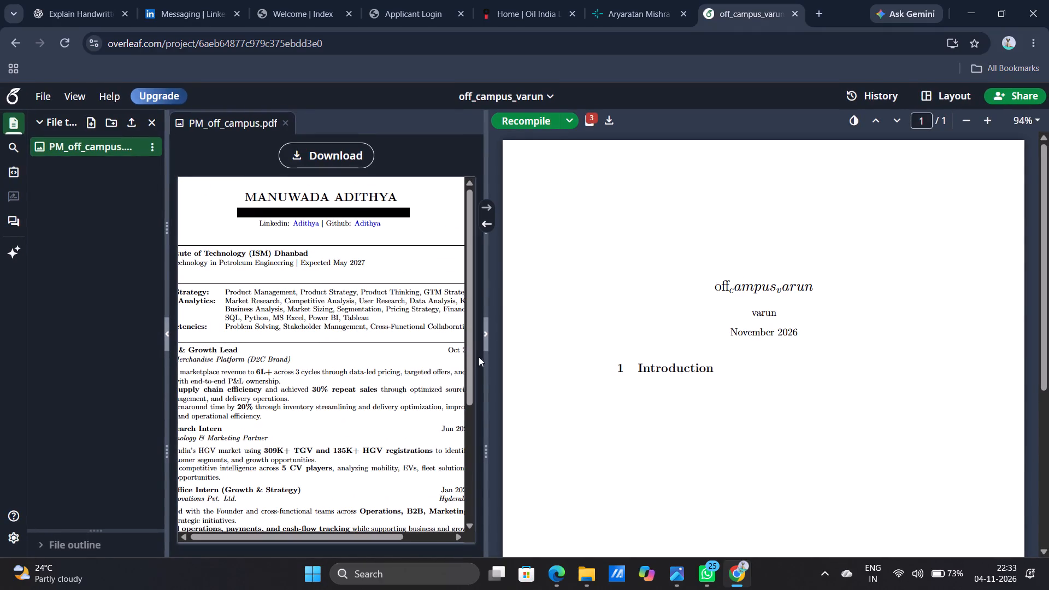
left_click_drag(488, 334, 564, 309)
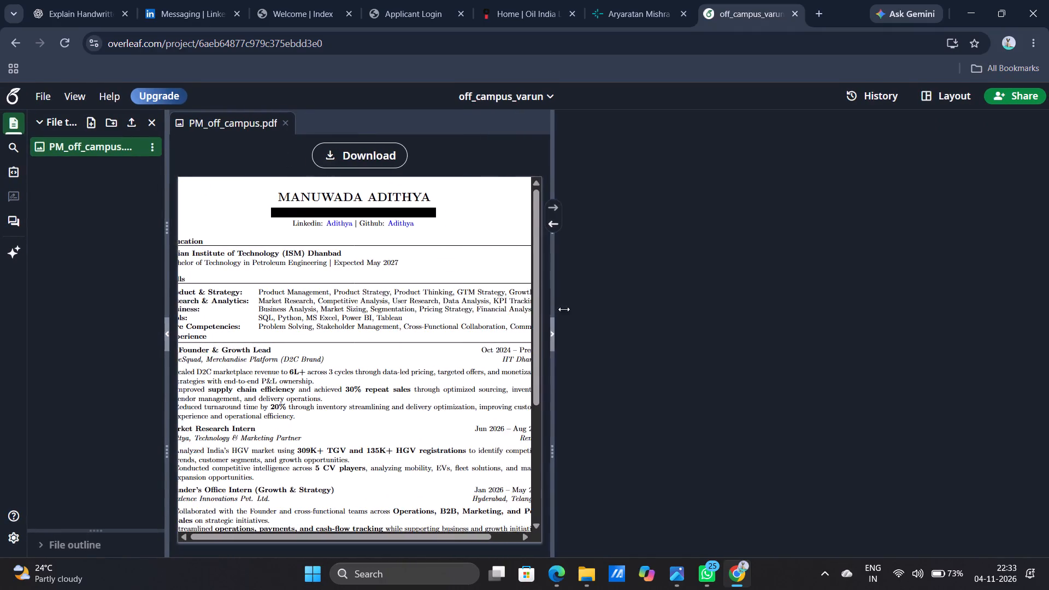
left_click_drag(564, 309, 618, 309)
Read through the résumé in PM_off_campus.pdf from Education and Skills down to Projects and Social Engagements.
scroll(475, 390, "down", 1)
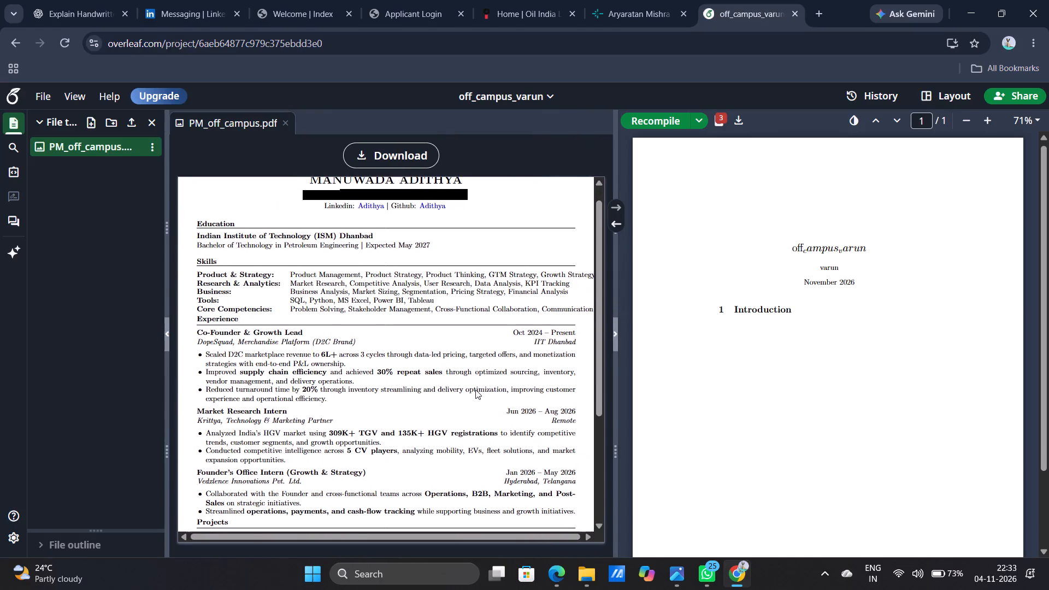
scroll(475, 390, "down", 1)
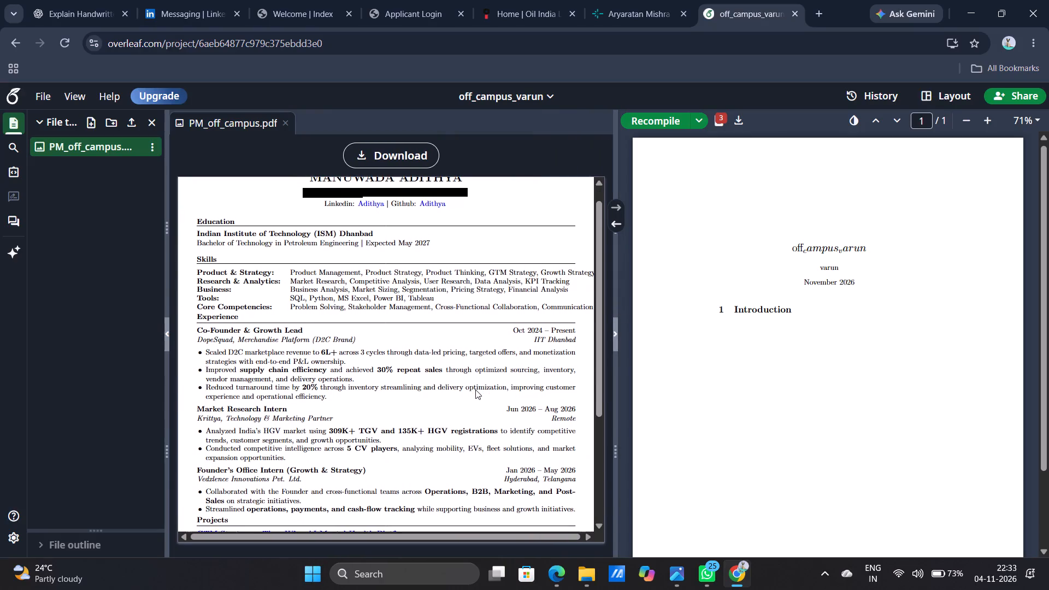
scroll(475, 390, "down", 1)
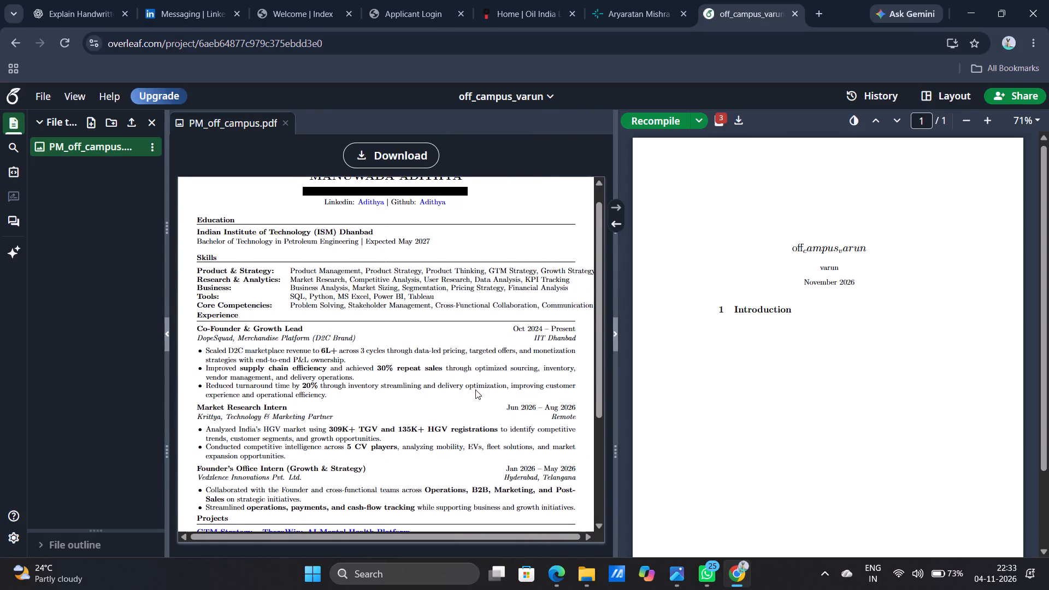
scroll(475, 390, "down", 1)
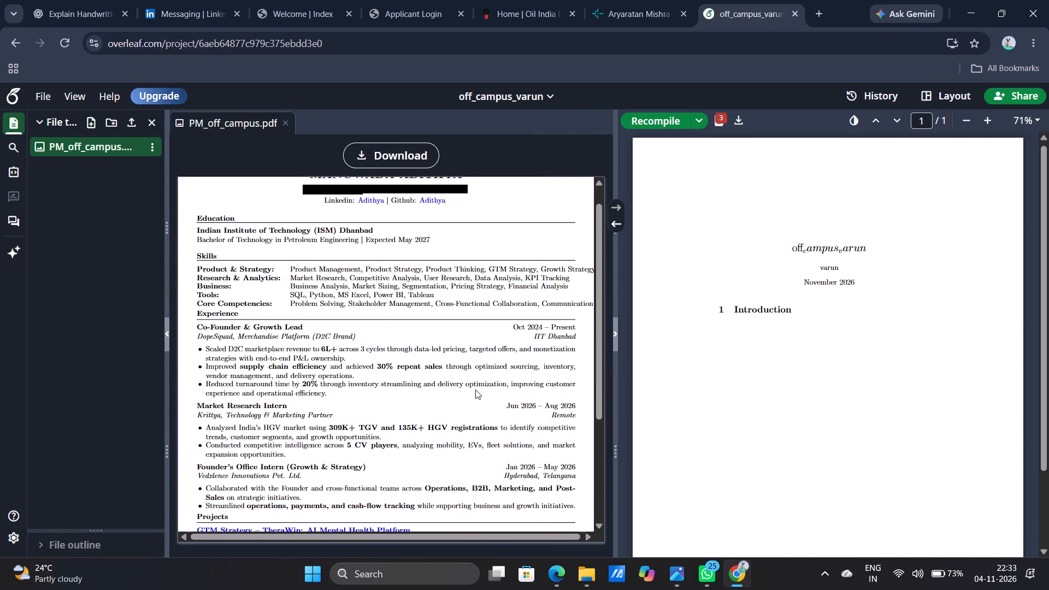
scroll(475, 390, "down", 1)
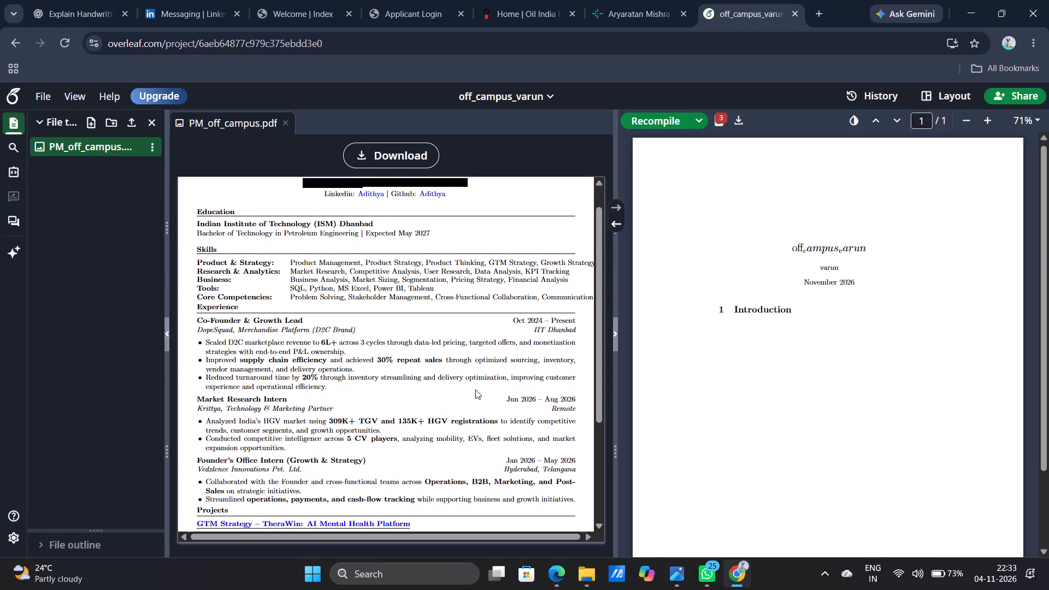
scroll(475, 390, "down", 1)
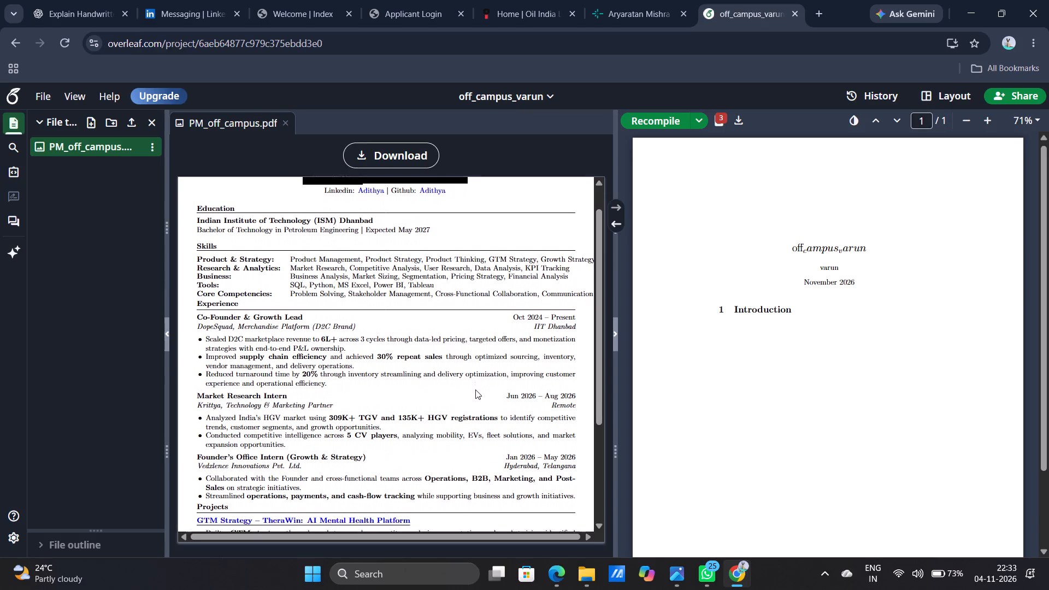
scroll(475, 390, "down", 4)
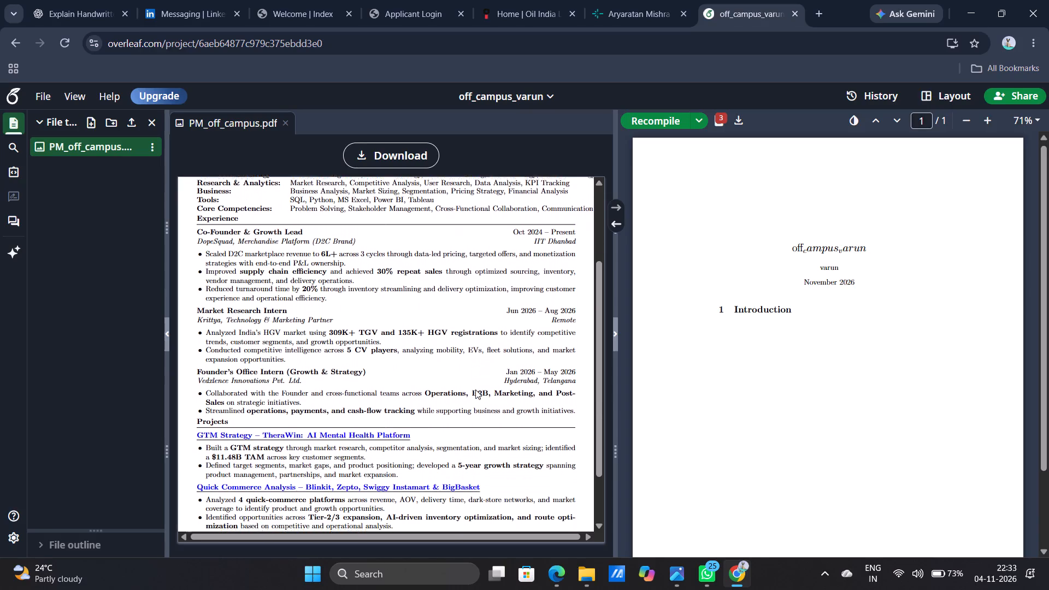
scroll(475, 390, "down", 1)
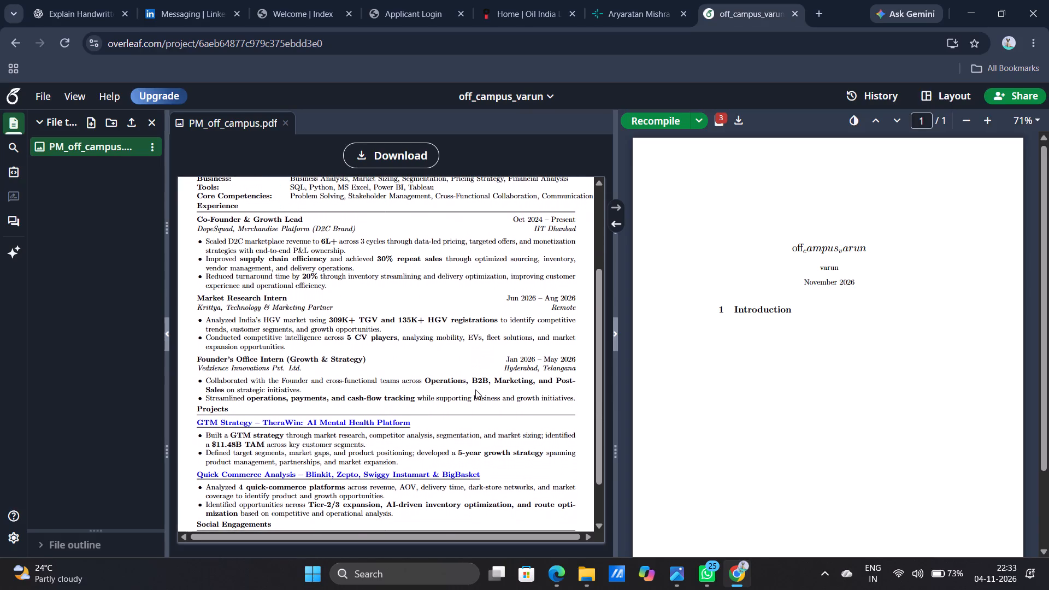
scroll(475, 390, "down", 2)
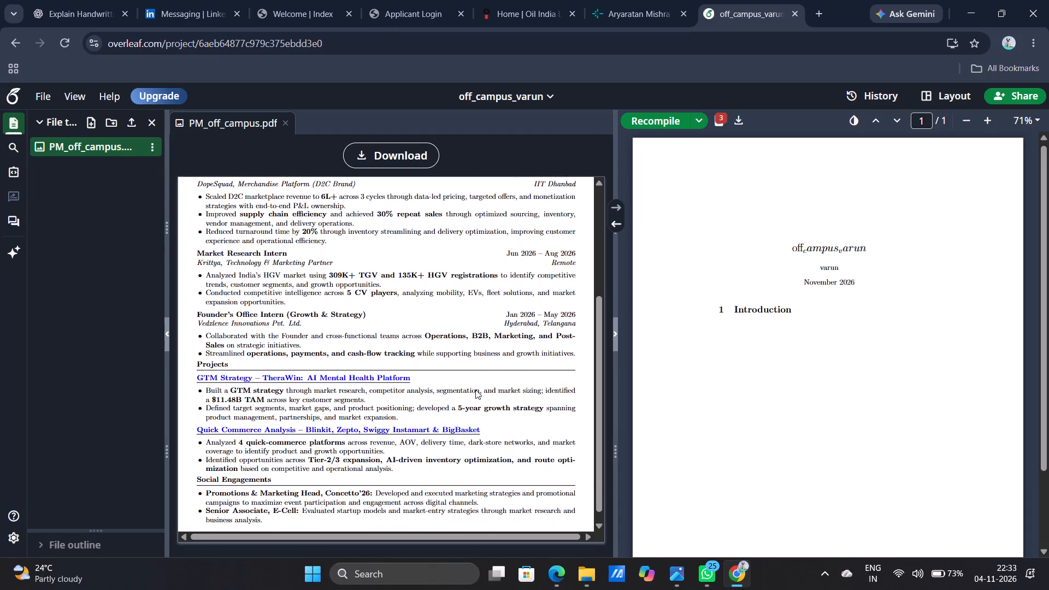
scroll(475, 390, "down", 1)
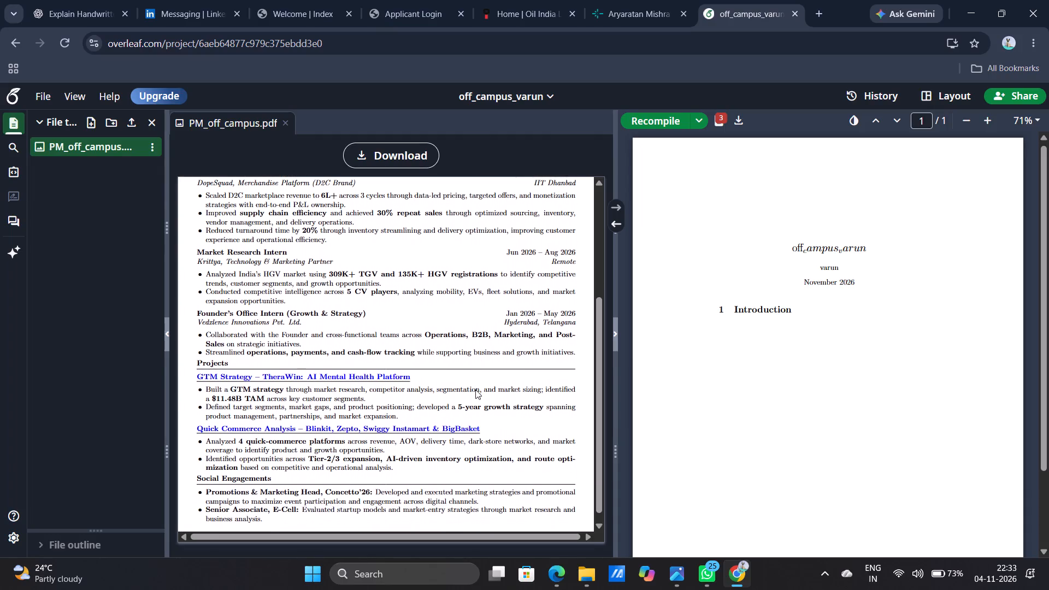
scroll(475, 390, "down", 2)
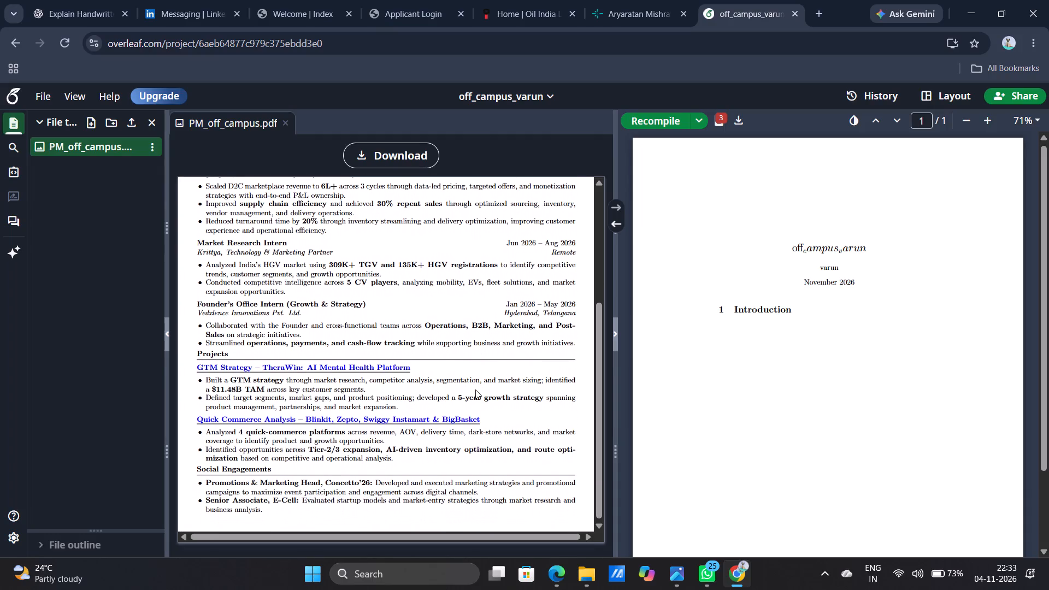
scroll(475, 390, "down", 1)
Return to the start of the résumé and review its Education, Skills and Experience sections again.
scroll(475, 390, "up", 4)
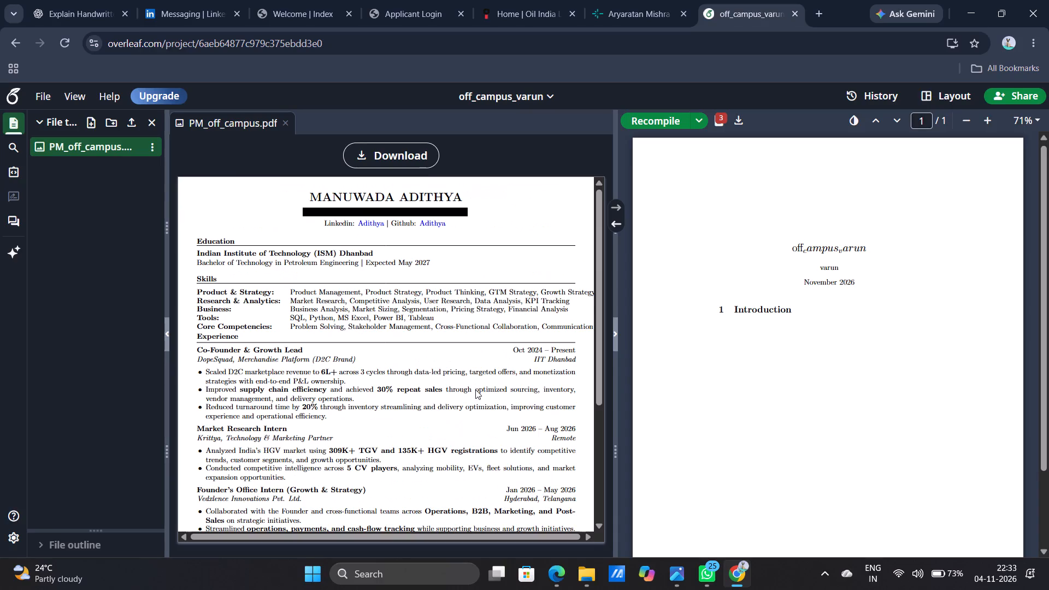
scroll(475, 390, "down", 1)
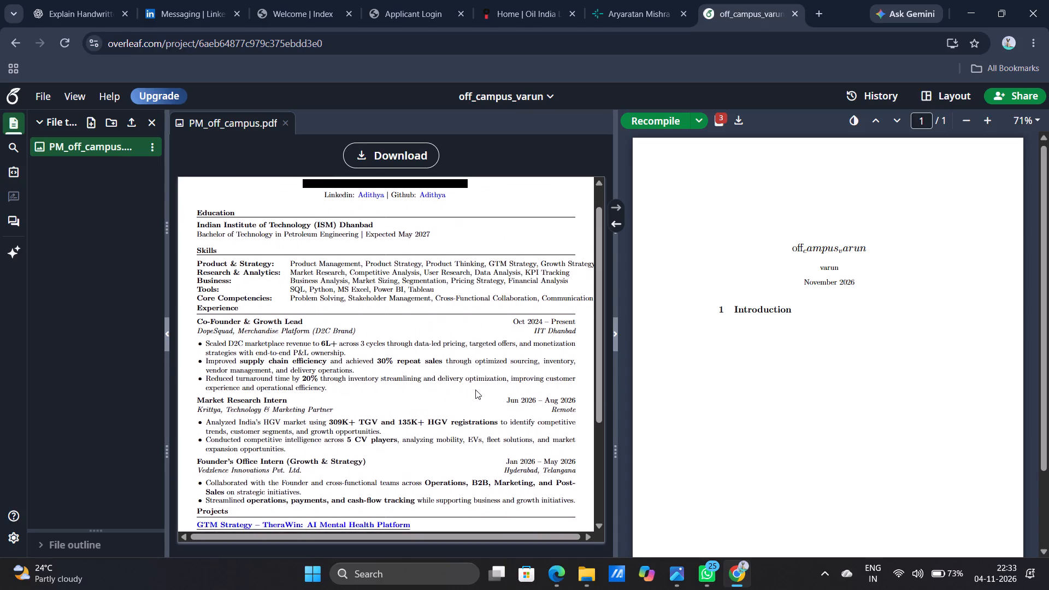
scroll(475, 390, "down", 1)
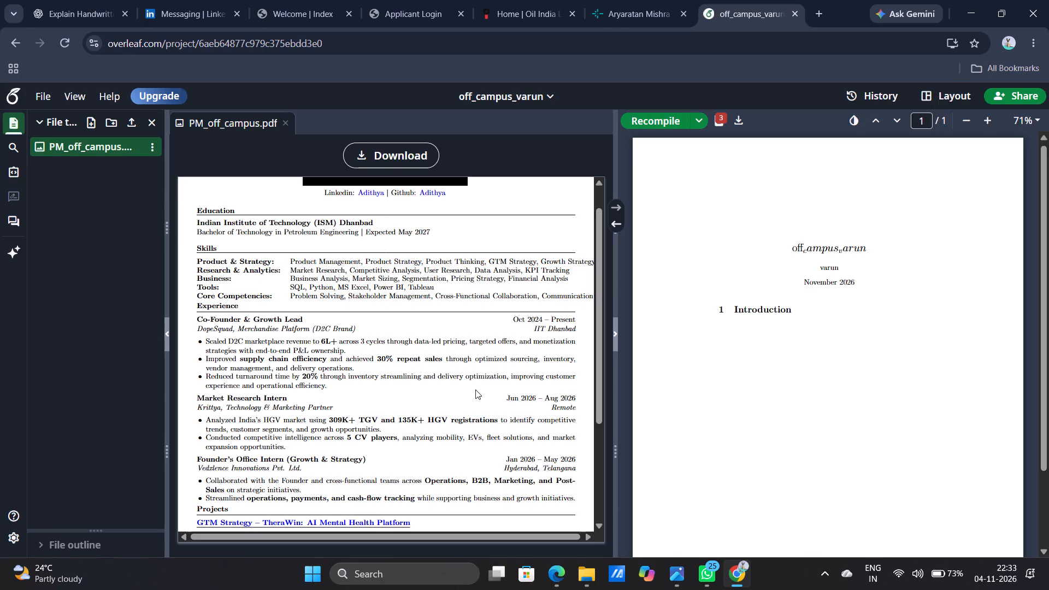
scroll(475, 390, "down", 1)
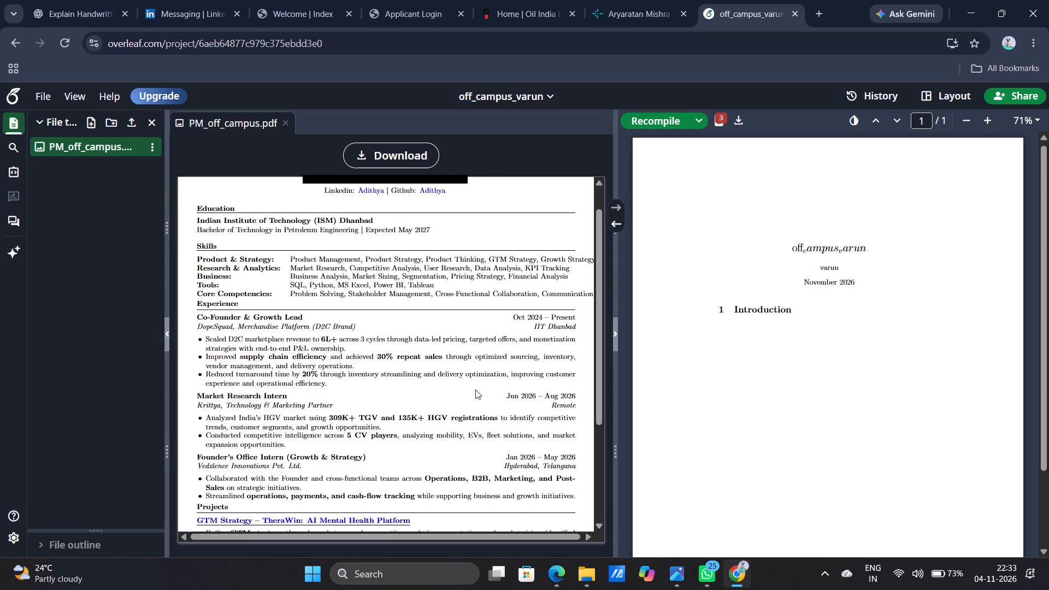
scroll(475, 390, "down", 1)
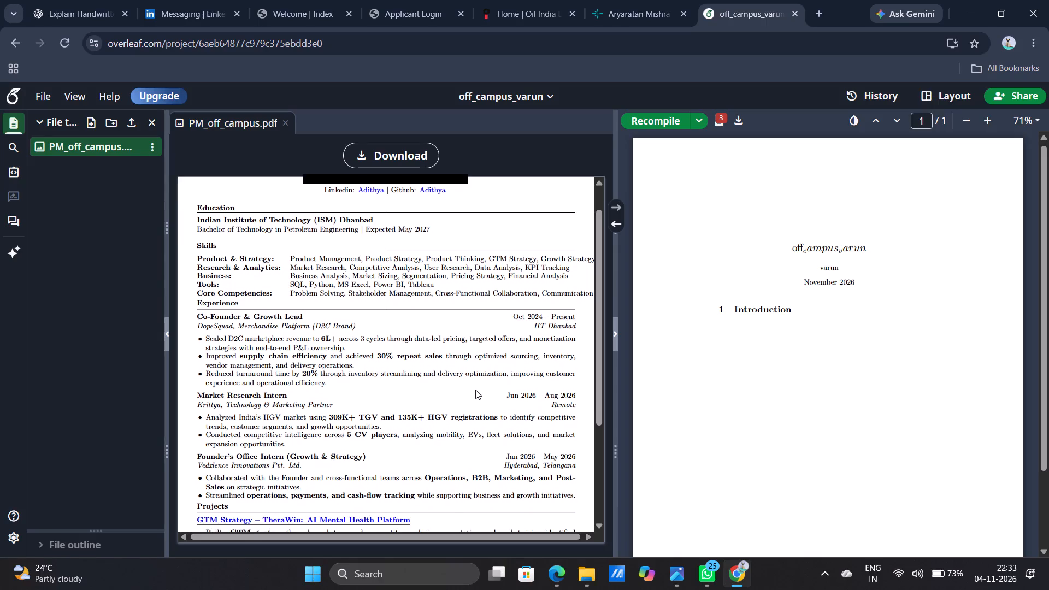
scroll(475, 390, "down", 1)
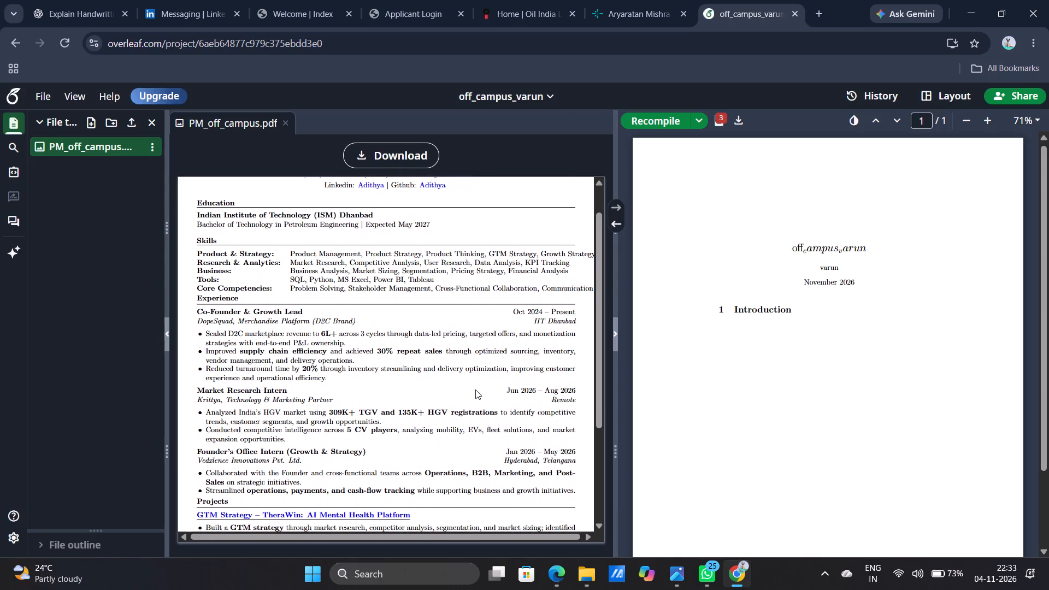
scroll(475, 390, "down", 1)
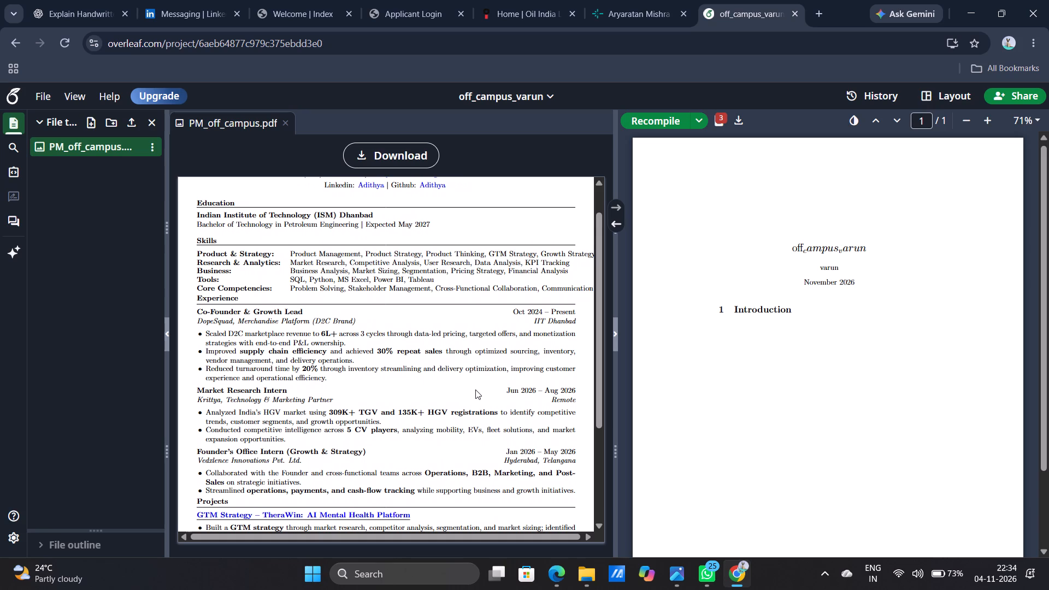
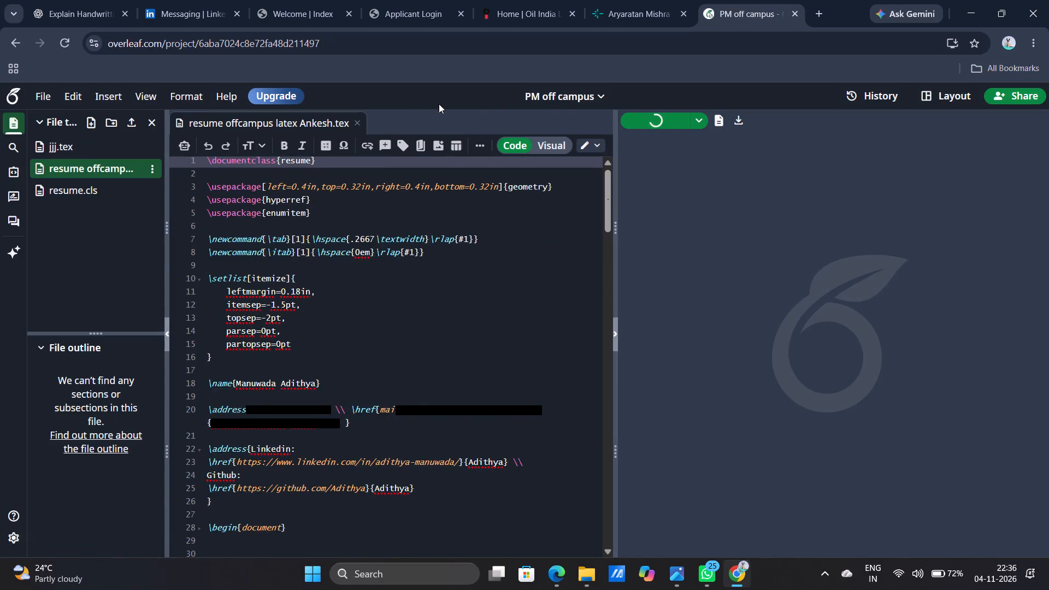
Make a copy of the PM off campus project under the name PM off campus Varun.
left_click(587, 99)
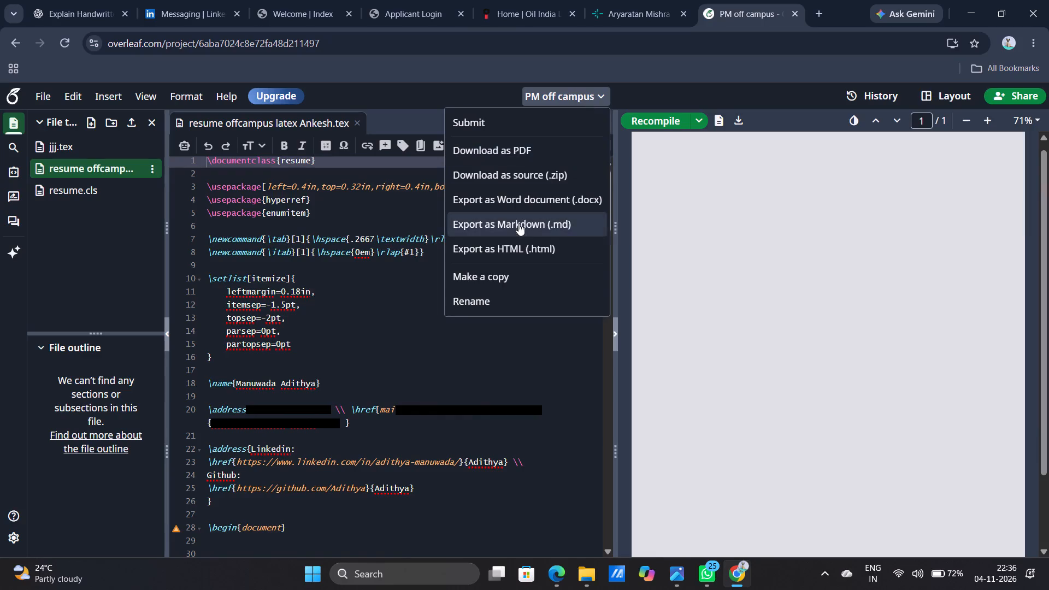
left_click(519, 272)
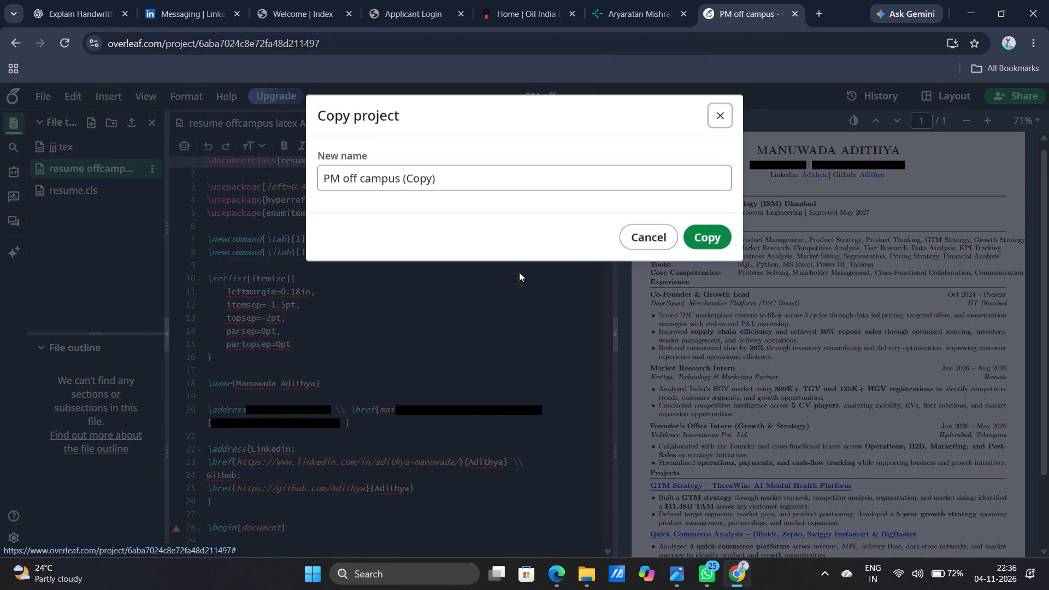
left_click(455, 181)
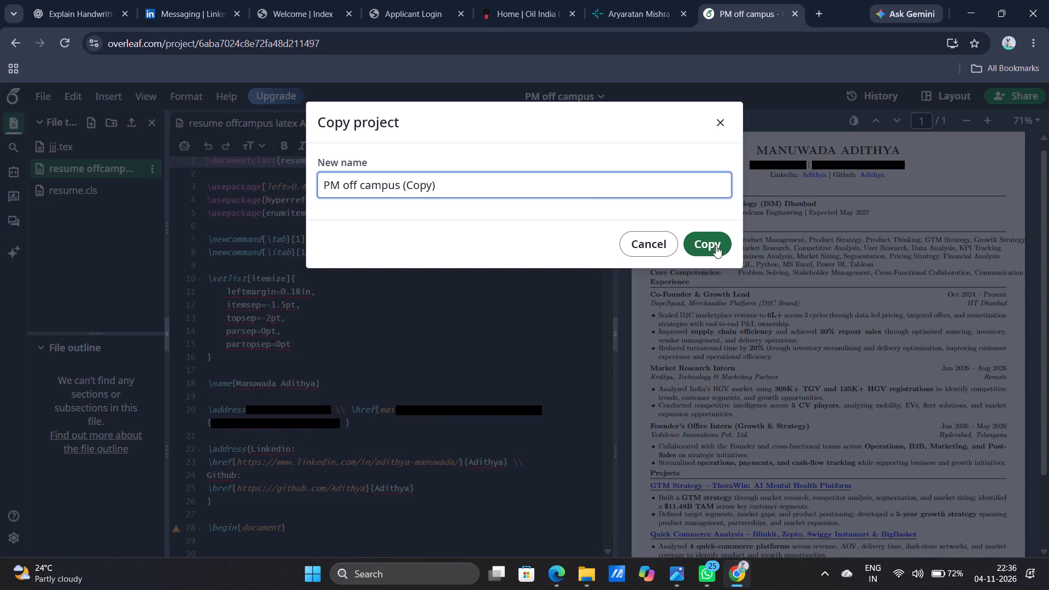
key("BackSpace")
key("BackSpace")
key("BackSpace")
key("BackSpace")
key("BackSpace")
key("BackSpace")
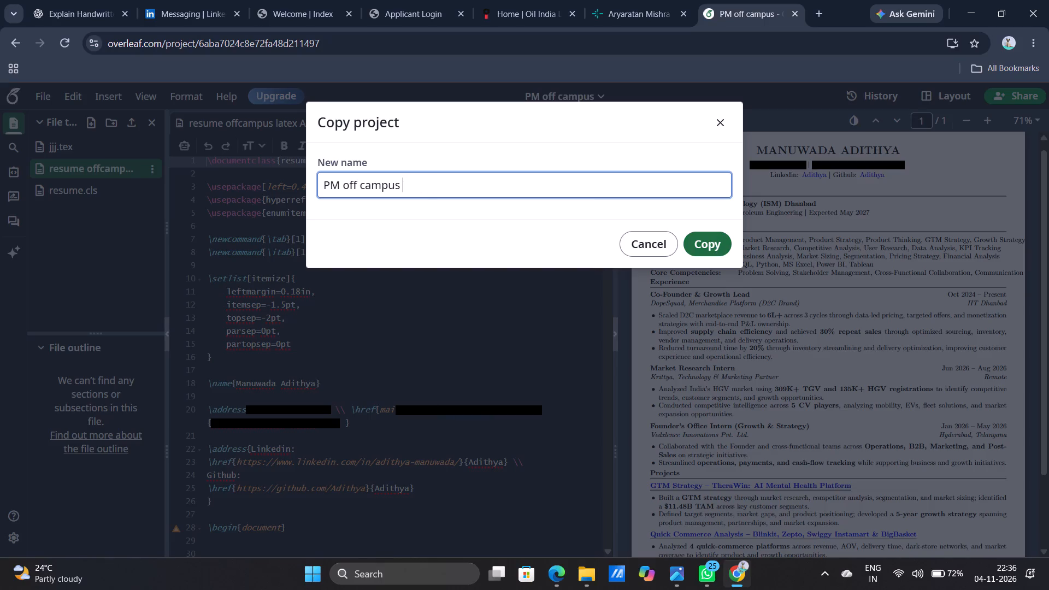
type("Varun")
left_click(723, 246)
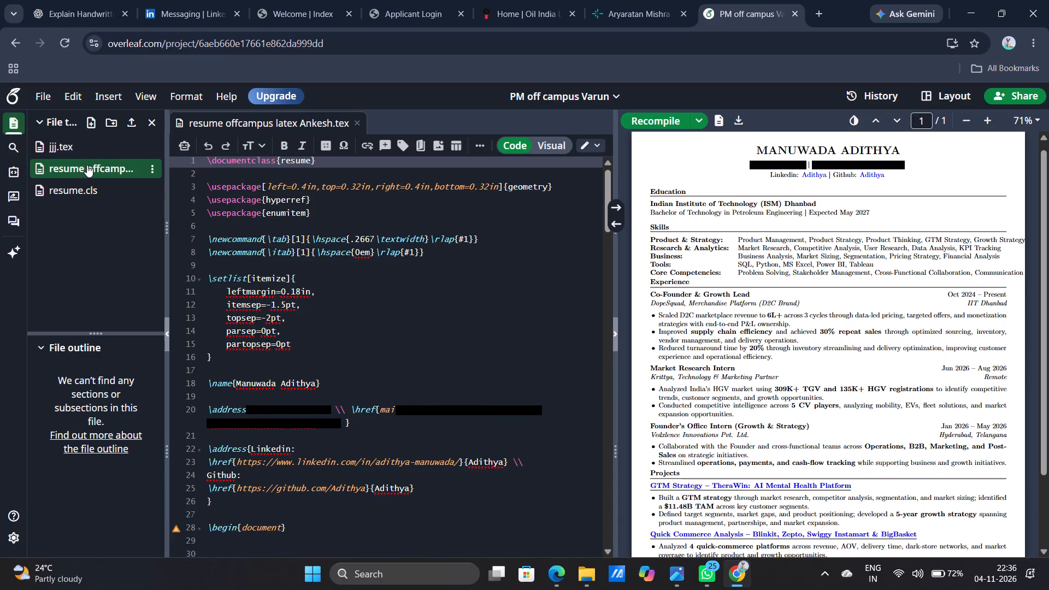
Look through the copied résumé's LaTeX source and compiled output, from the header through Skills, Experience, Projects and Social Engagements.
scroll(298, 263, "down", 4)
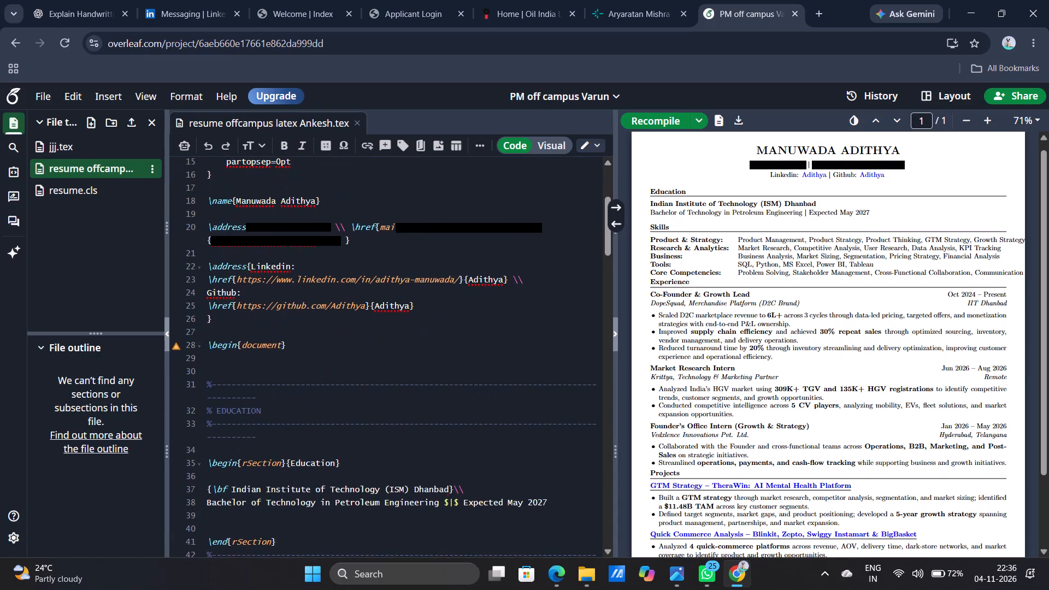
scroll(298, 263, "down", 2)
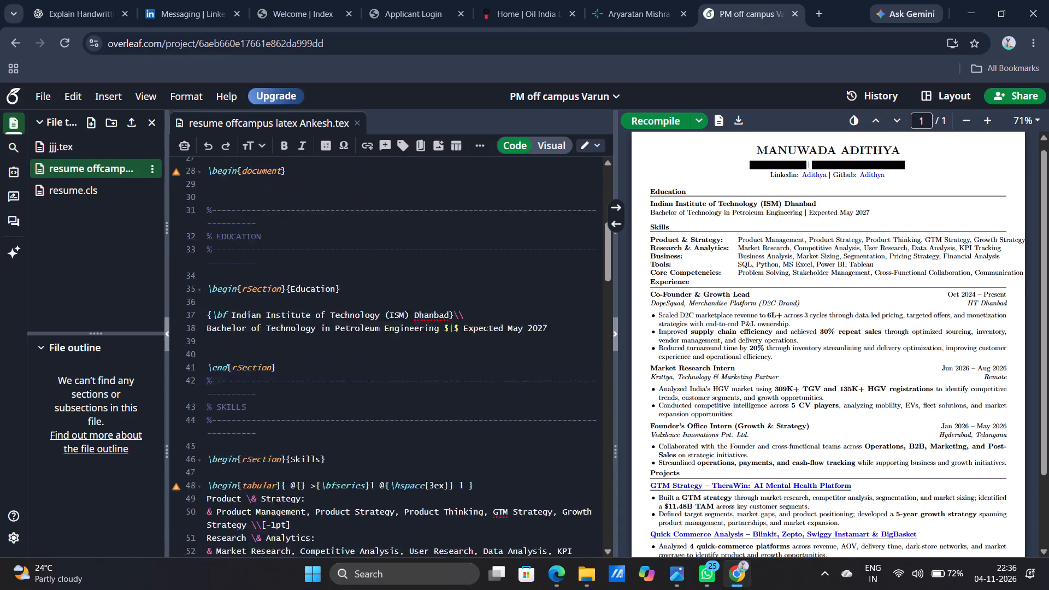
scroll(298, 263, "down", 2)
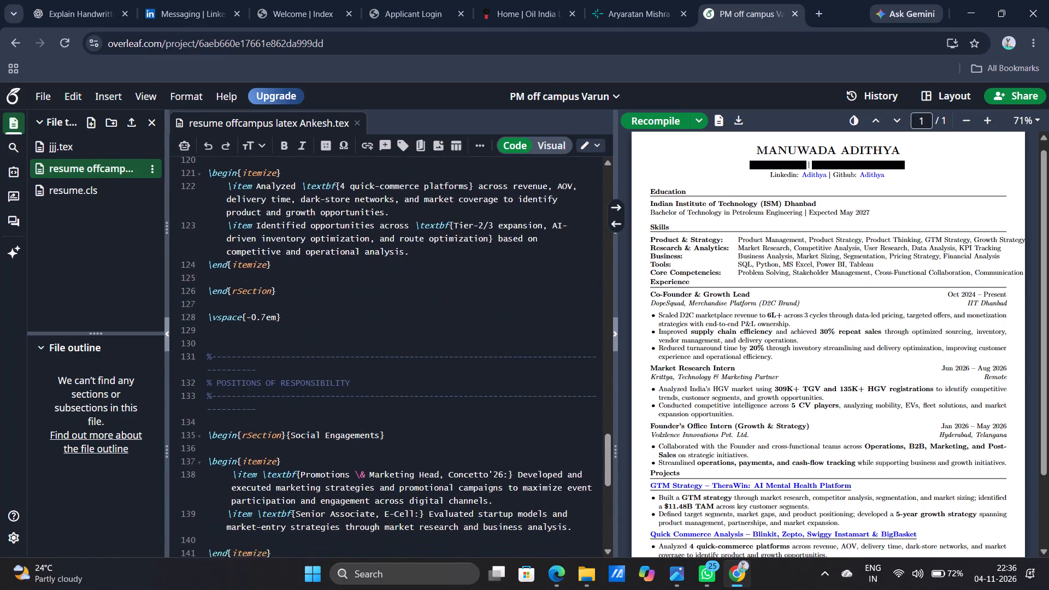
scroll(298, 263, "down", 2)
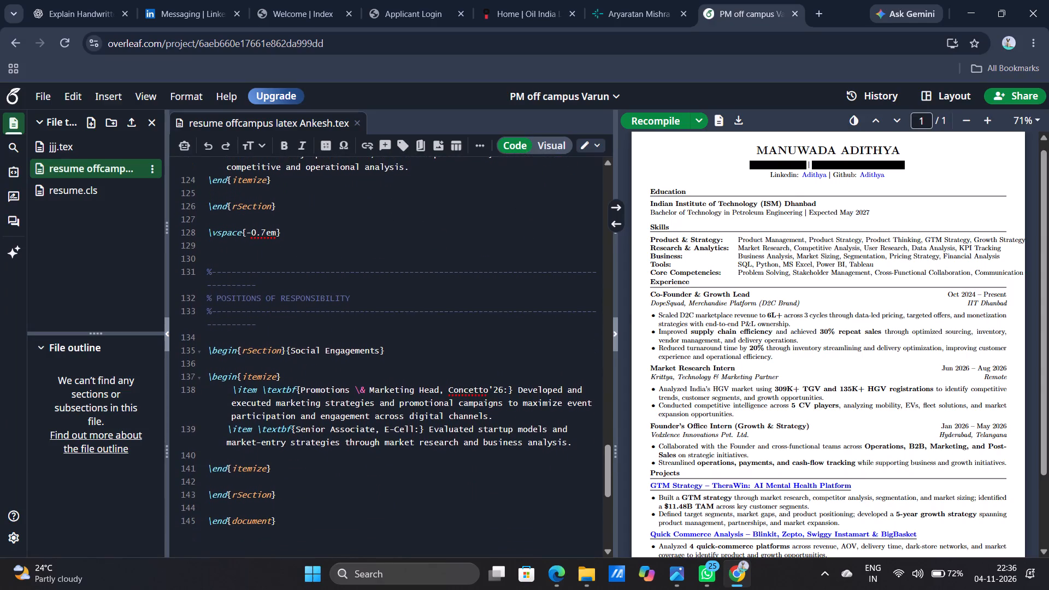
scroll(710, 330, "down", 3)
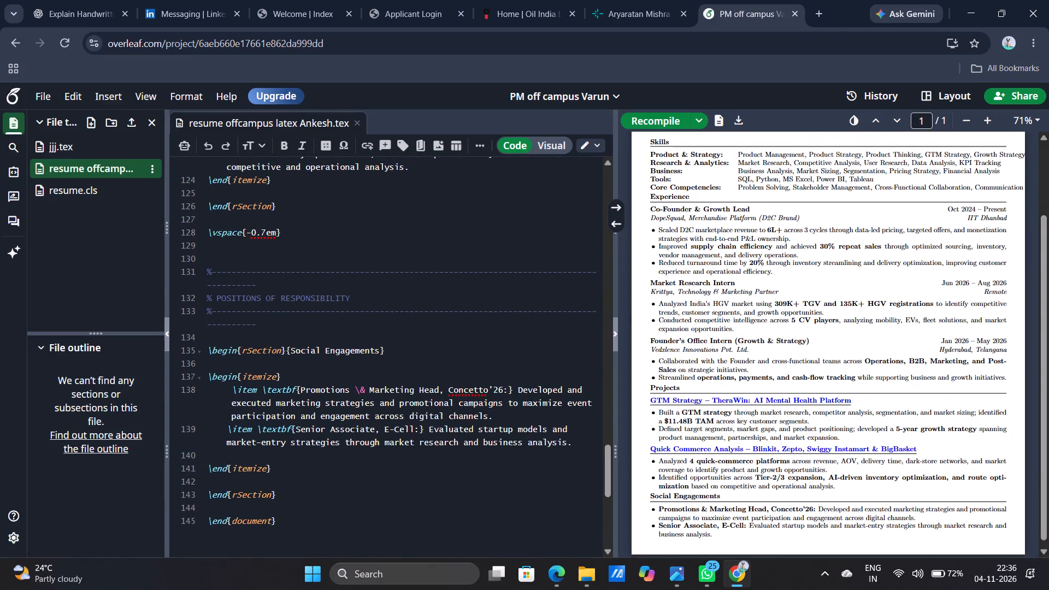
scroll(426, 286, "up", 3)
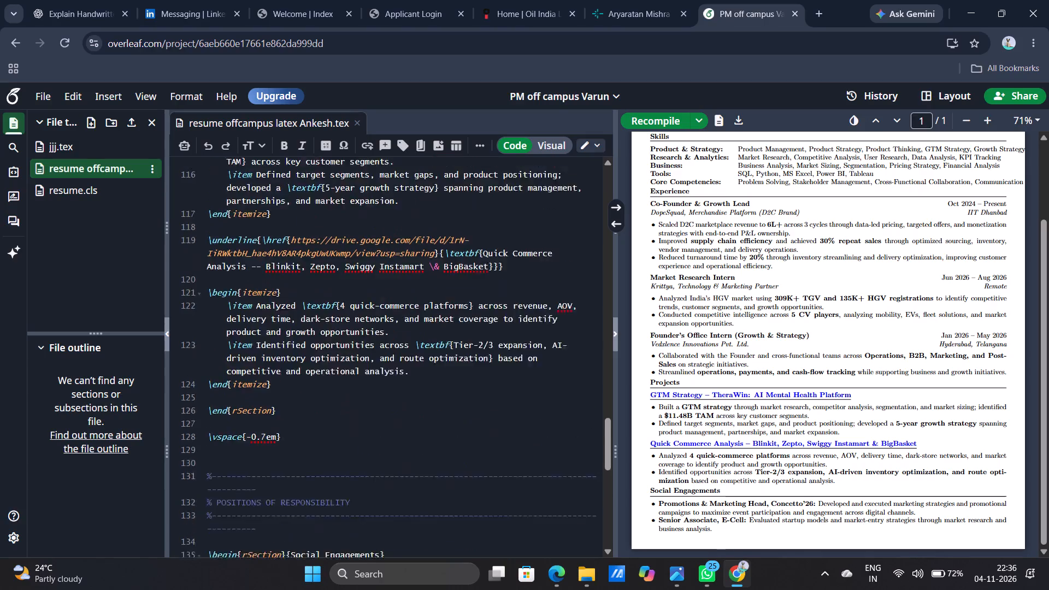
scroll(426, 286, "up", 11)
scroll(426, 286, "down", 1)
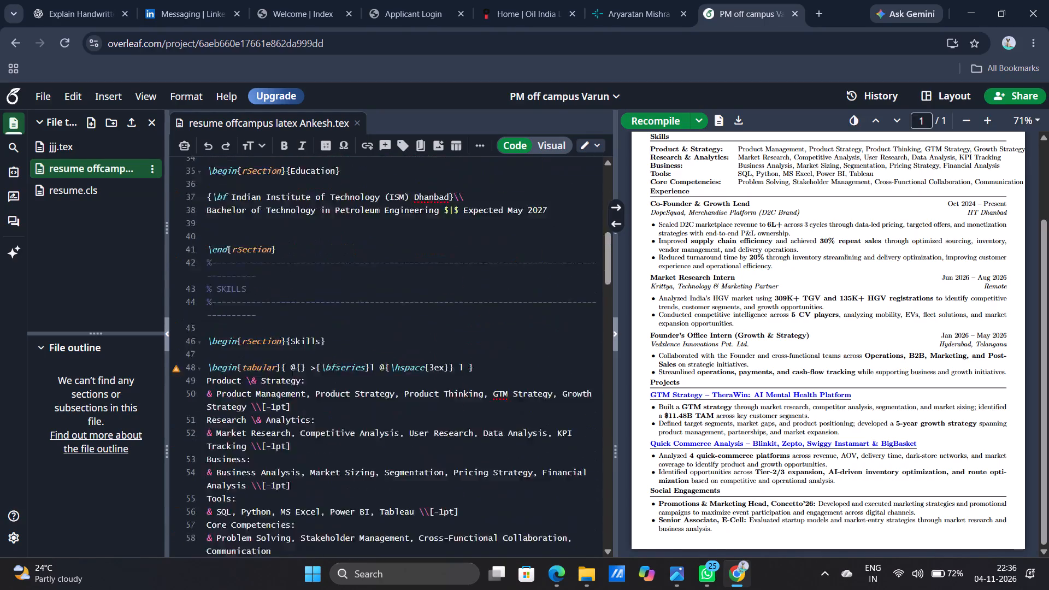
scroll(426, 286, "down", 3)
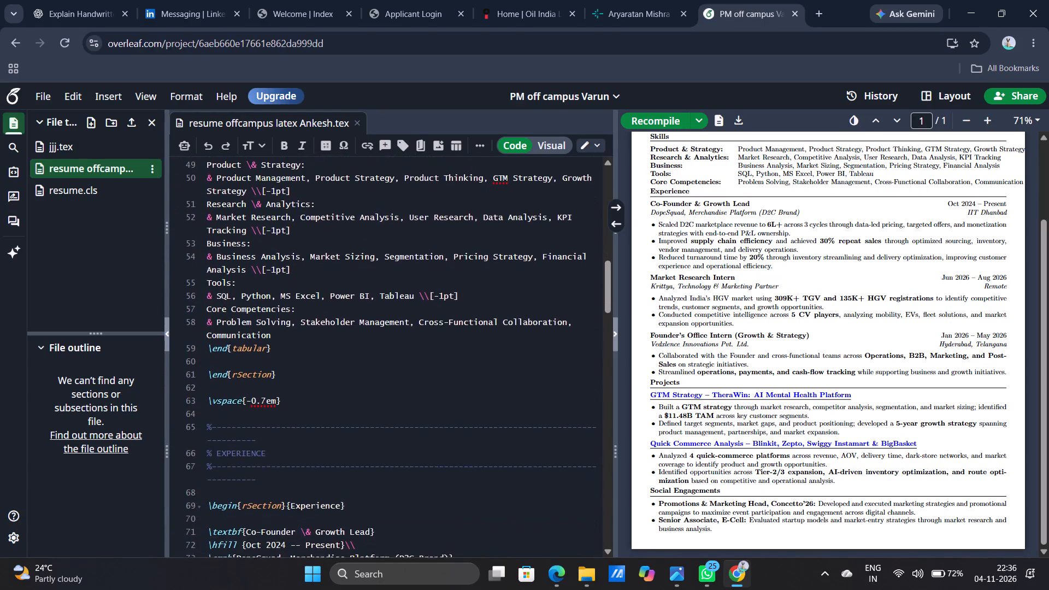
scroll(426, 286, "down", 2)
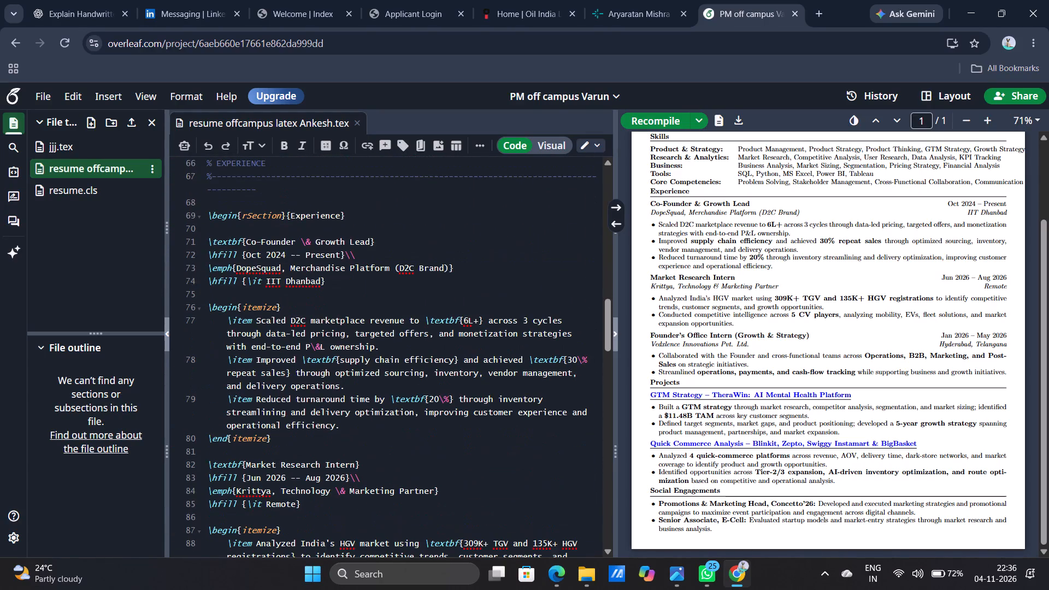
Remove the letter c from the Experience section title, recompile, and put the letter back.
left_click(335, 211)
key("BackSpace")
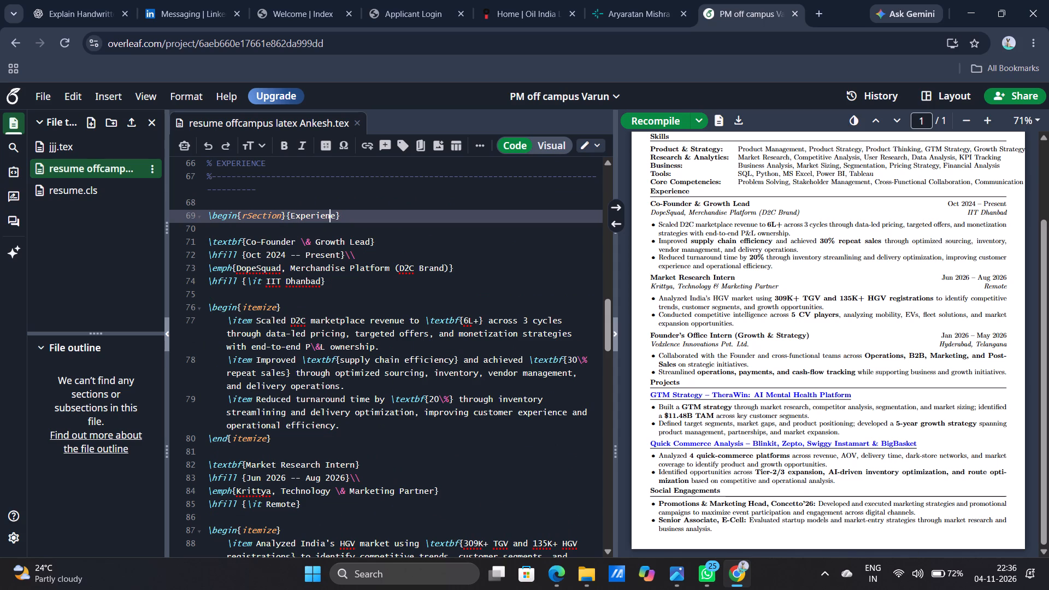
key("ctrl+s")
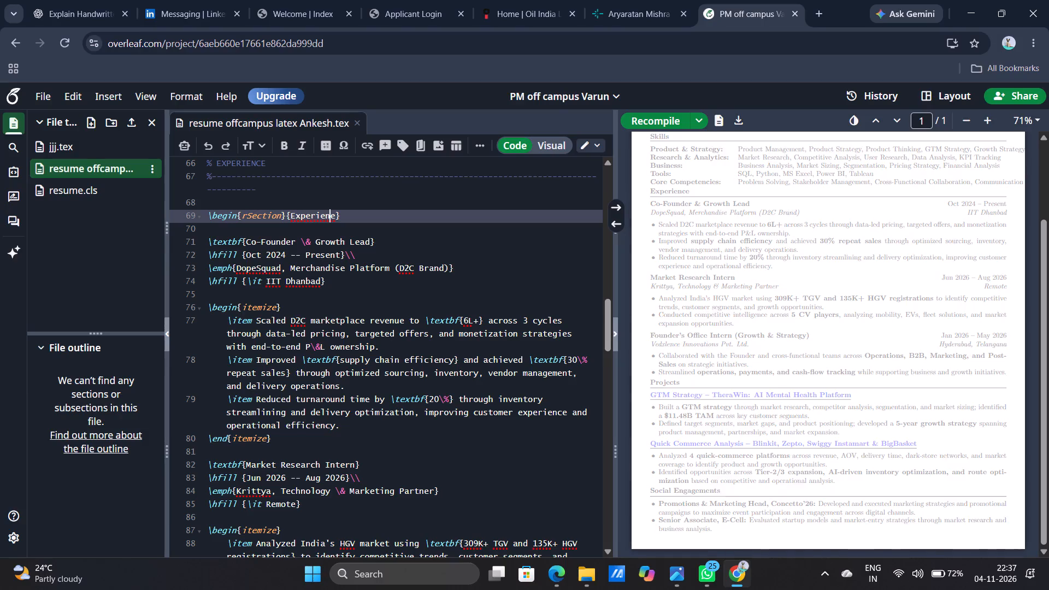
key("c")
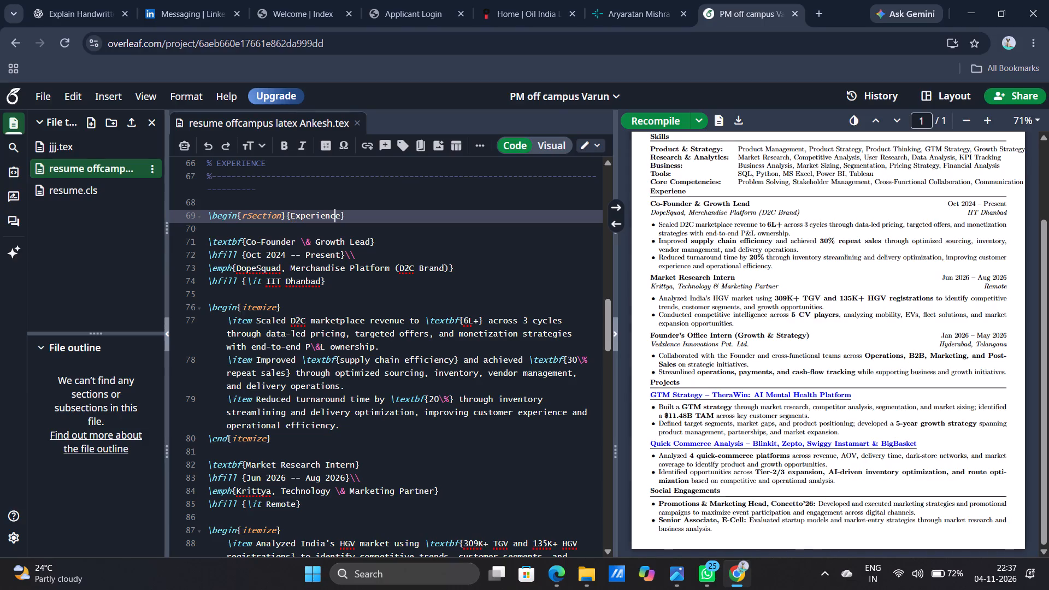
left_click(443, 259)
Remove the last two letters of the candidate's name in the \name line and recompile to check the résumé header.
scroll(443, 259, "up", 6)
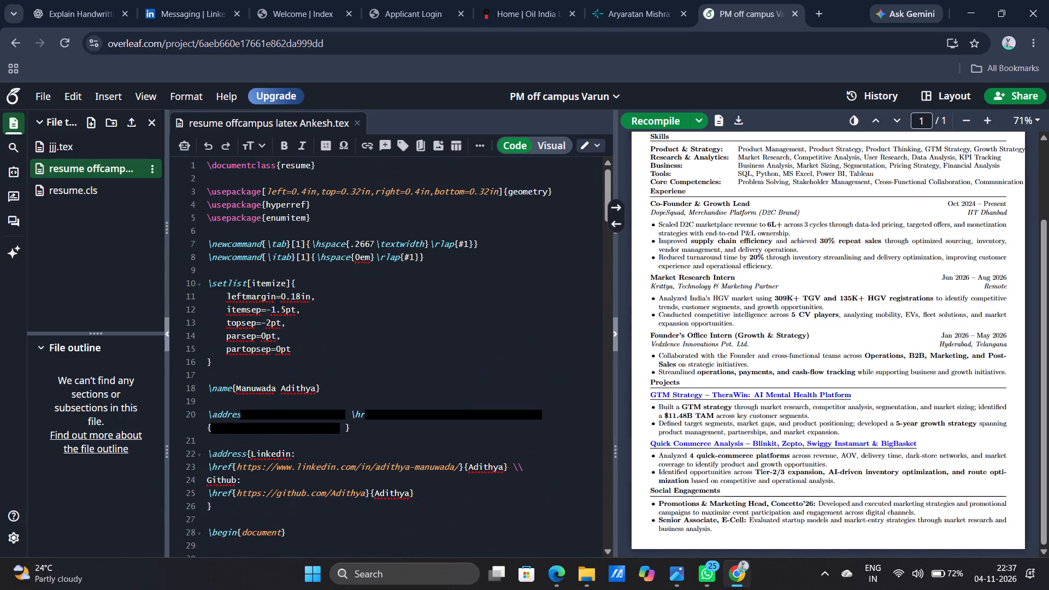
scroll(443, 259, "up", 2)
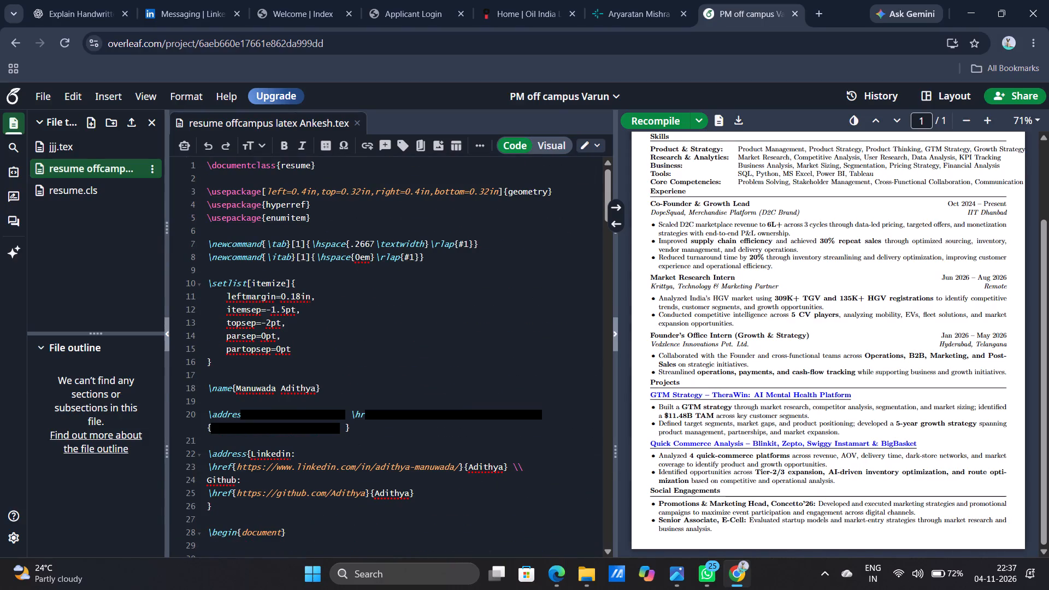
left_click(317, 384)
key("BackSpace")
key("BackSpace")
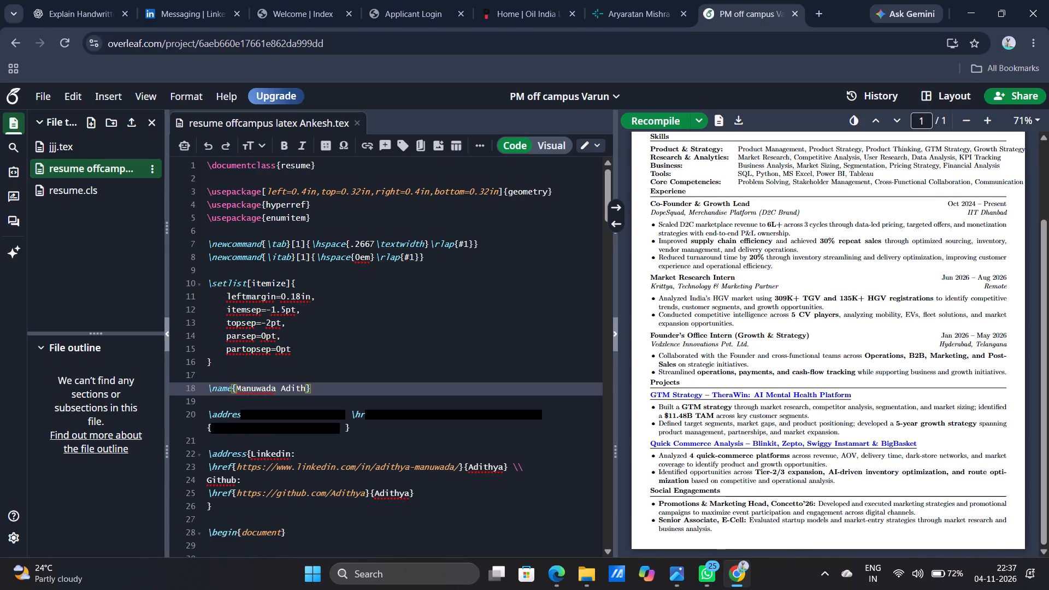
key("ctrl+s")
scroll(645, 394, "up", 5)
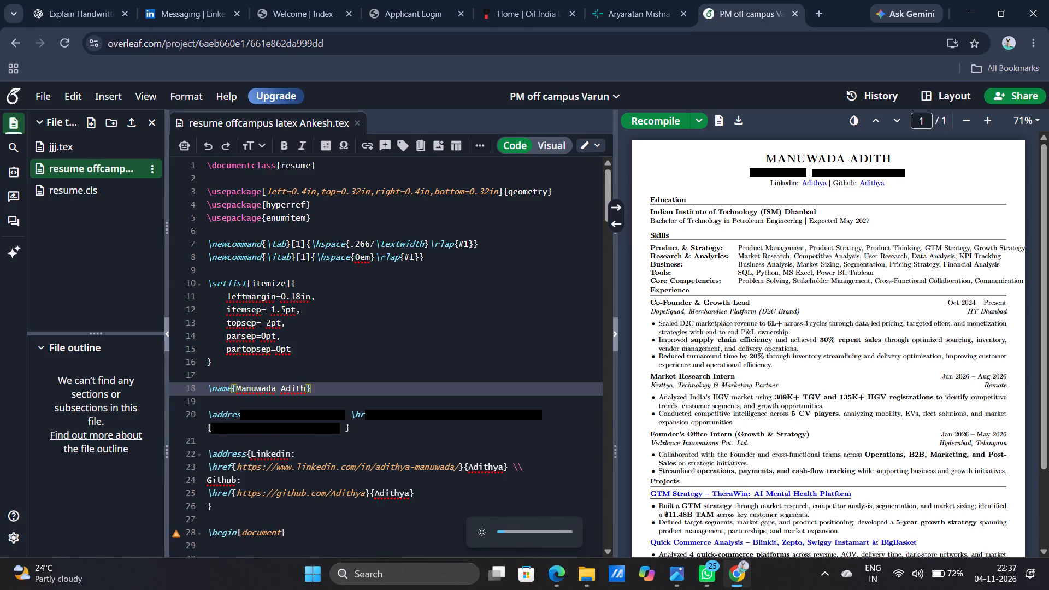
Replace the candidate name in the \name line with the new résumé owner's full name.
key("BackSpace")
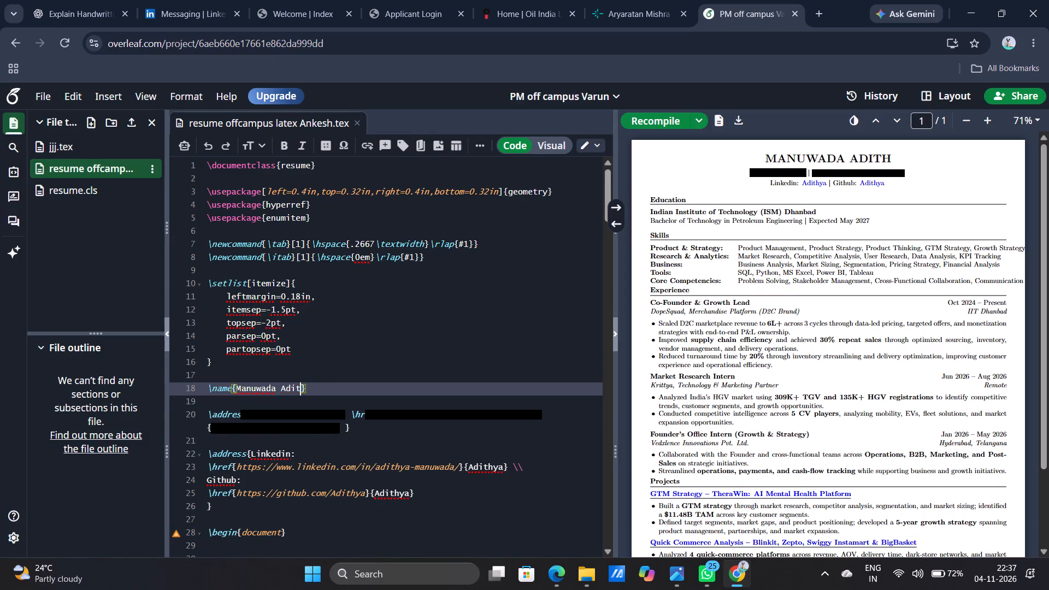
key("BackSpace")
key("BackSpace")
key("BackSpace")
key("BackSpace")
key("BackSpace")
key("BackSpace")
key("BackSpace")
key("BackSpace")
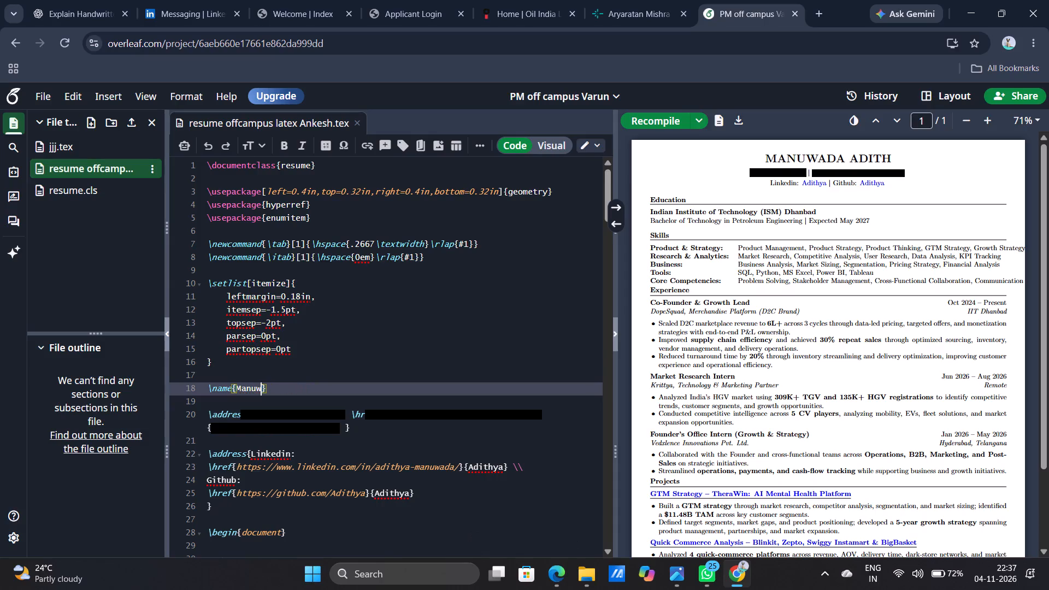
key("BackSpace")
key("BackSpace")
key("BackSpace")
key("BackSpace")
key("BackSpace")
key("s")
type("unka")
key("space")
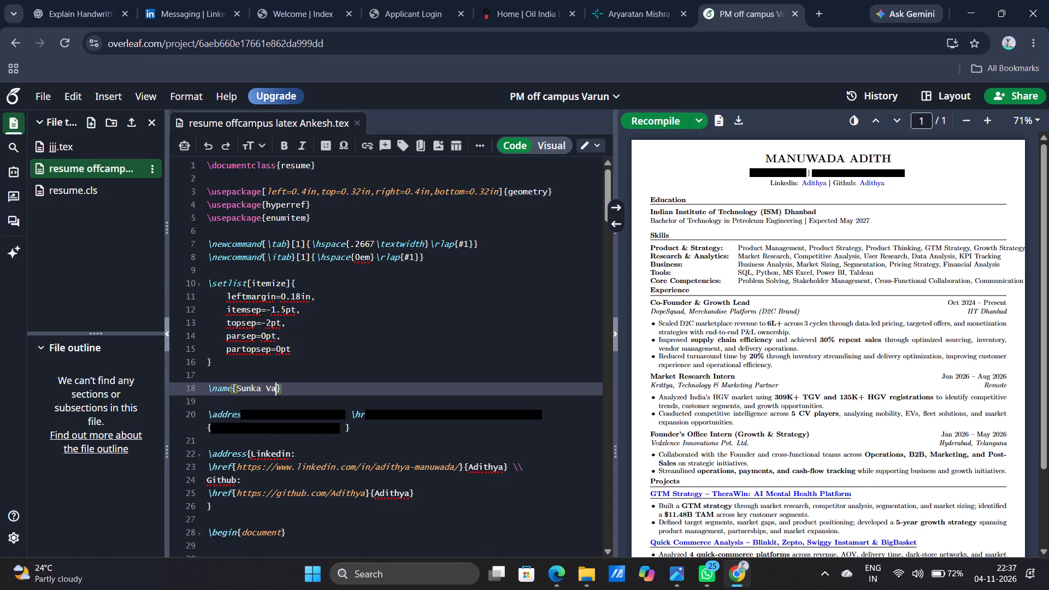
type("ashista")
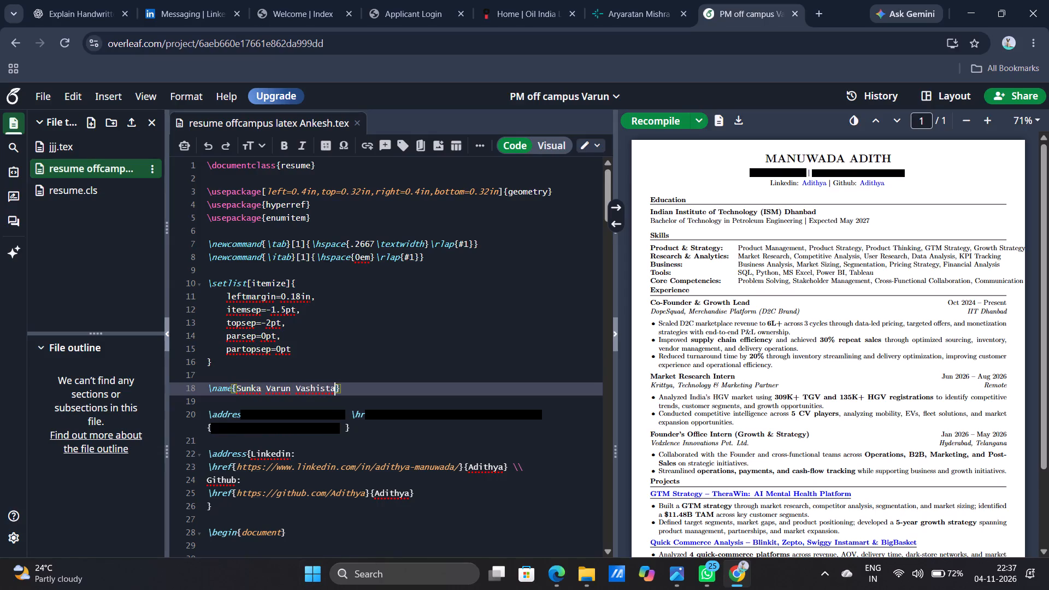
Delete the previous candidate's contact detail at the start of the first \address line, before the email link.
left_click(329, 412)
key("BackSpace")
key("BackSpace")
key("BackSpace")
key("BackSpace")
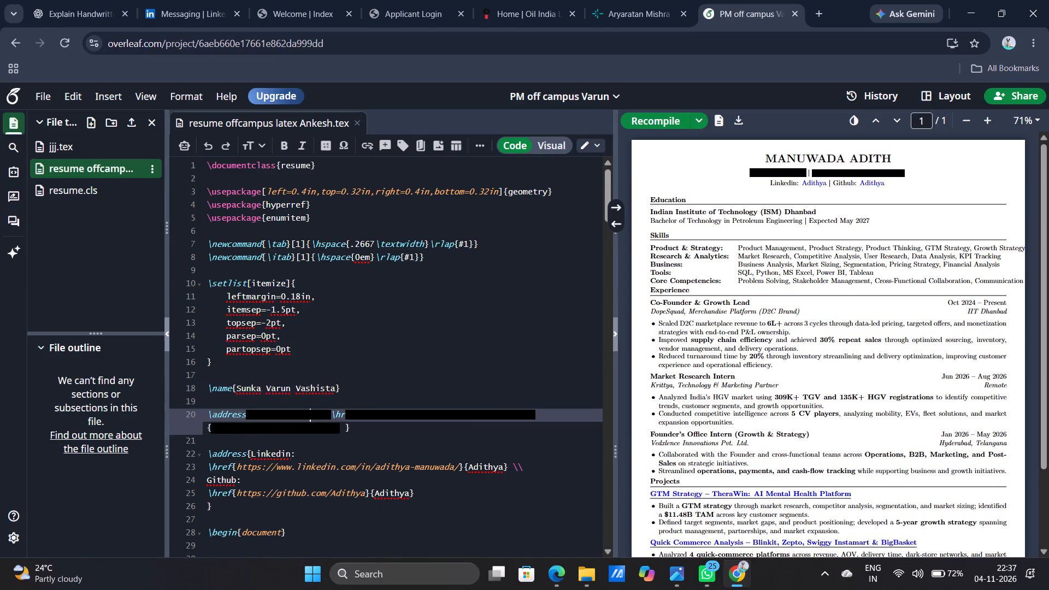
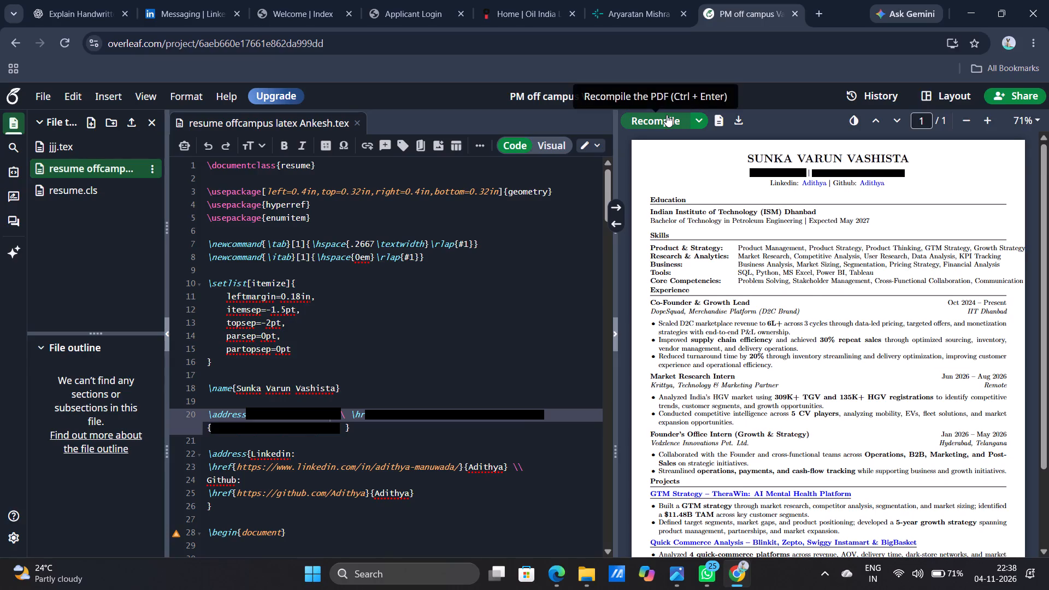
left_click(286, 426)
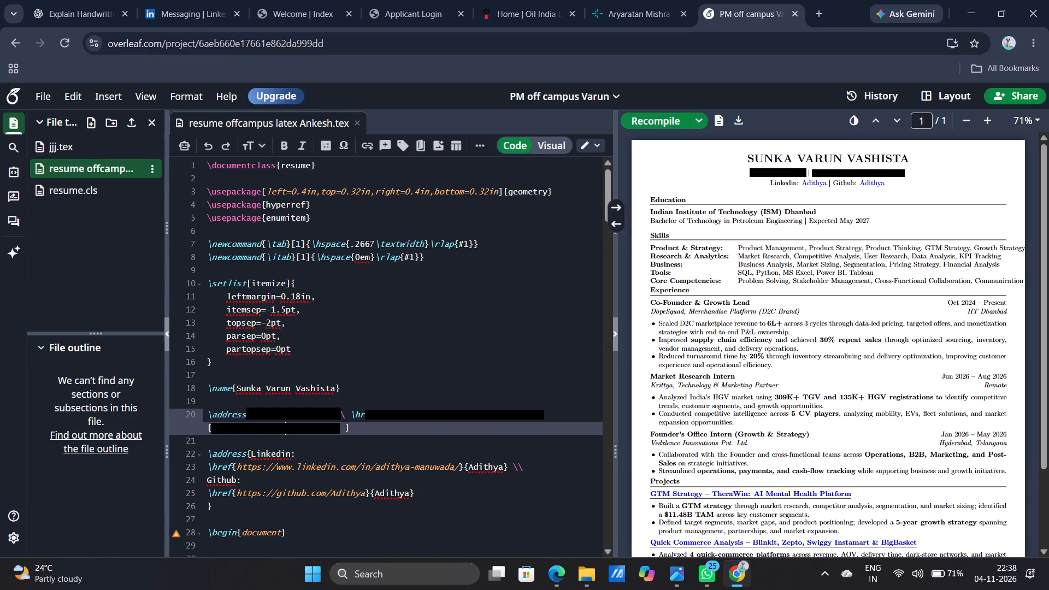
key("BackSpace")
key("BackSpace")
key("BackSpace")
key("BackSpace")
key("BackSpace")
key("BackSpace")
key("BackSpace")
key("BackSpace")
key("BackSpace")
key("BackSpace")
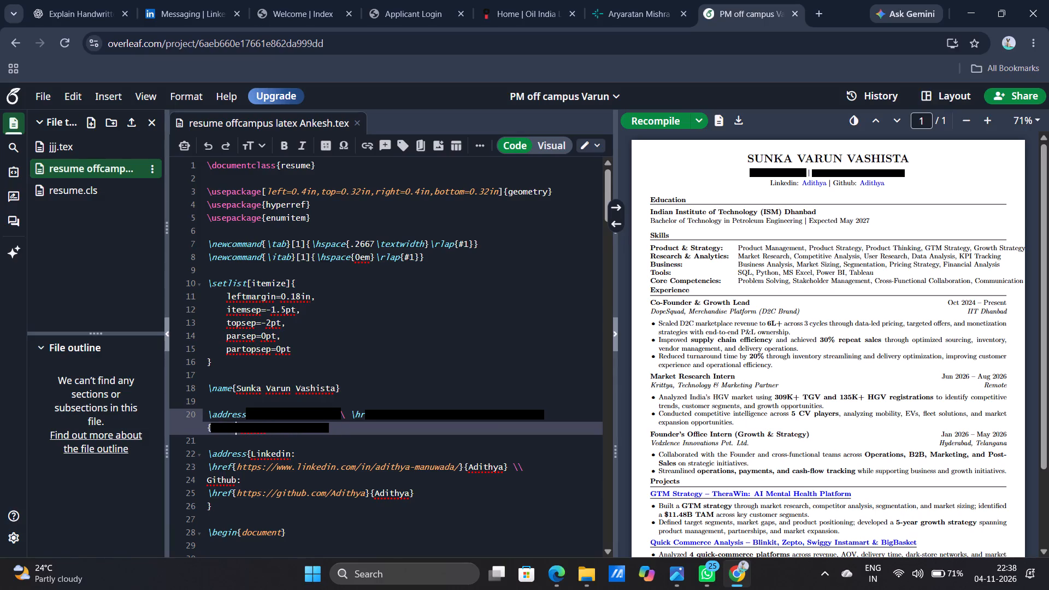
key("BackSpace")
key("BackSpace")
key("BackSpace")
key("BackSpace")
key("BackSpace")
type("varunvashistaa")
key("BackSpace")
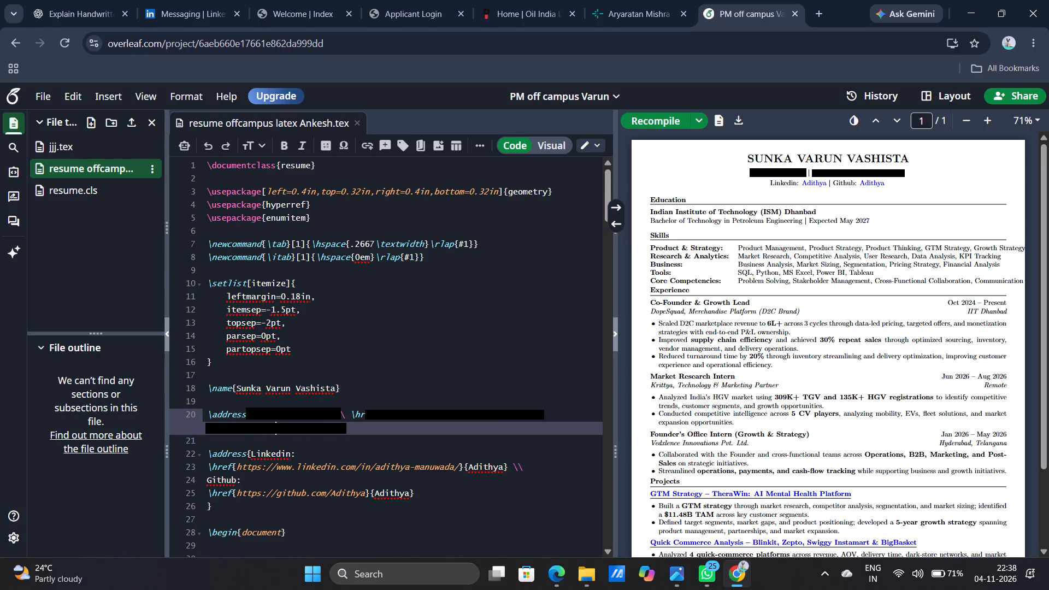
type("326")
left_click(657, 119)
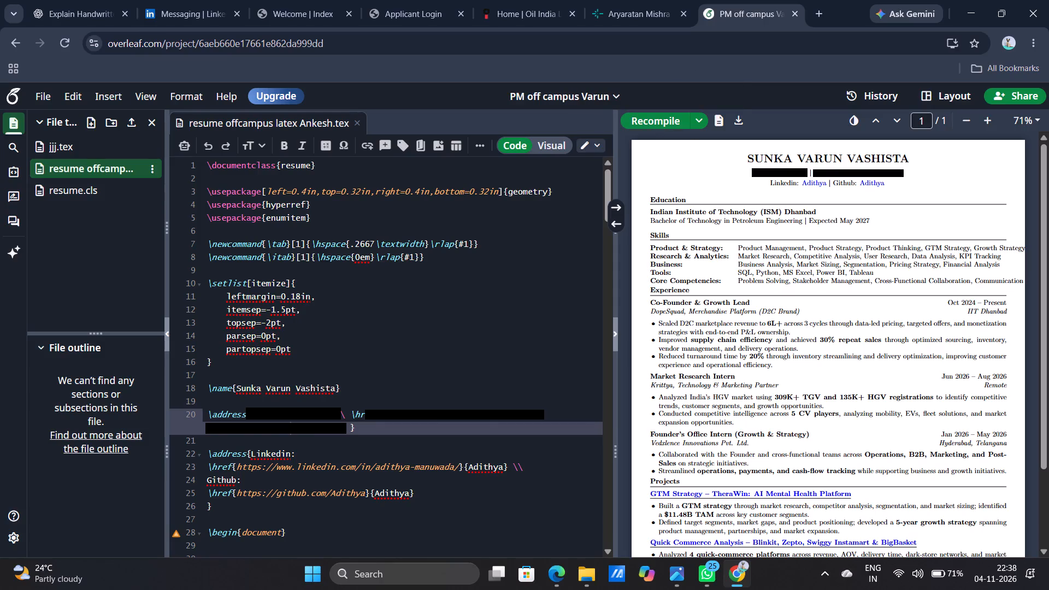
double_click(342, 428)
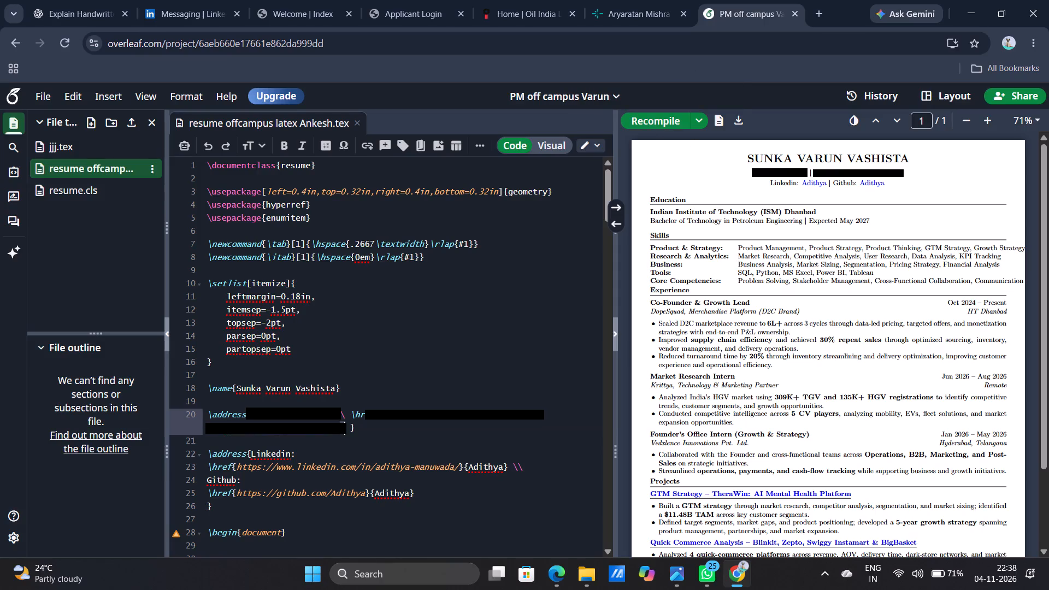
key("ctrl+c")
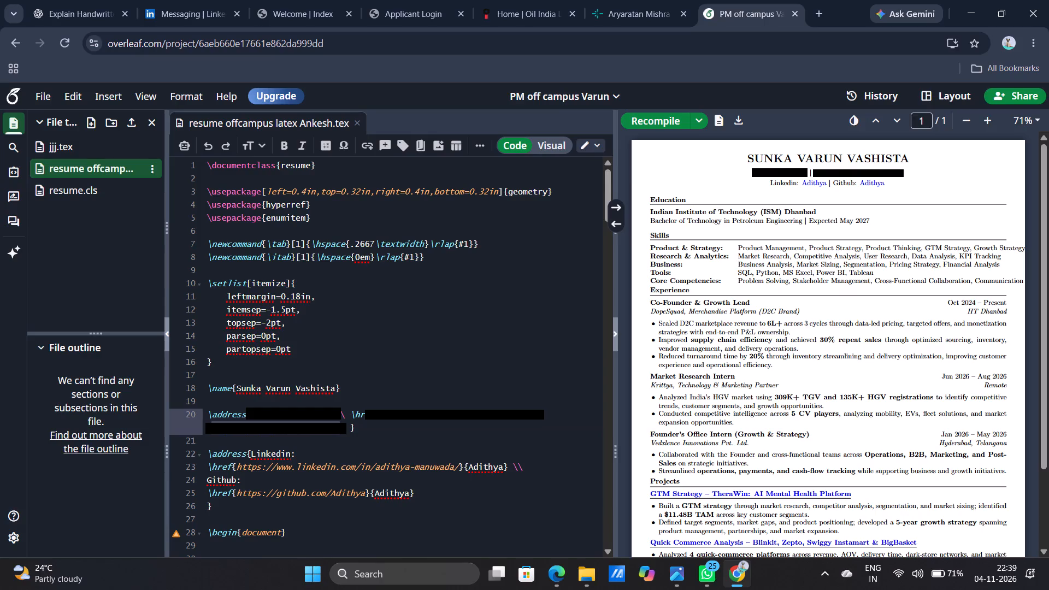
double_click(539, 415)
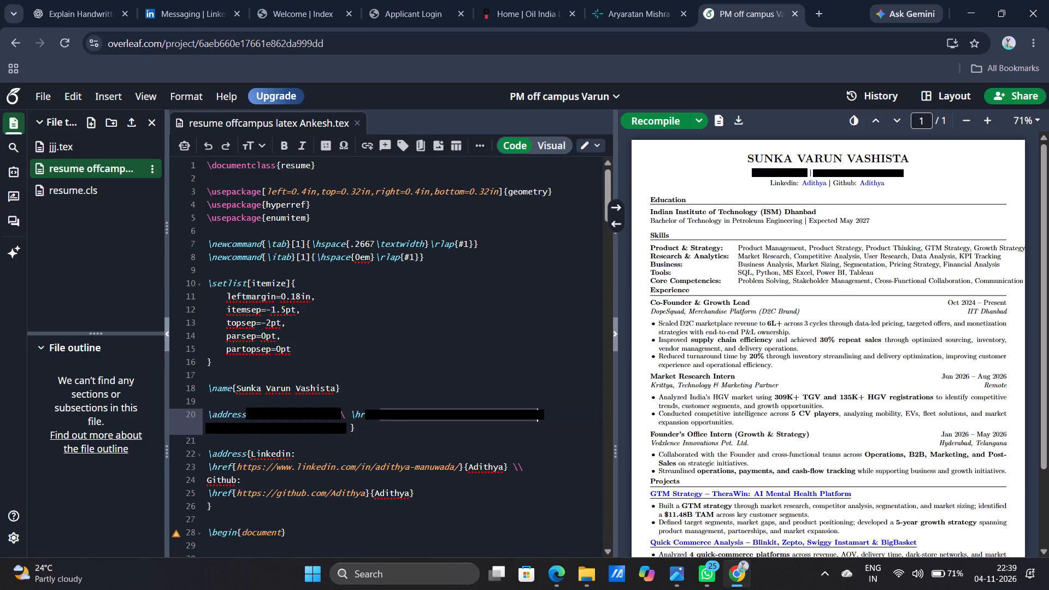
left_click(414, 415)
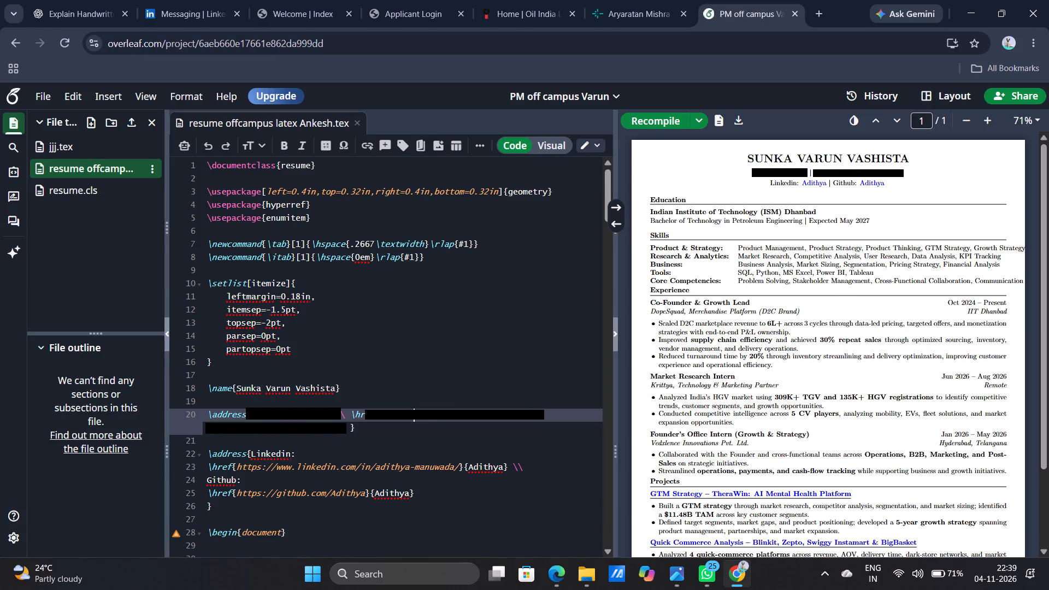
key("shift+Right")
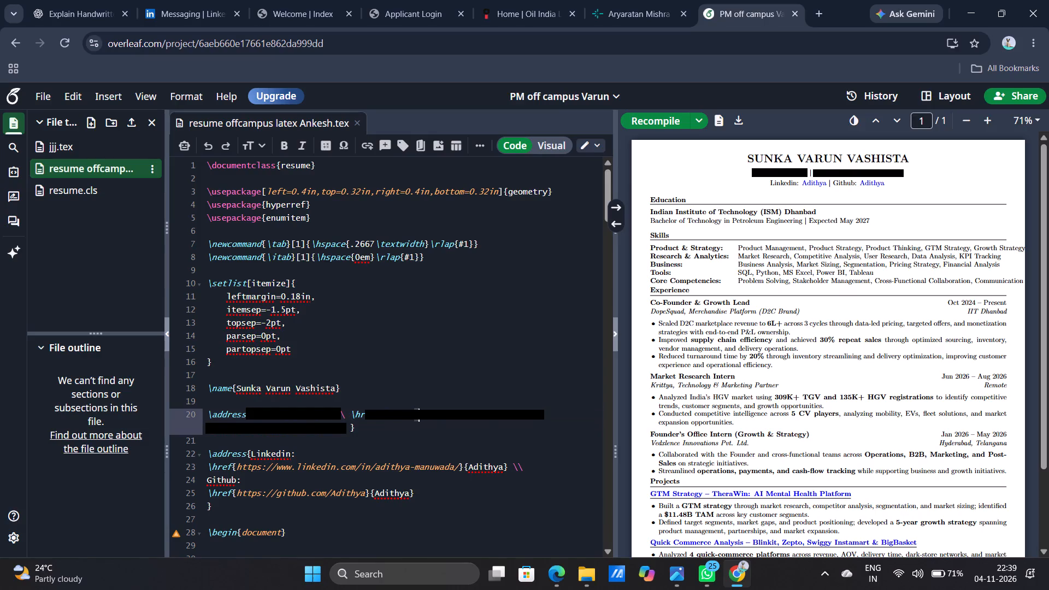
left_click(414, 413)
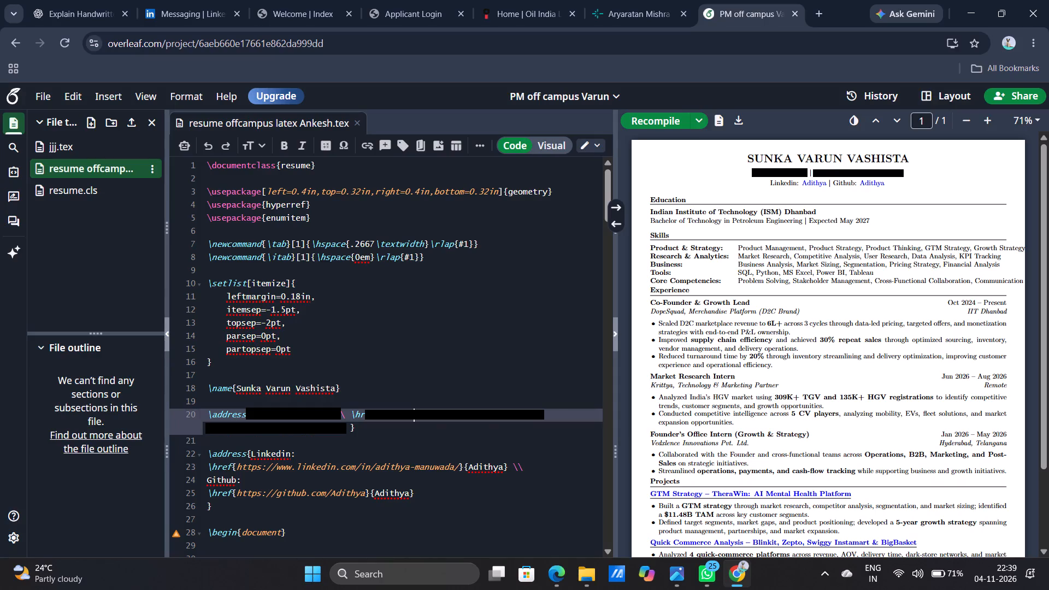
key("shift+Right")
key("shift+Right")
key("shift+Right")
key("shift+Right")
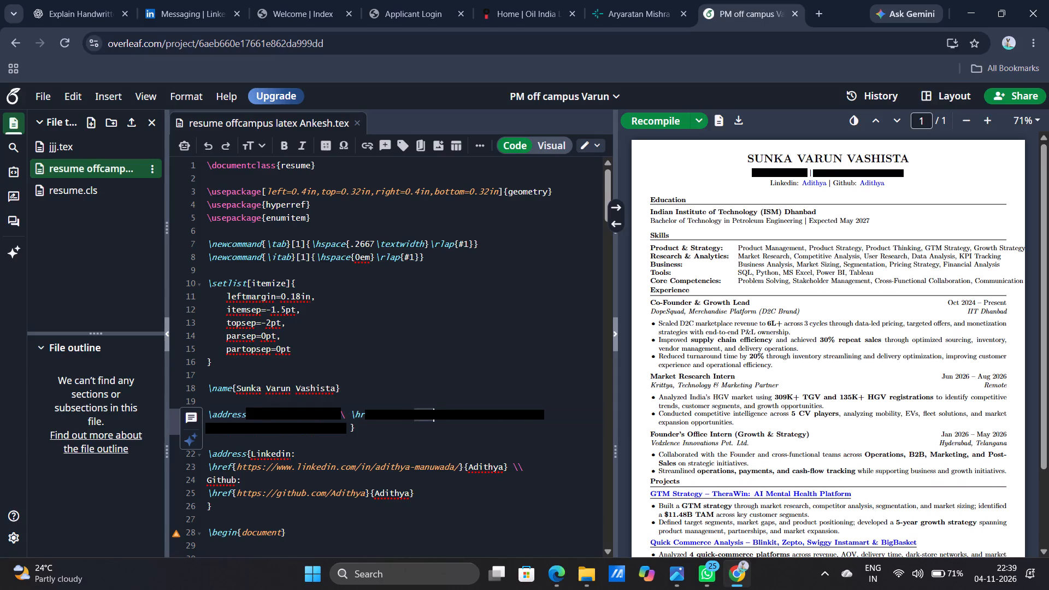
key("shift+Right")
key("shift+Right")
key("shift+Right")
key("shift+Right")
key("shift+Right")
key("shift+Right")
key("shift+Right")
key("shift+Right")
key("shift+Right")
key("shift+Right")
key("shift+Right")
key("shift+Right")
key("shift+Right")
key("shift+Right")
key("shift+Right")
key("shift+Right")
key("shift+Right")
key("shift+Right")
key("shift+Right")
key("shift+Right")
key("shift+Right")
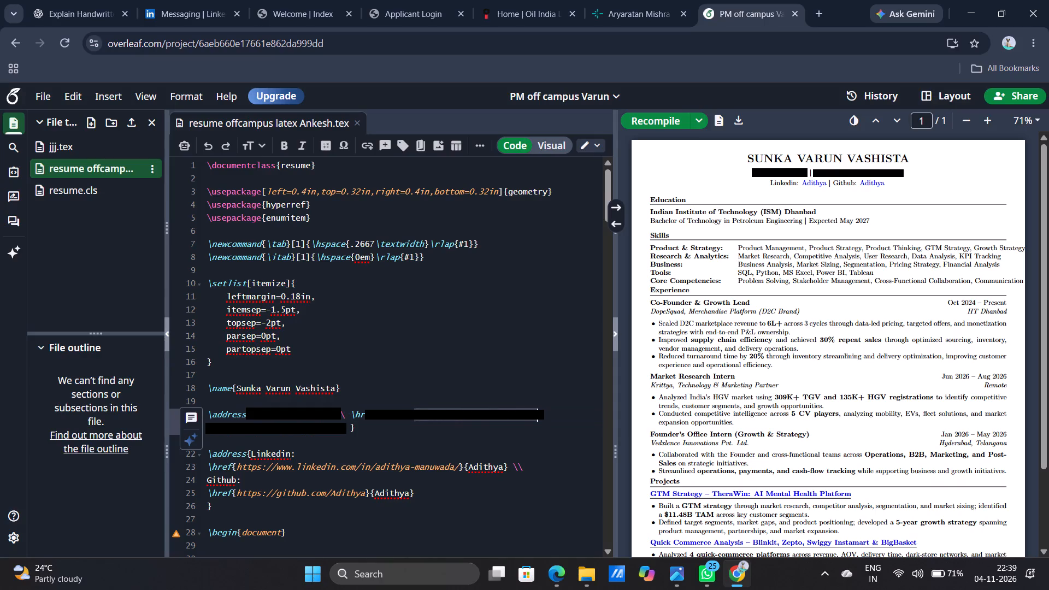
key("ctrl+v")
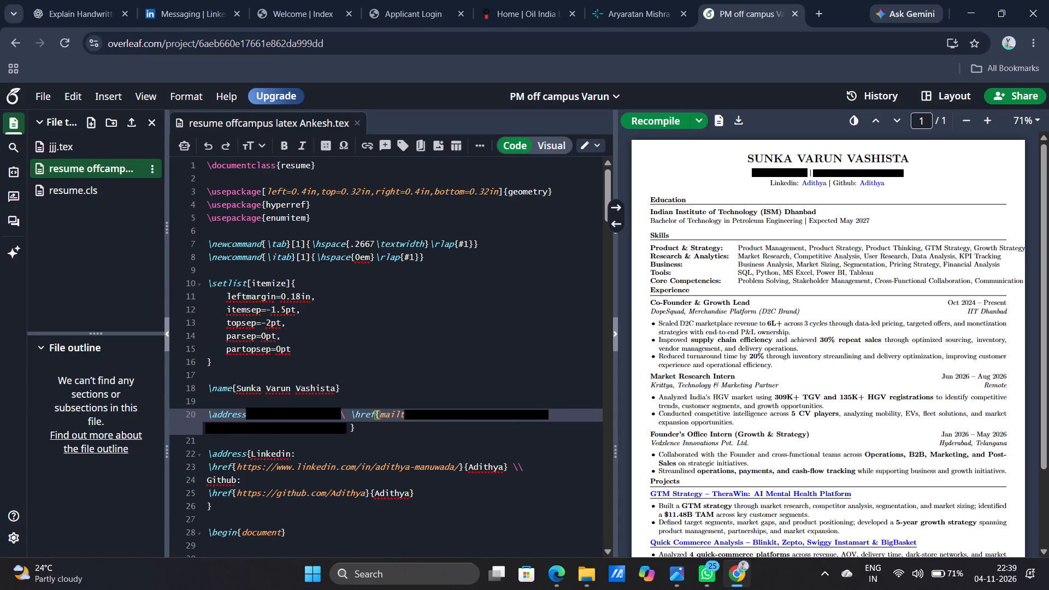
Change the LinkedIn link's display text in the second \address block to Varun.
left_click(503, 467)
key("BackSpace")
key("BackSpace")
key("BackSpace")
key("BackSpace")
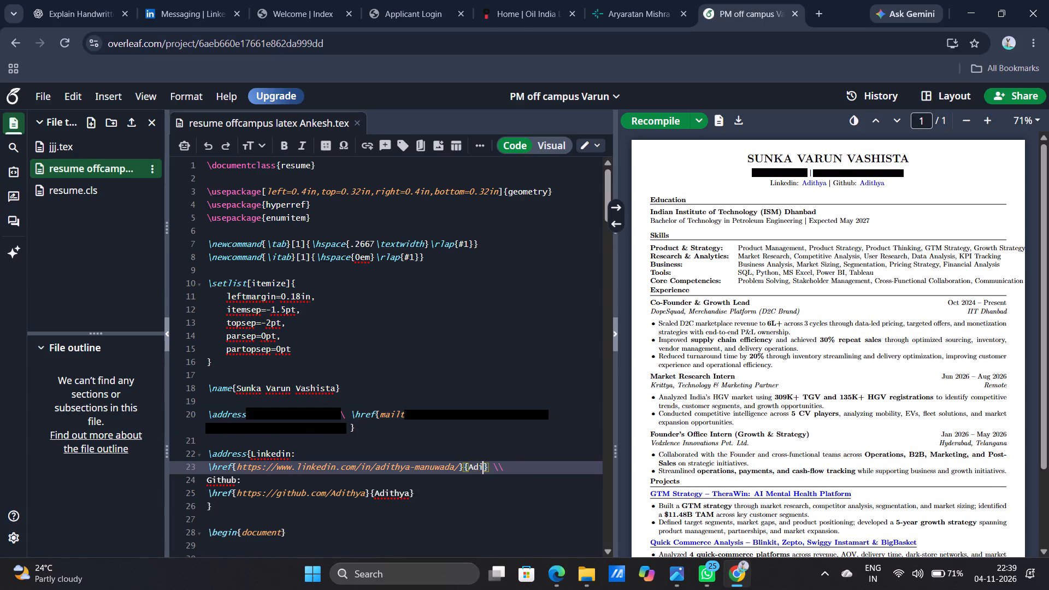
key("BackSpace")
key("BackSpace")
key("BackSpace")
type("arun")
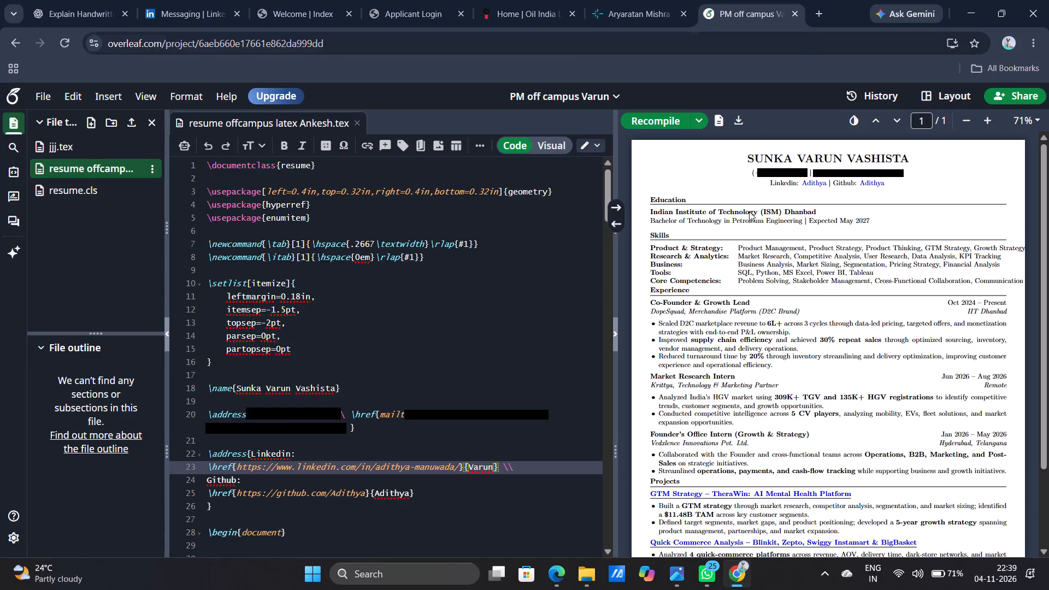
Switch to File Explorer and open the Resume_vashista_Cons PDF from the recent files.
left_click(591, 574)
left_click(537, 419)
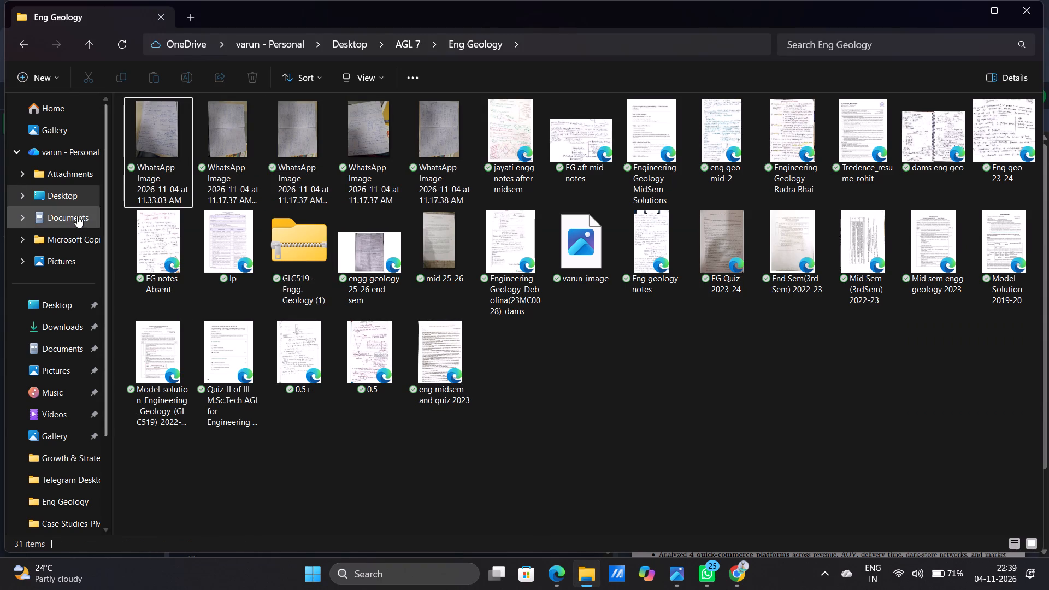
double_click(61, 116)
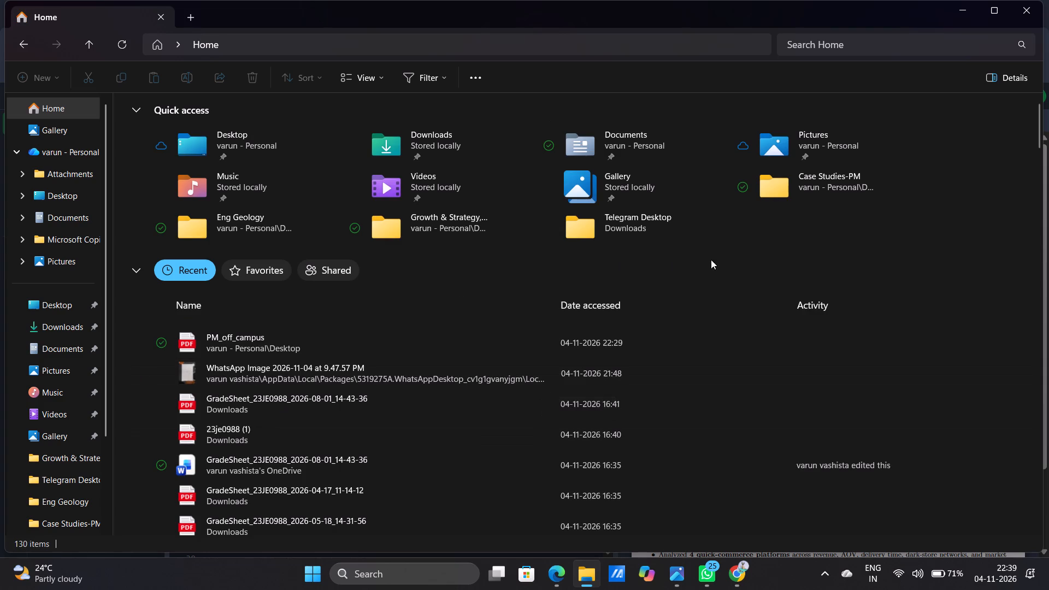
left_click_drag(1037, 141, 1048, 169)
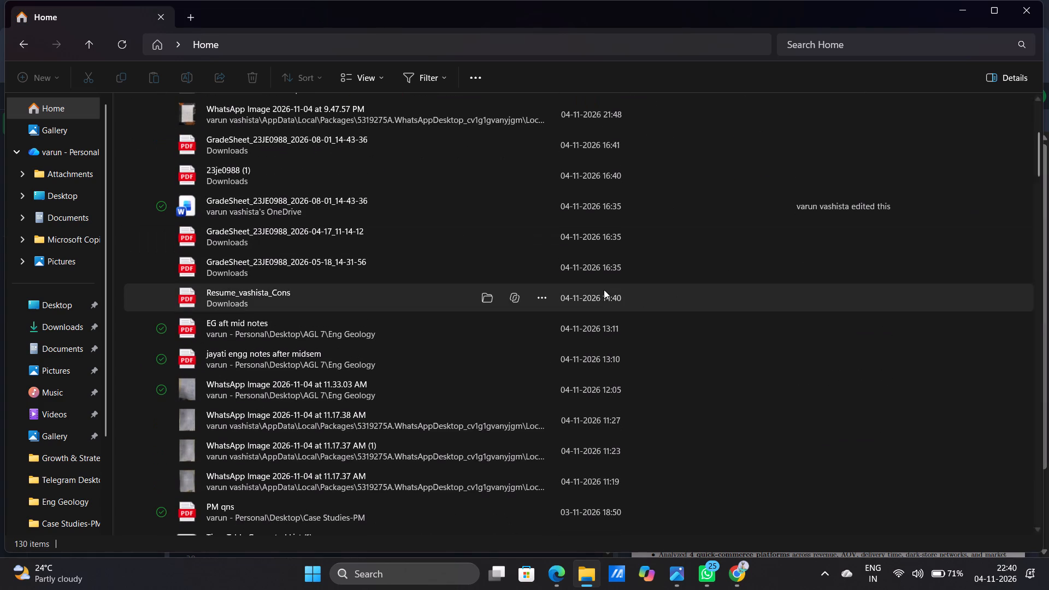
double_click(388, 297)
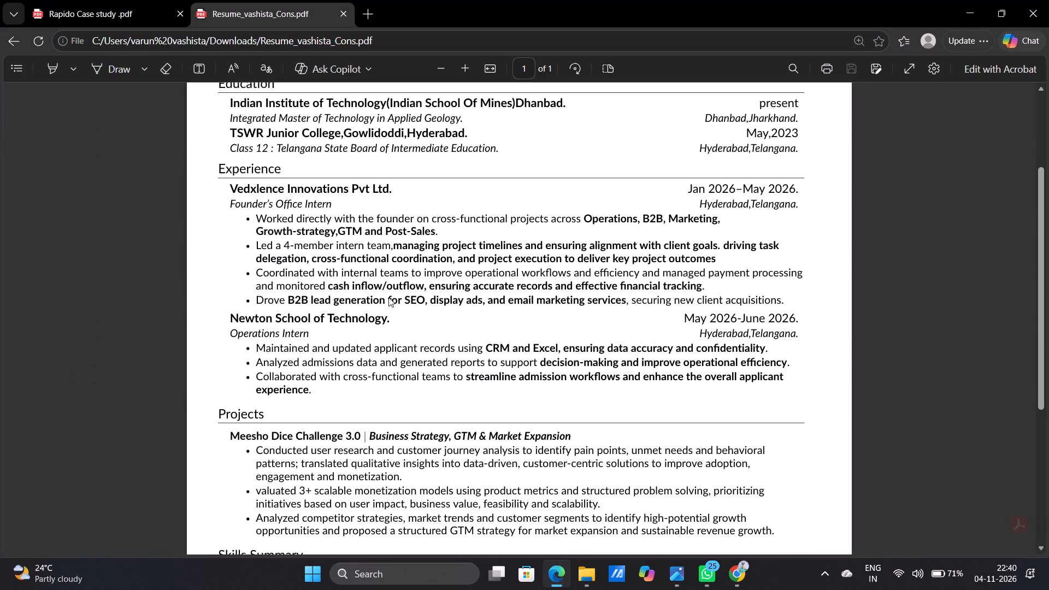
Open the LinkedIn profile linked in the PDF résumé's header and copy the profile's URL.
scroll(400, 194, "up", 5)
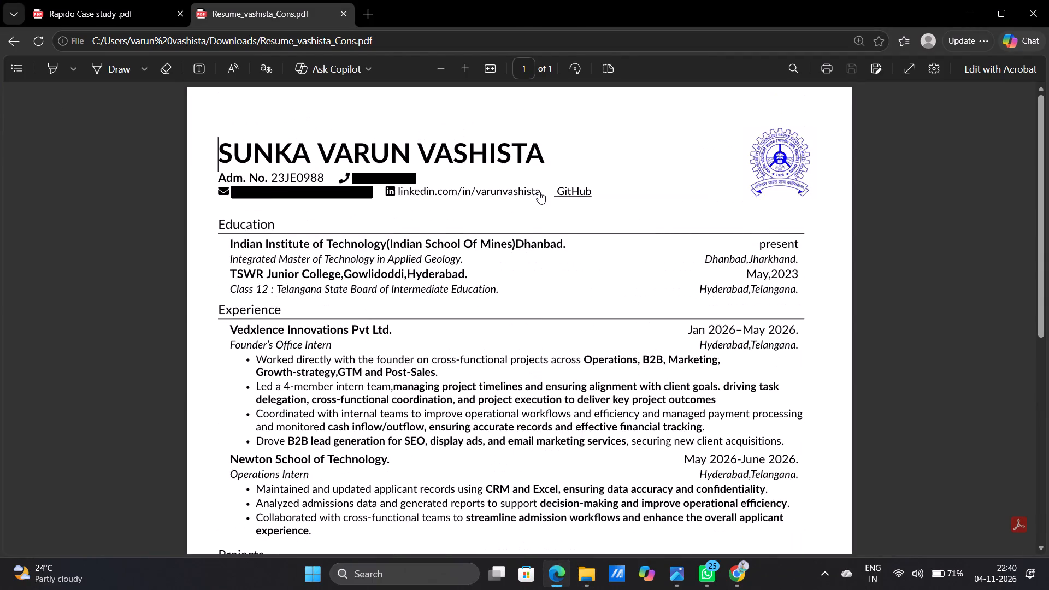
left_click_drag(545, 187, 518, 187)
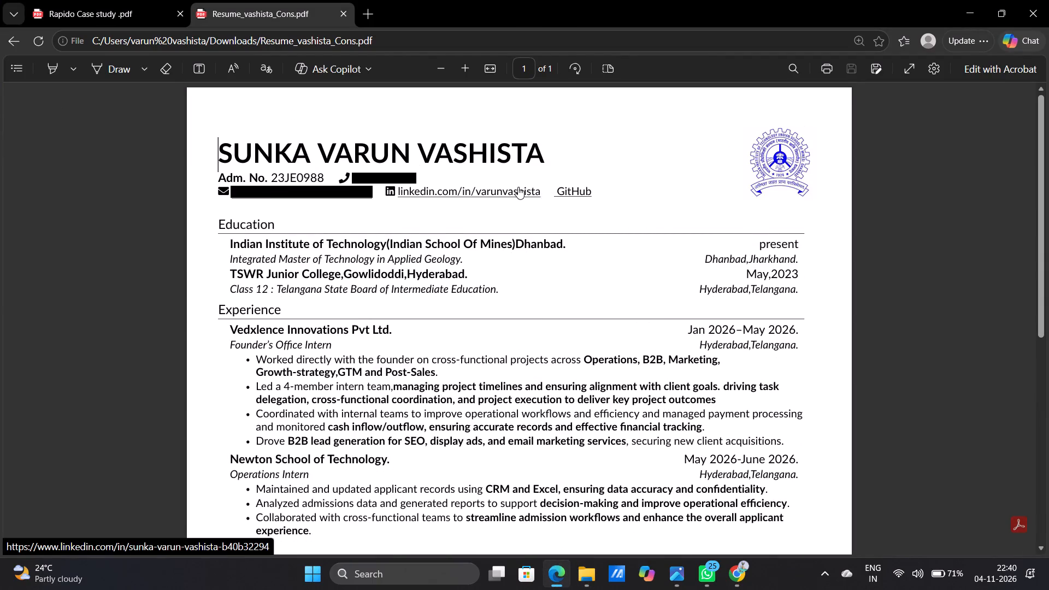
left_click_drag(518, 187, 517, 191)
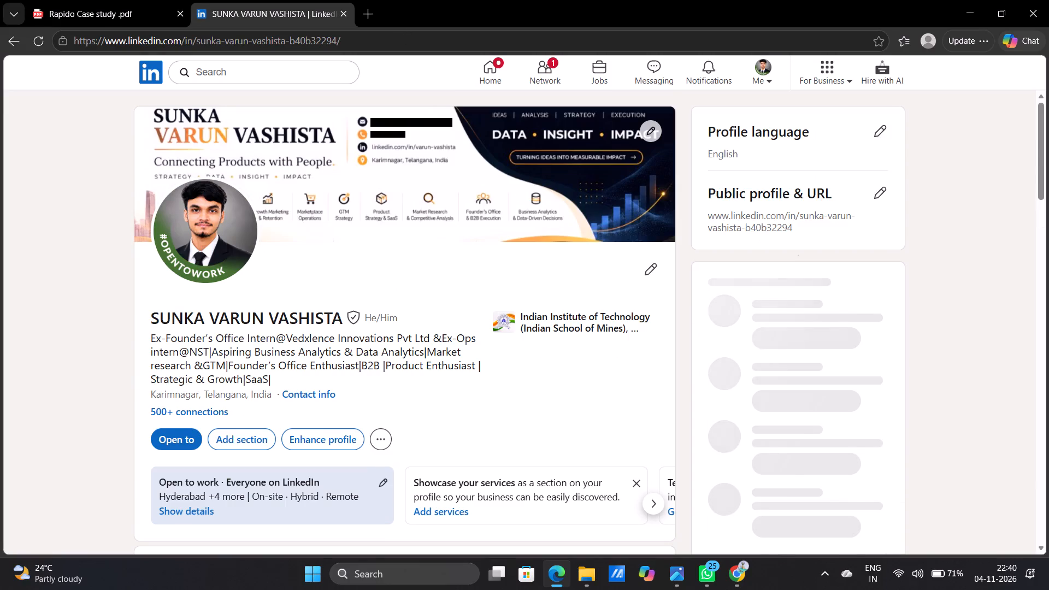
left_click(399, 36)
key("ctrl+c")
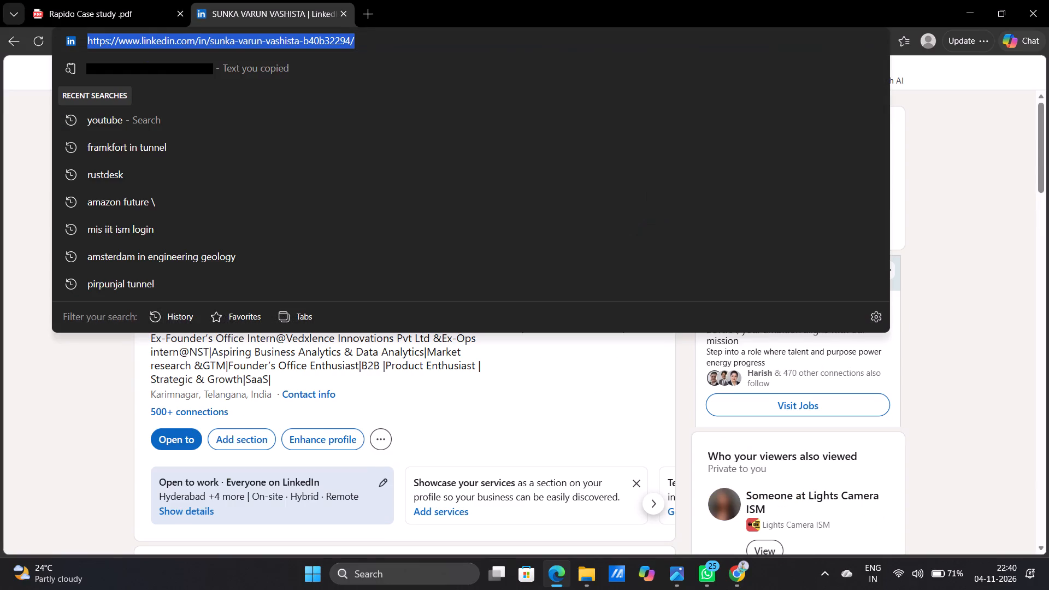
Return to the Overleaf project, replace the old LinkedIn profile URL in the \href target with the copied URL, and recompile.
key("alt+Tab")
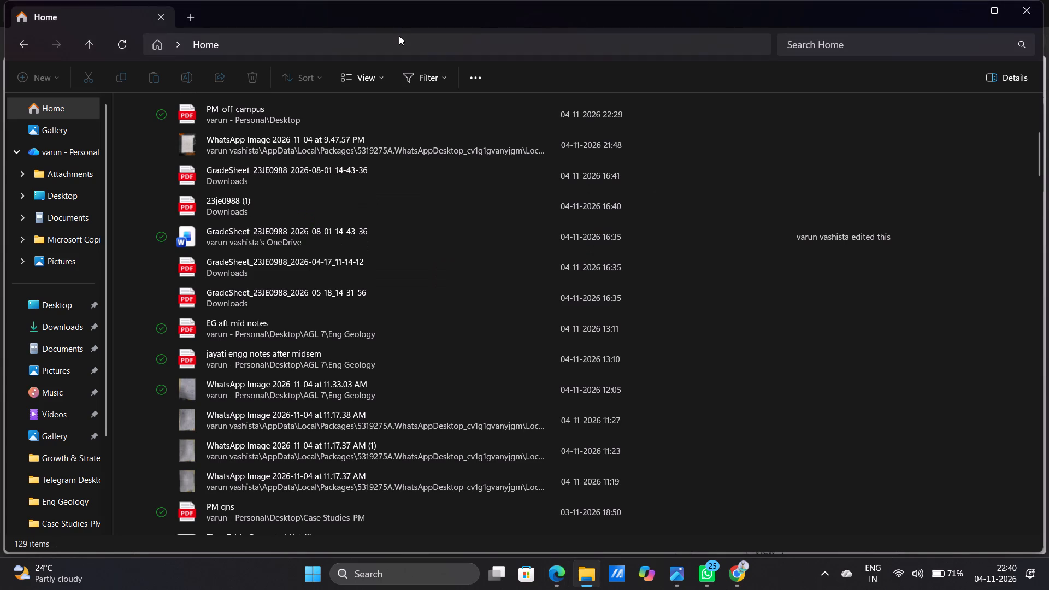
key("alt+Tab")
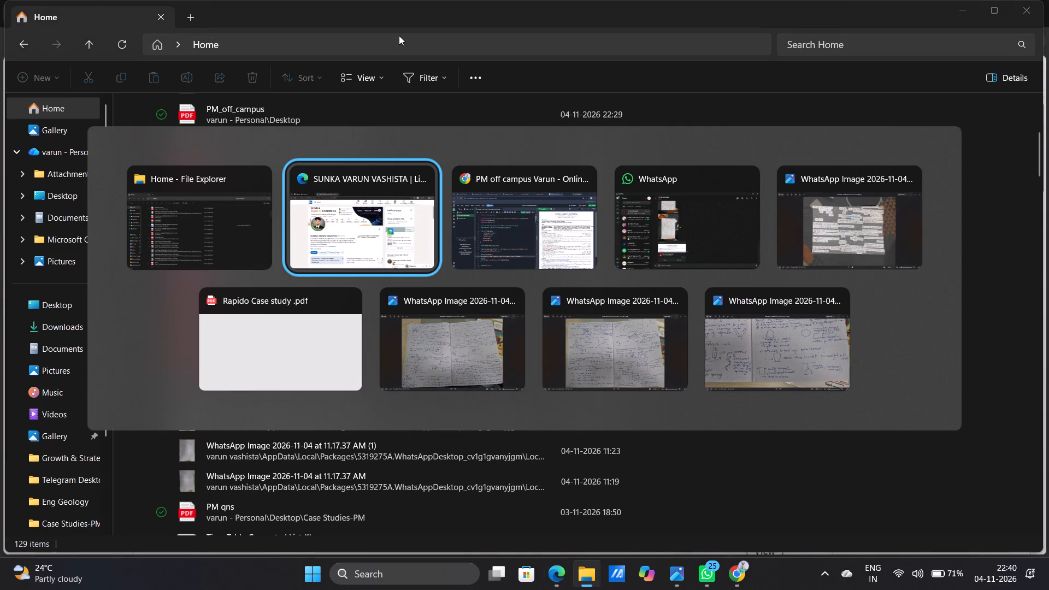
key("alt+Tab")
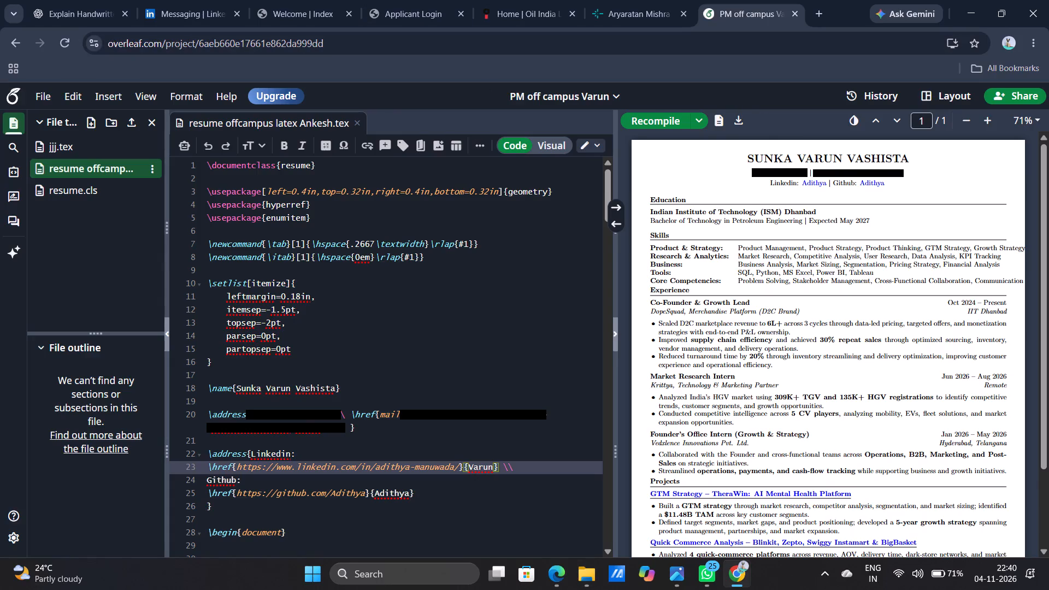
right_click(454, 466)
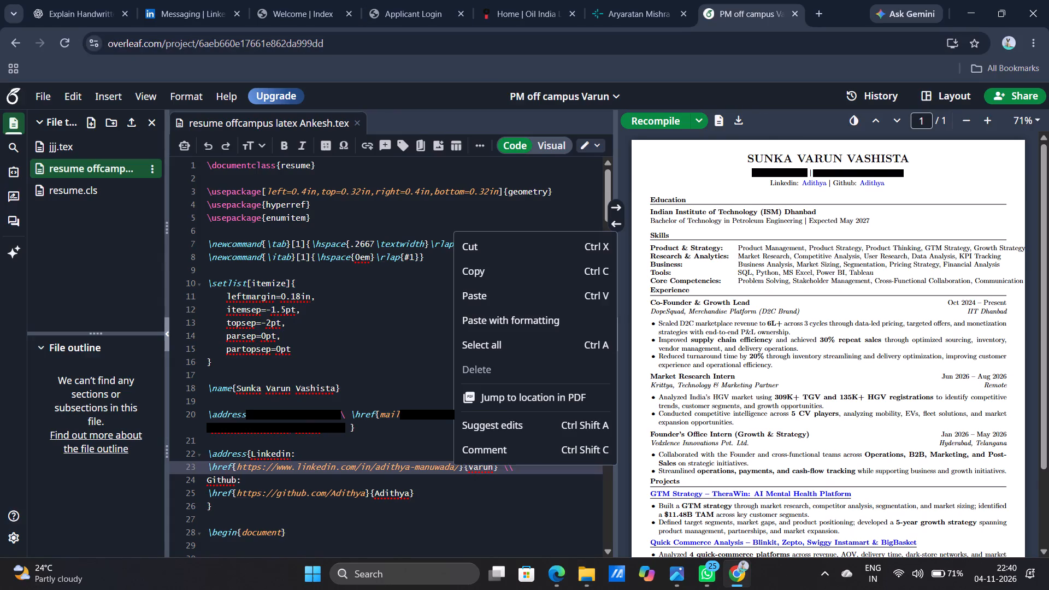
key("Right")
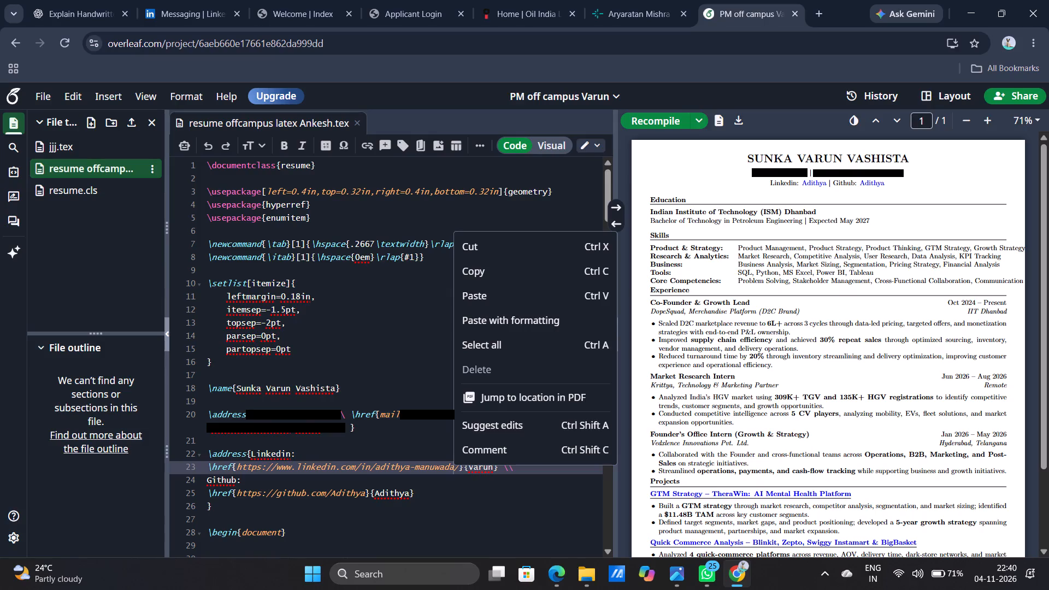
key("ctrl+shift+Left")
key("ctrl+shift+Left")
left_click(454, 466)
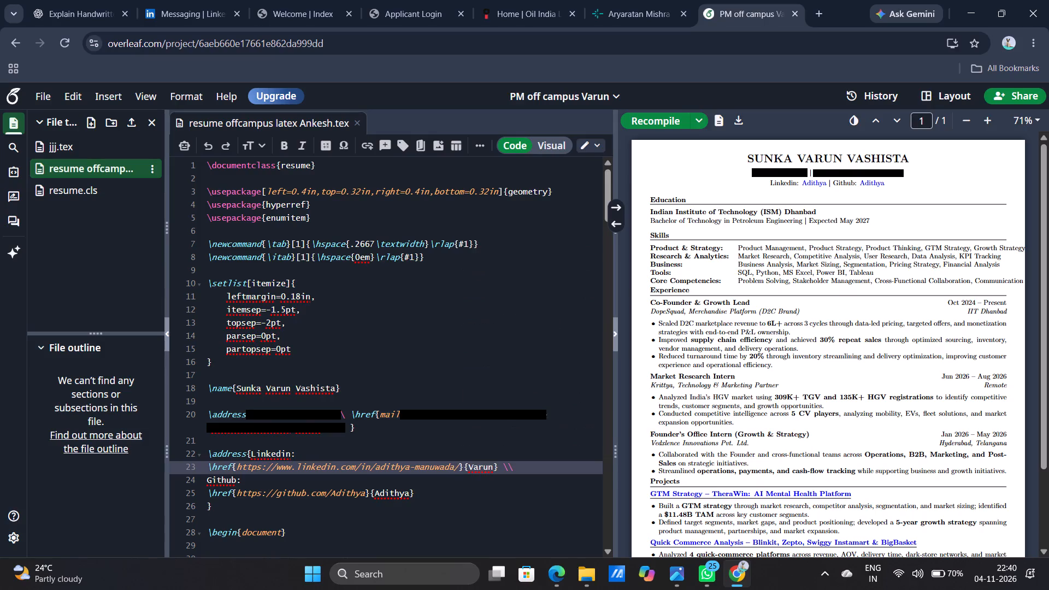
key("shift+Left")
key("shift+Left")
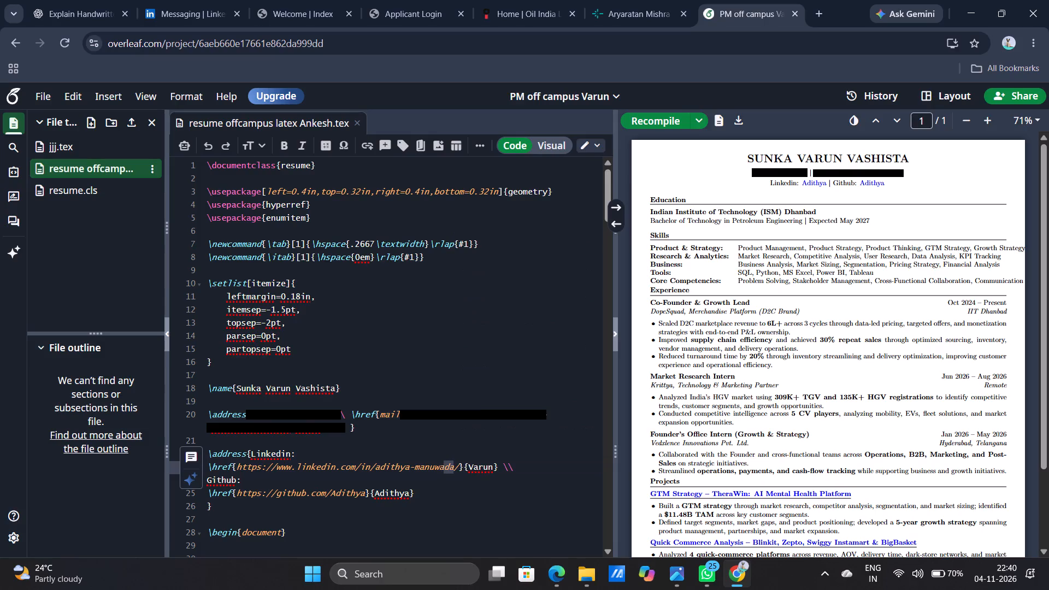
key("ctrl+shift+Left")
key("ctrl+shift+Left")
key("ctrl+shift+Left")
key("ctrl+shift+Left")
key("ctrl+shift+Left")
key("ctrl+shift+Left")
key("ctrl+shift+Left")
key("ctrl+shift+Left")
key("ctrl+shift+Left")
key("ctrl+shift+Left")
key("ctrl+shift+Left")
key("ctrl+shift+Left")
key("ctrl+shift+Left")
key("ctrl+shift+Left")
key("ctrl+shift+Left")
key("ctrl+shift+Left")
key("ctrl+shift+Left")
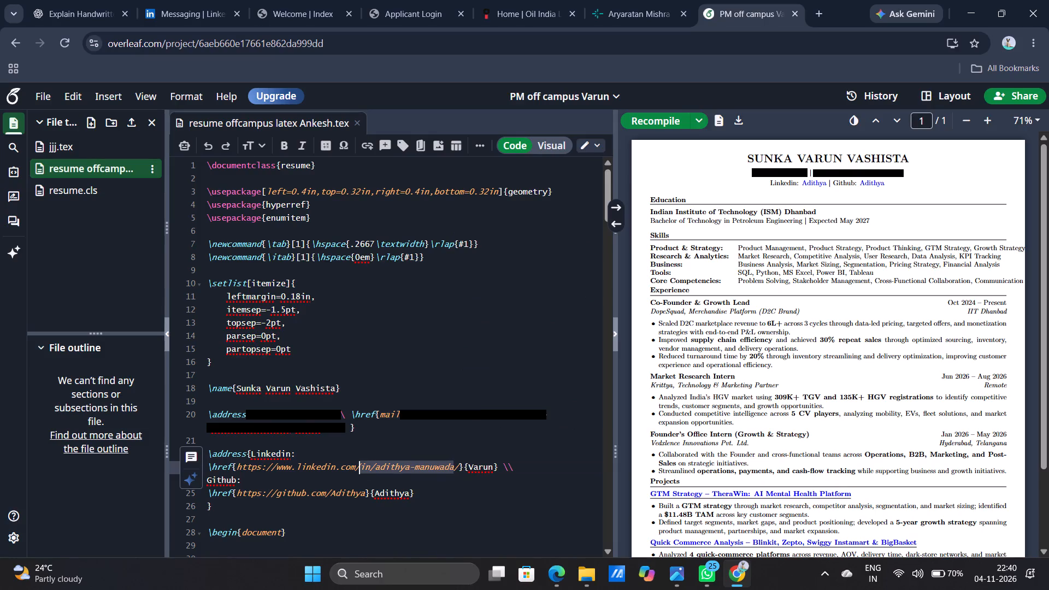
key("ctrl+shift+Right")
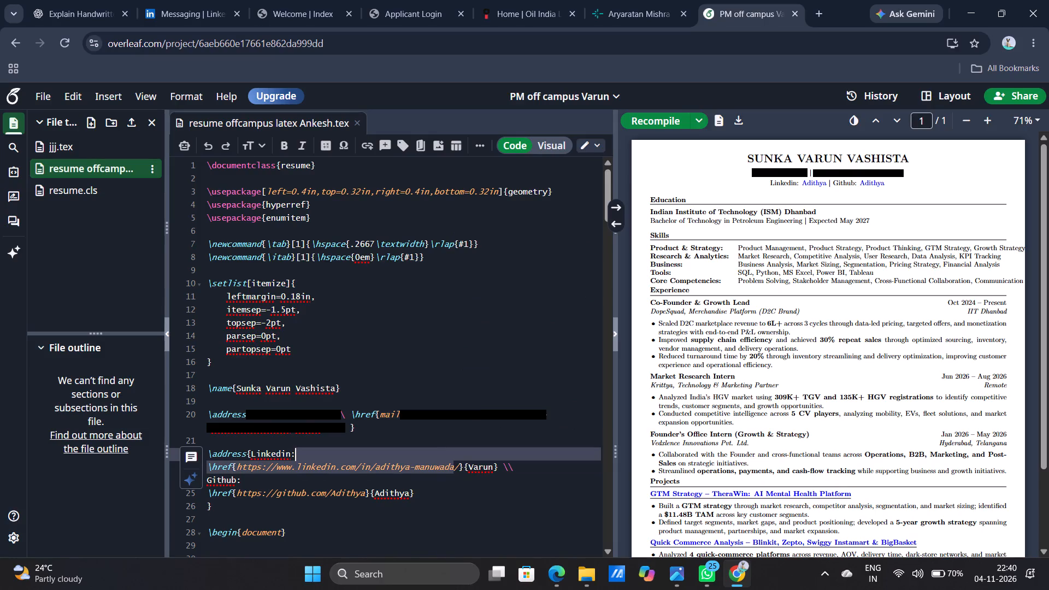
key("ctrl+shift+Down")
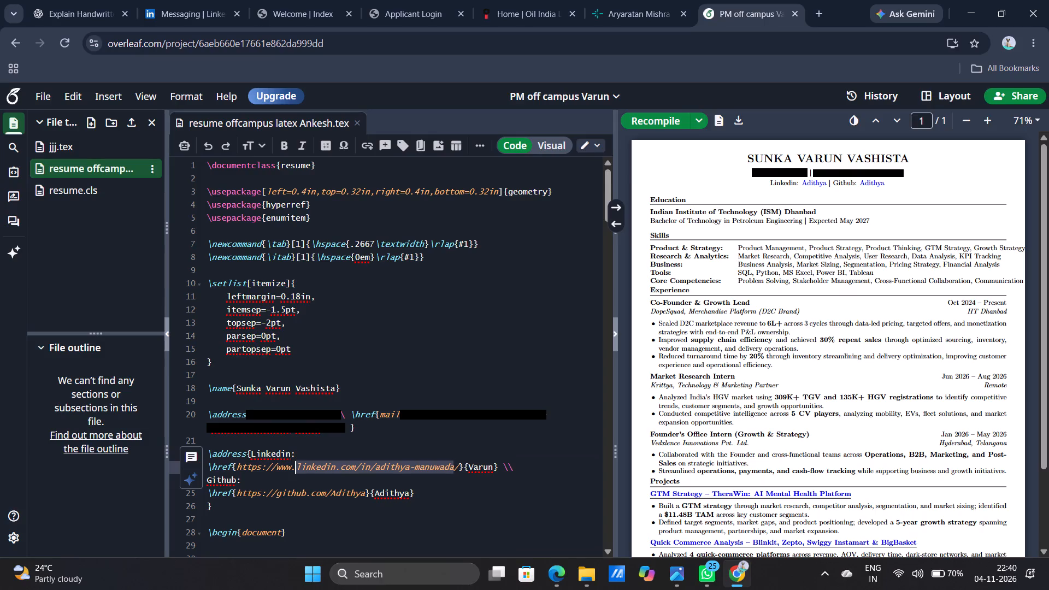
key("ctrl+shift+Left")
key("ctrl+shift+Left")
key("ctrl+shift+Left")
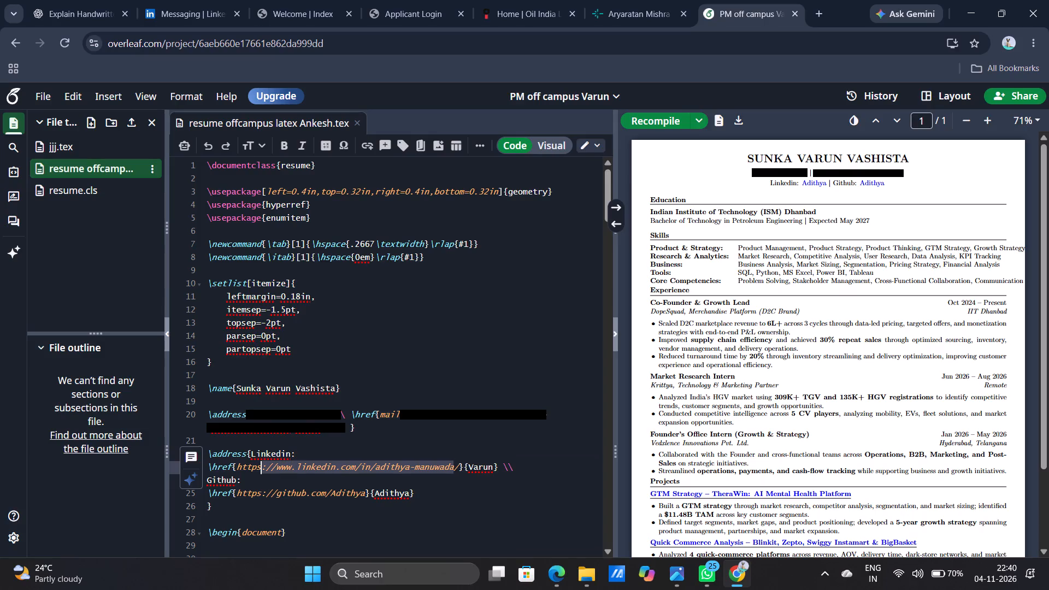
key("ctrl+shift+Left")
key("ctrl+v")
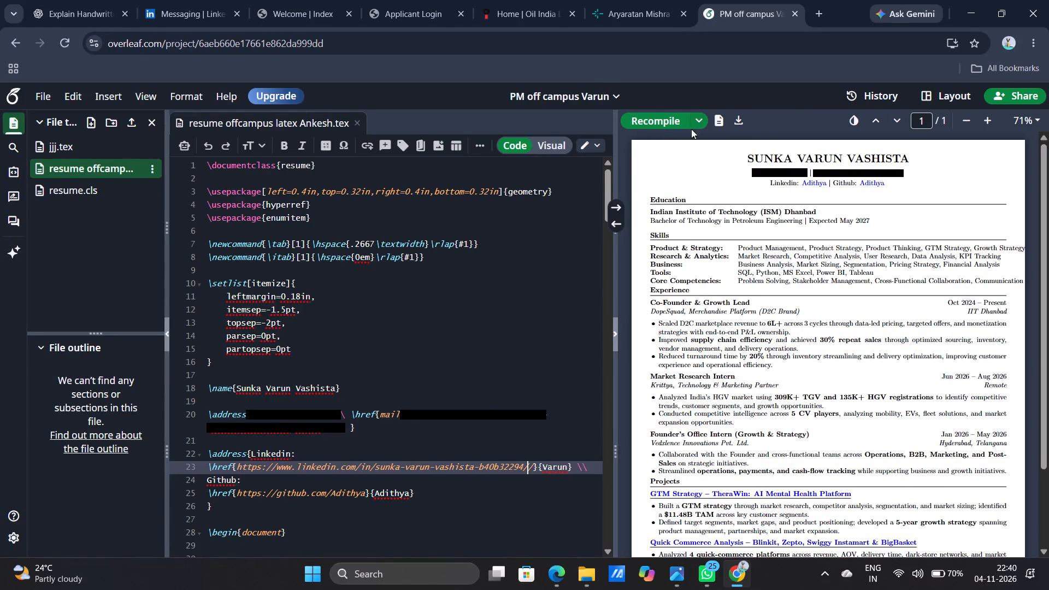
left_click(664, 123)
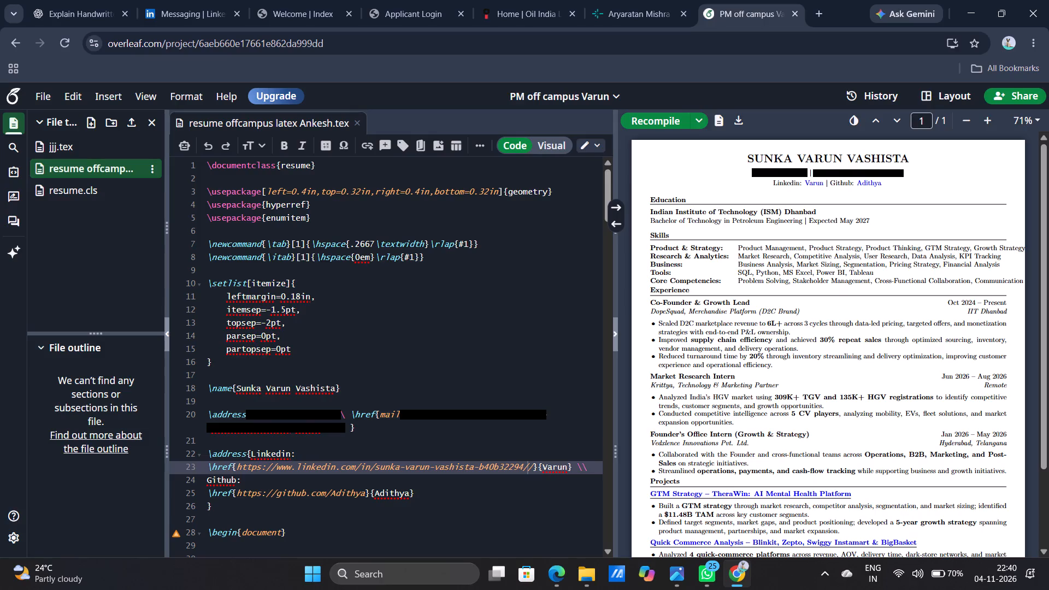
Delete the Github label and its link line from the second \address block and recompile the résumé.
left_click_drag(422, 492, 383, 492)
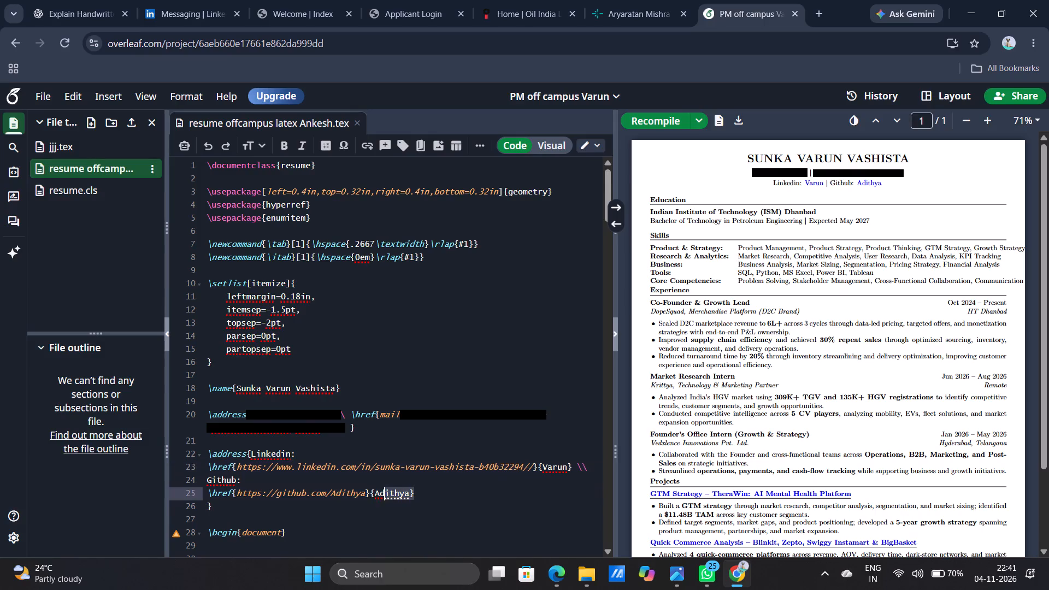
left_click_drag(383, 492, 207, 484)
key("BackSpace")
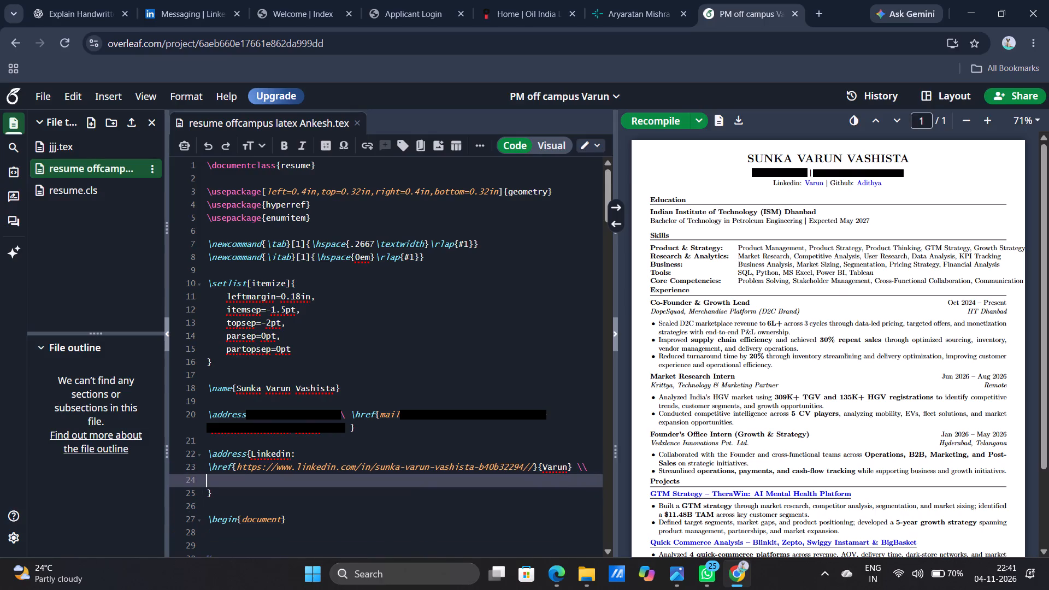
left_click(206, 493)
key("BackSpace")
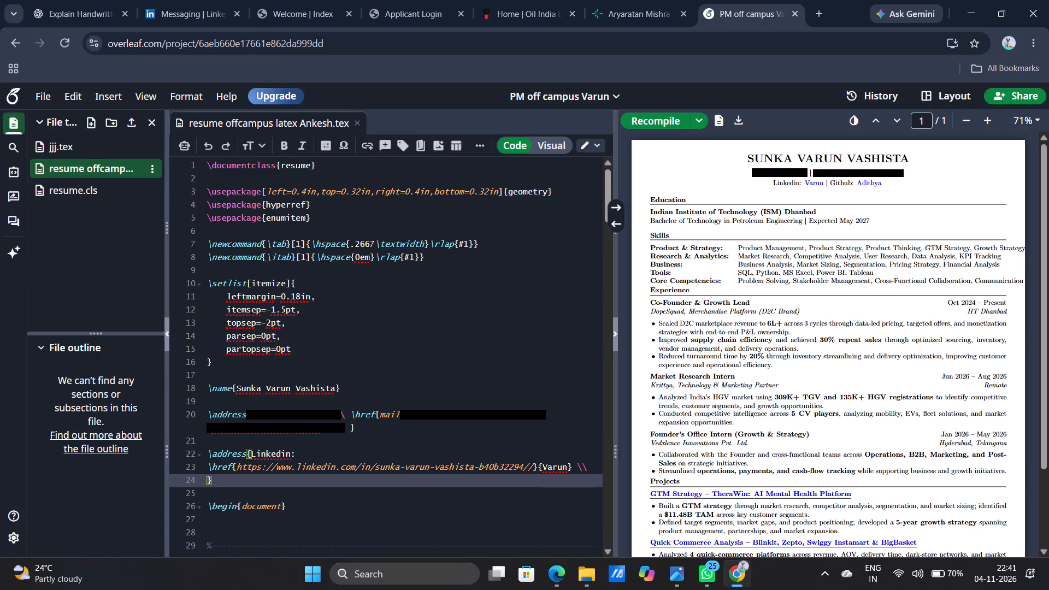
left_click(653, 122)
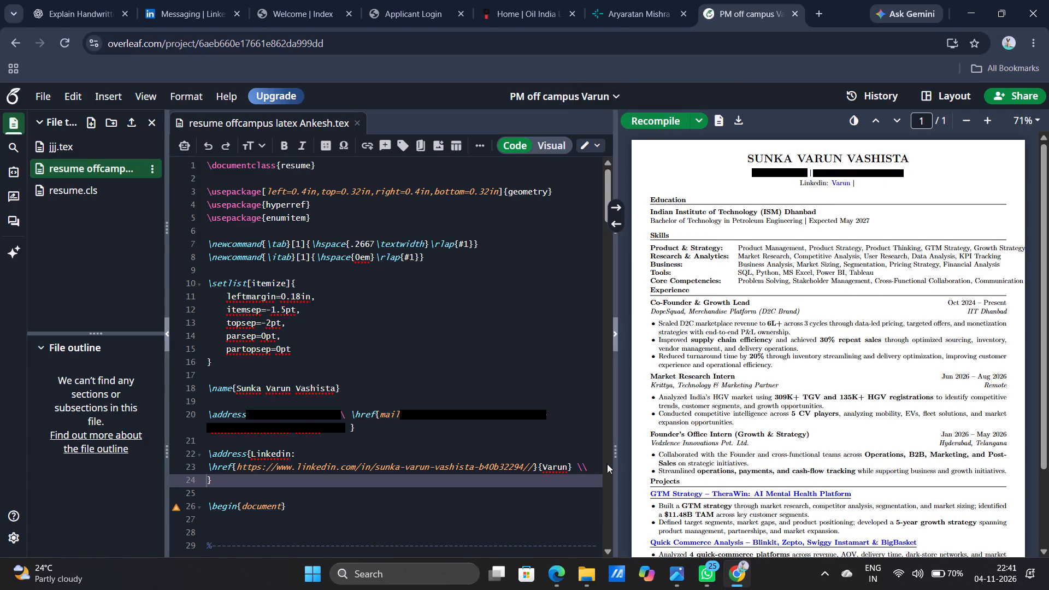
Remove the trailing \\ line break after the LinkedIn link and recompile the résumé.
left_click(587, 464)
key("BackSpace")
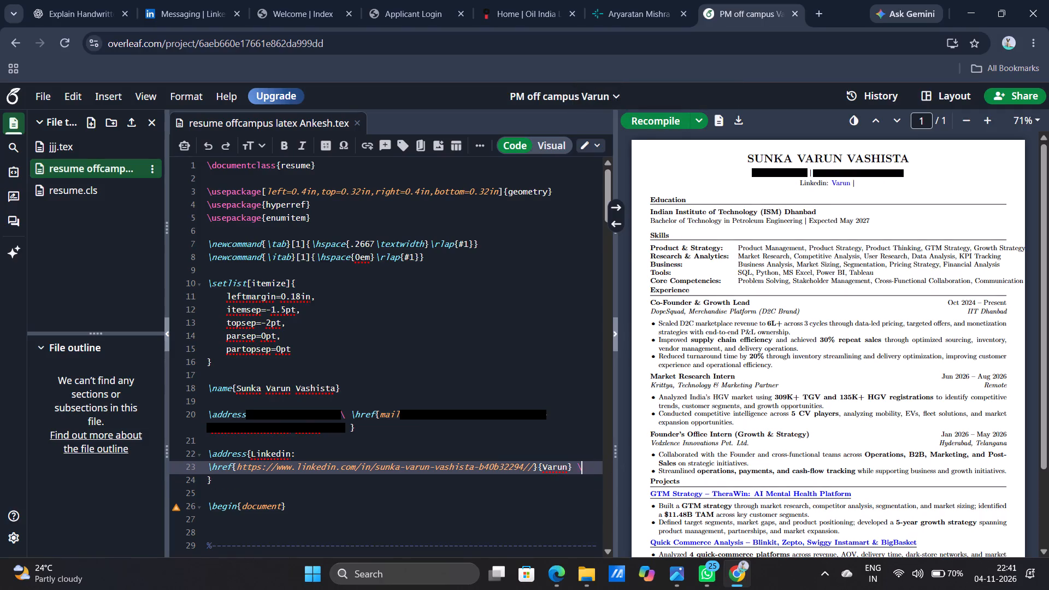
key("BackSpace")
key("BackSpace")
left_click(670, 117)
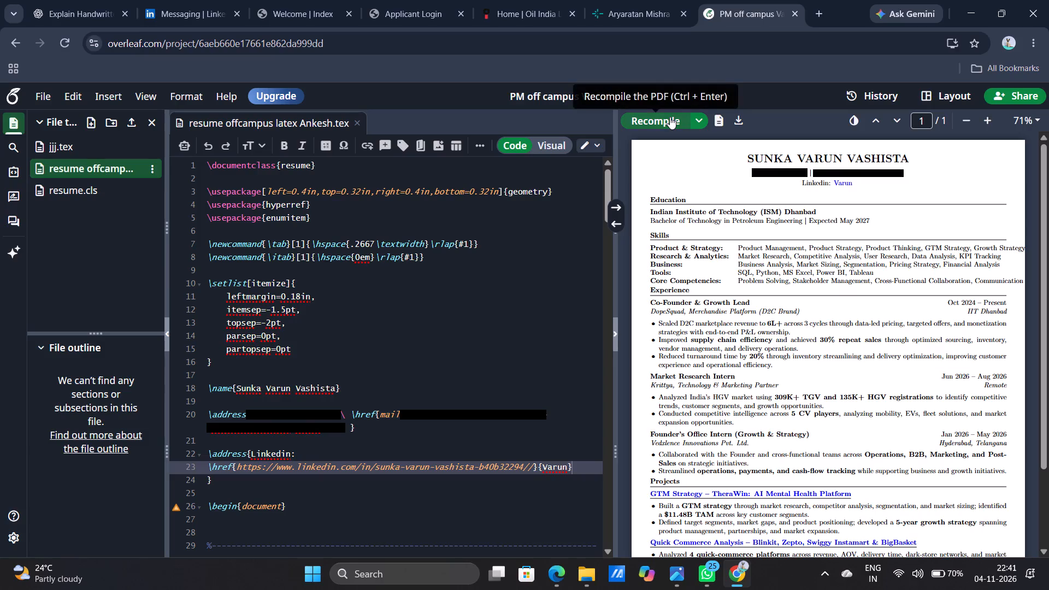
Change the expected graduation date in the Education section to May 2028.
scroll(452, 366, "down", 1)
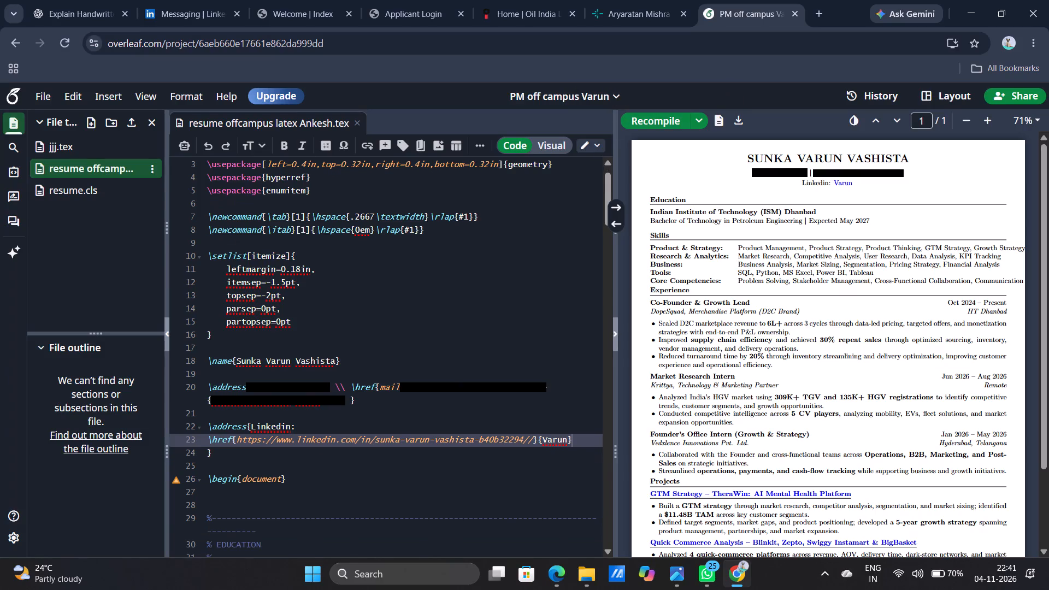
scroll(452, 366, "down", 3)
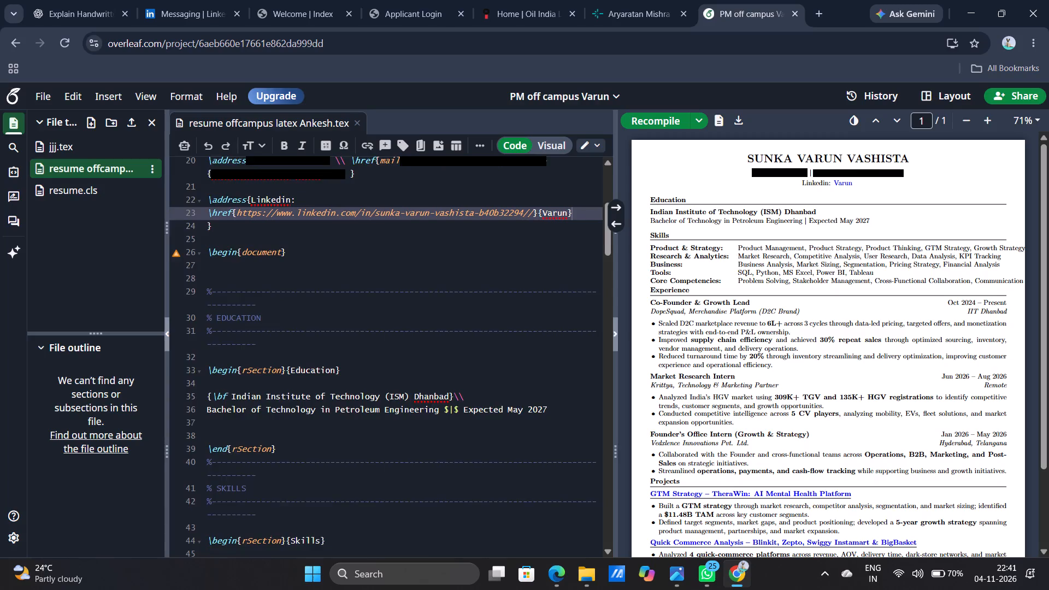
scroll(452, 366, "down", 2)
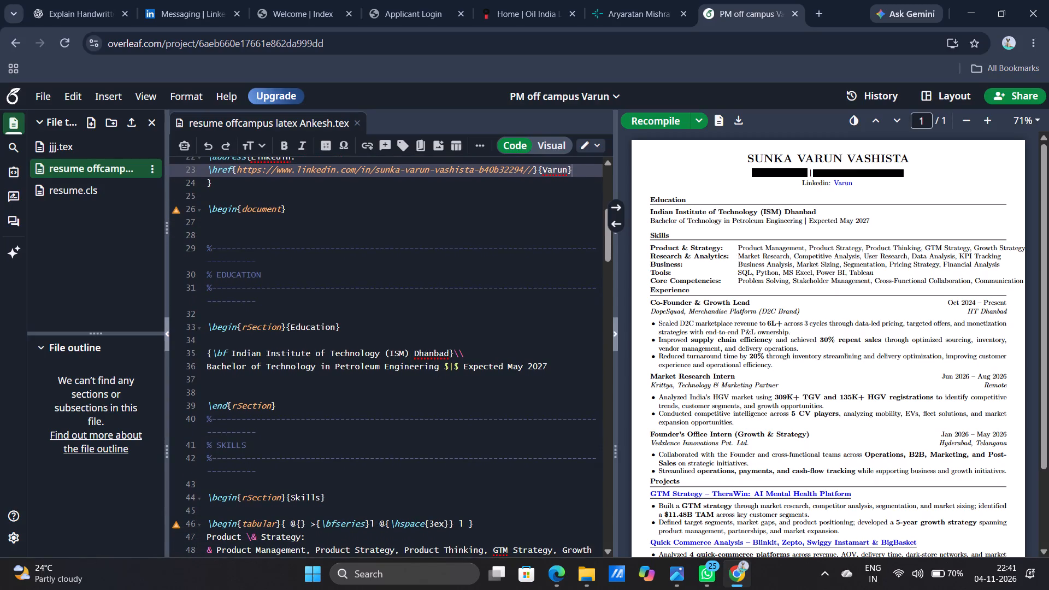
left_click(552, 367)
key("BackSpace")
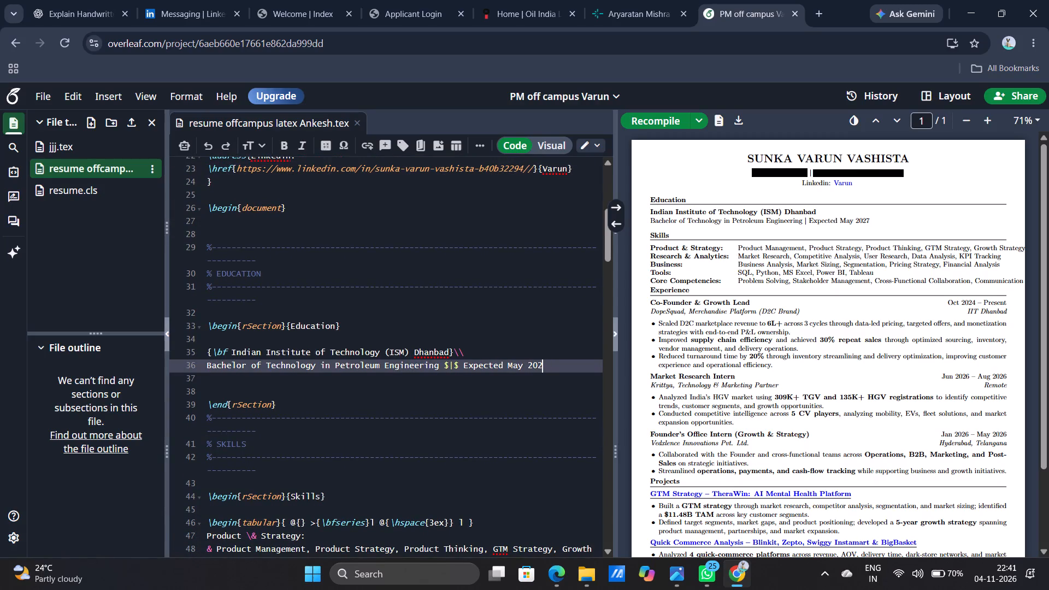
key("8")
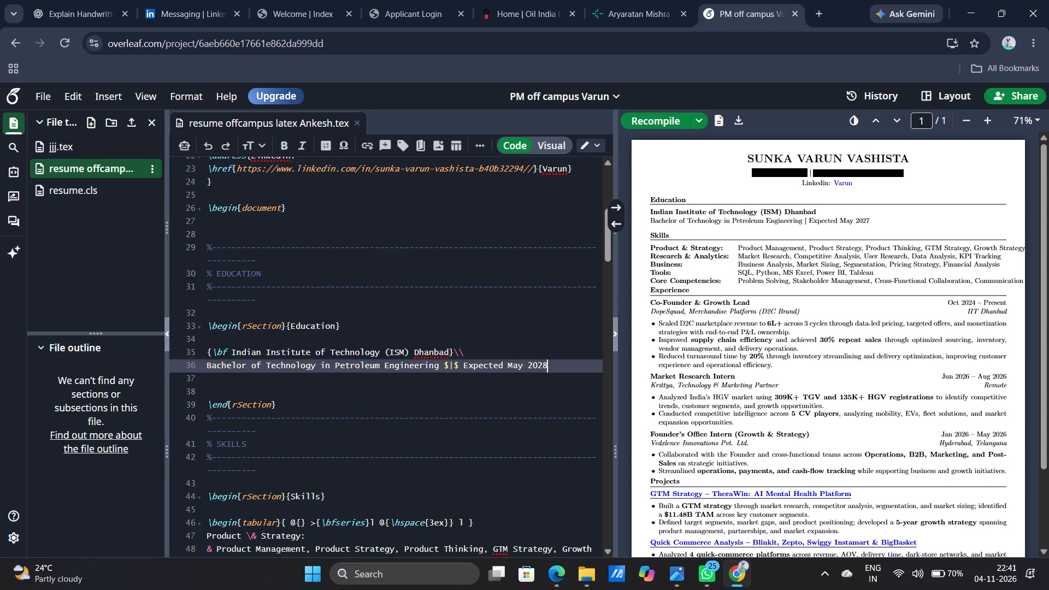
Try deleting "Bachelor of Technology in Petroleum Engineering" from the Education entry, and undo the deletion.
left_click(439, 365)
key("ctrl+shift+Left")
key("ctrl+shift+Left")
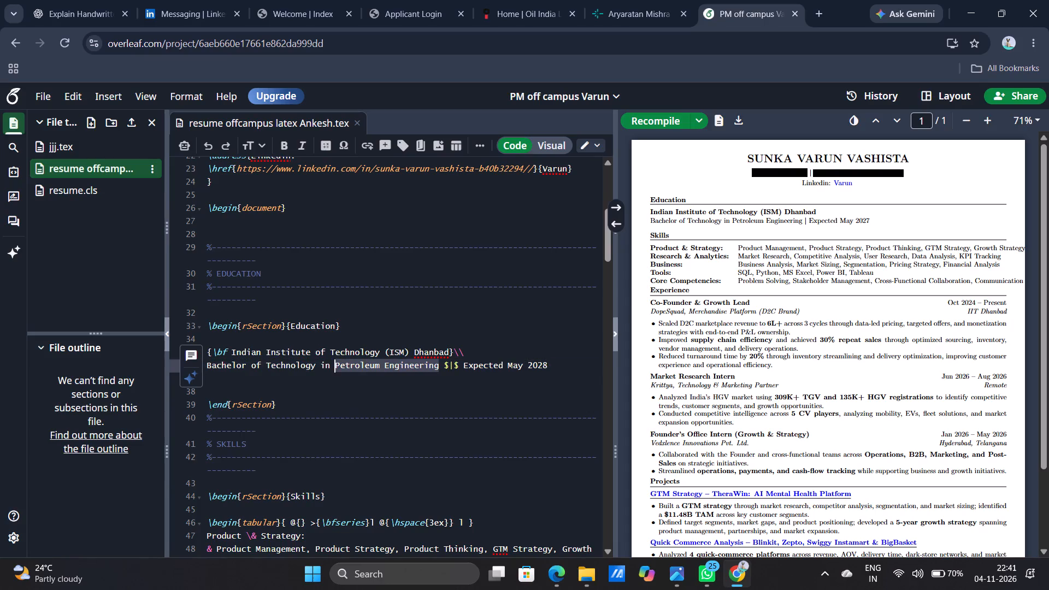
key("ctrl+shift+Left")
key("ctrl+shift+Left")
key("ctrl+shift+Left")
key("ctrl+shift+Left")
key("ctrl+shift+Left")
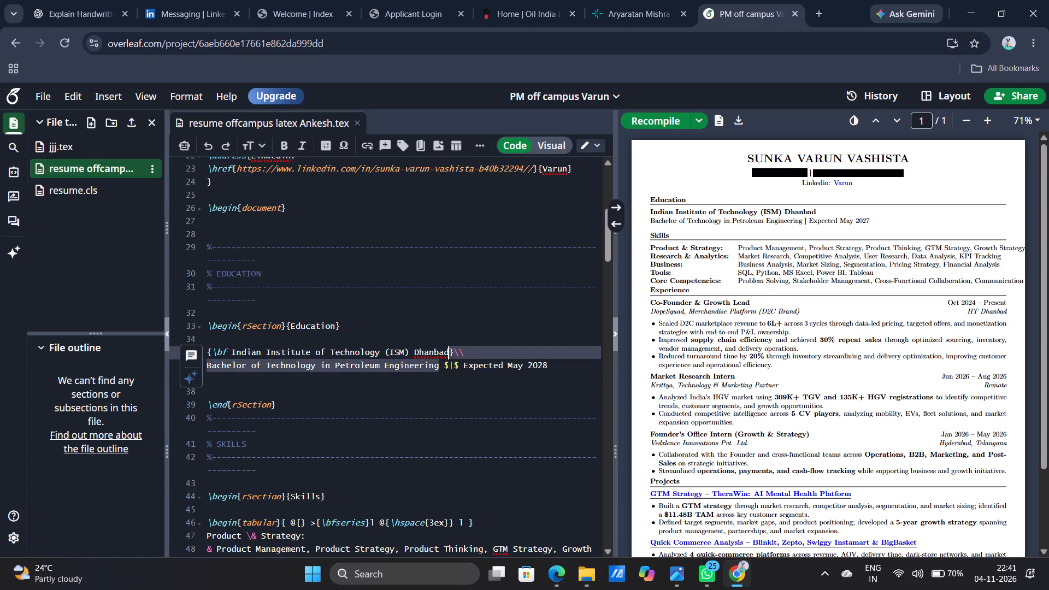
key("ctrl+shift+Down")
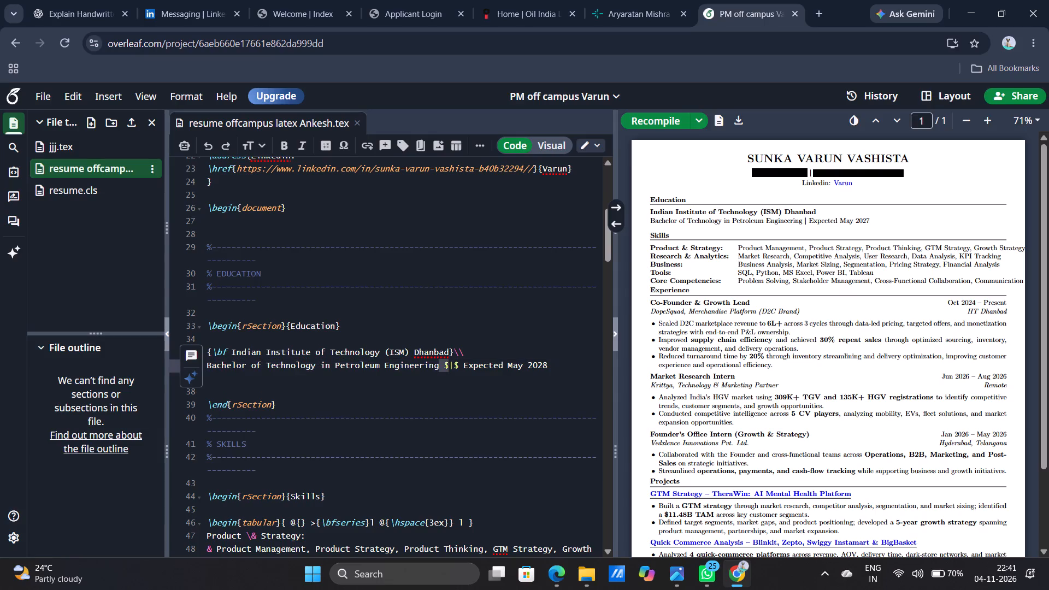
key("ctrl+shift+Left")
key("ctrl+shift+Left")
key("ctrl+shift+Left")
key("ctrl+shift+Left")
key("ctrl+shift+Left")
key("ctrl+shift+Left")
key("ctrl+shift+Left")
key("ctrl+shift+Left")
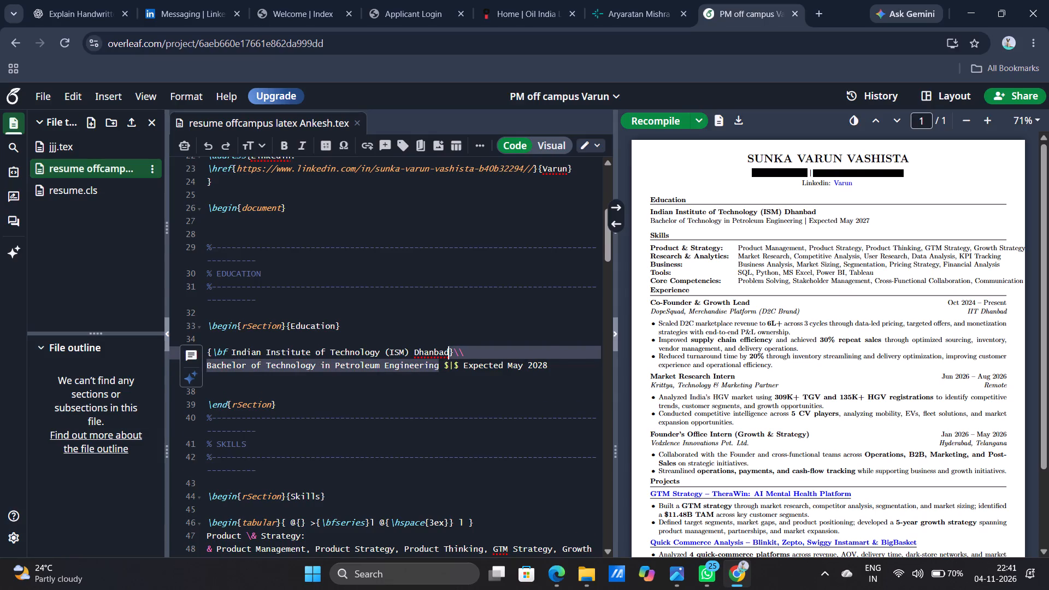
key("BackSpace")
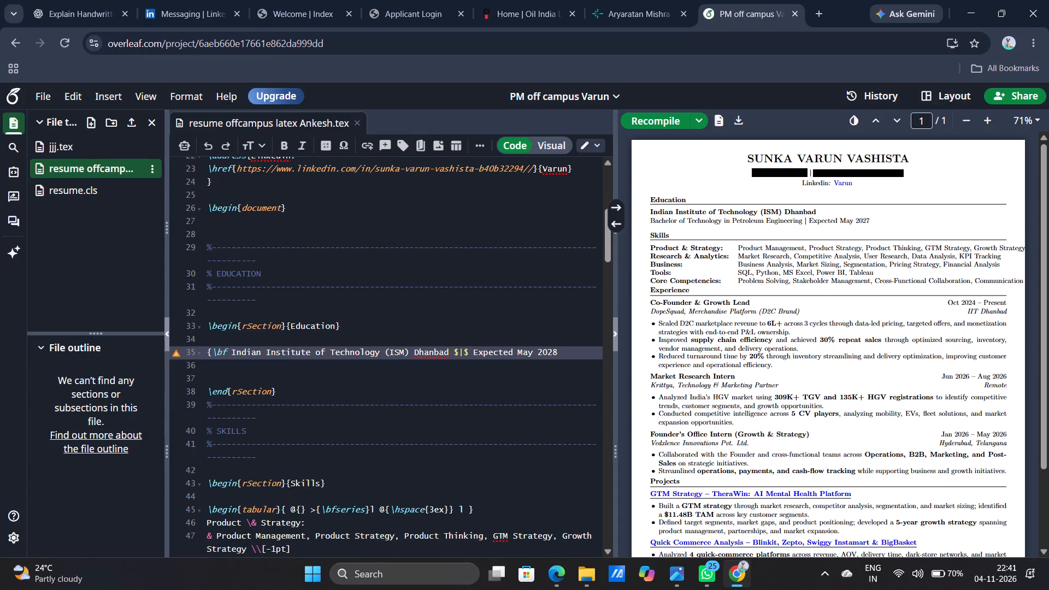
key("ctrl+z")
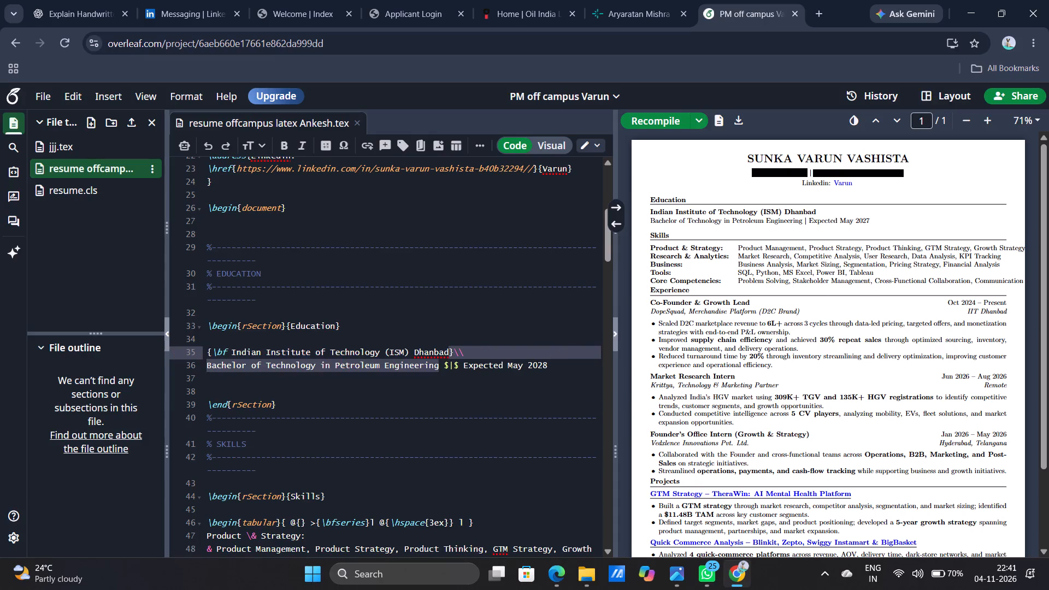
Delete "Bachelor of Technology in Petroleum Engineering" from the Education entry, keeping the separator and Expected May 2028.
left_click(475, 356)
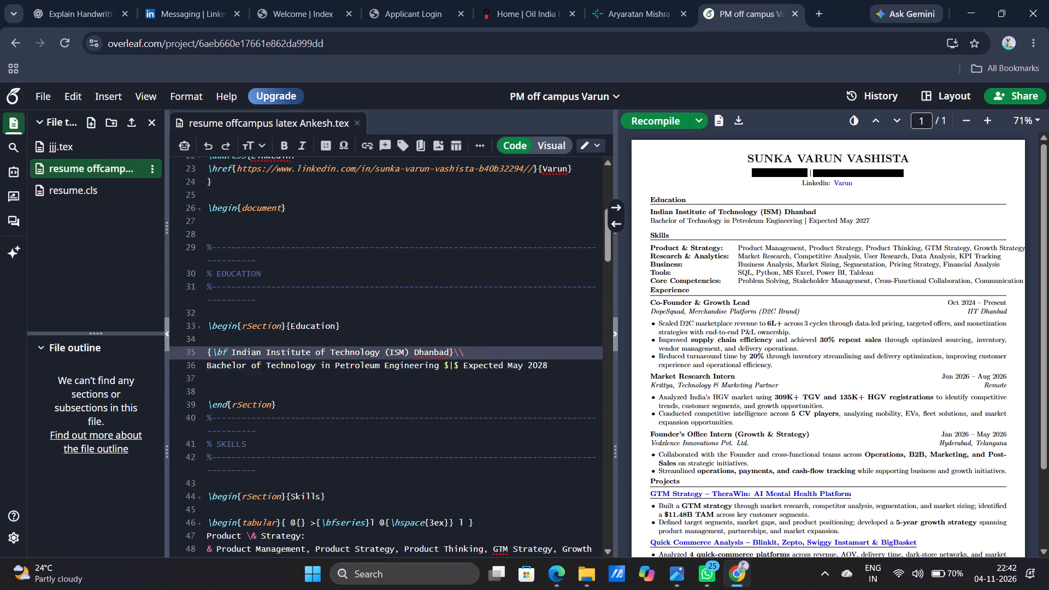
left_click_drag(206, 364, 237, 367)
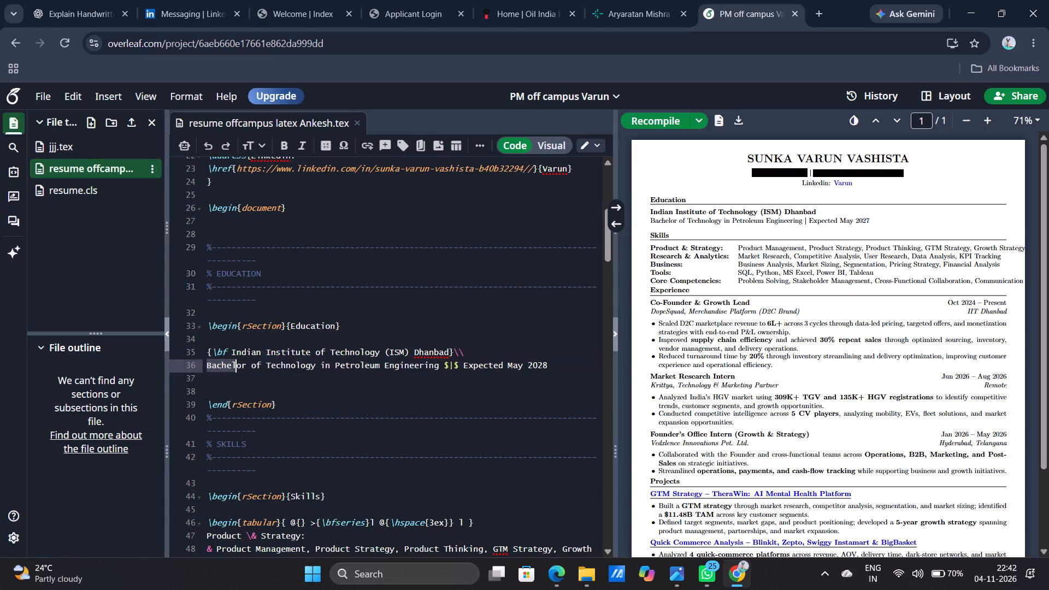
left_click_drag(237, 367, 464, 362)
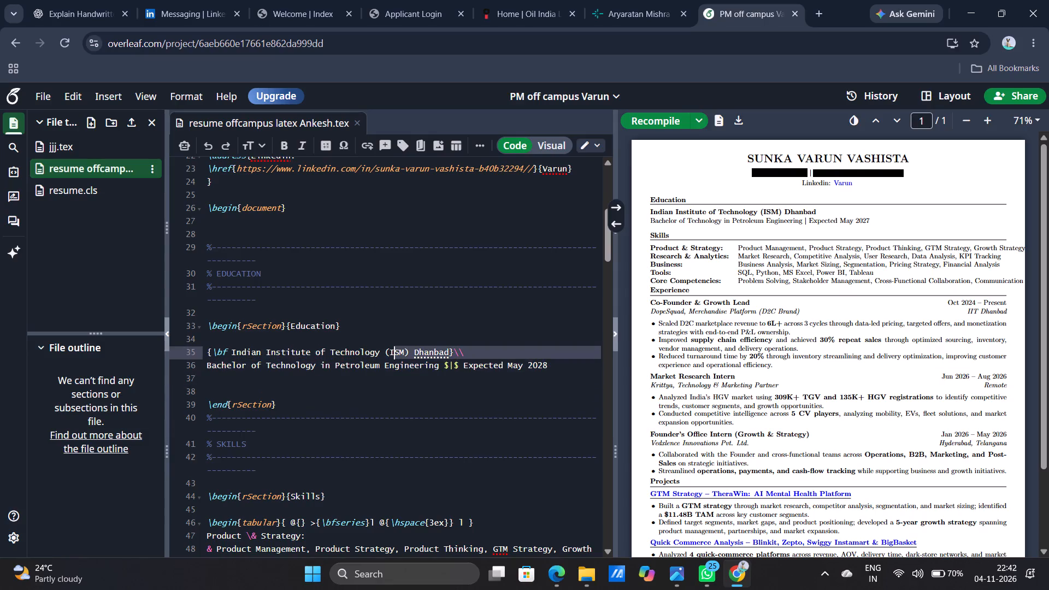
left_click_drag(464, 362, 441, 363)
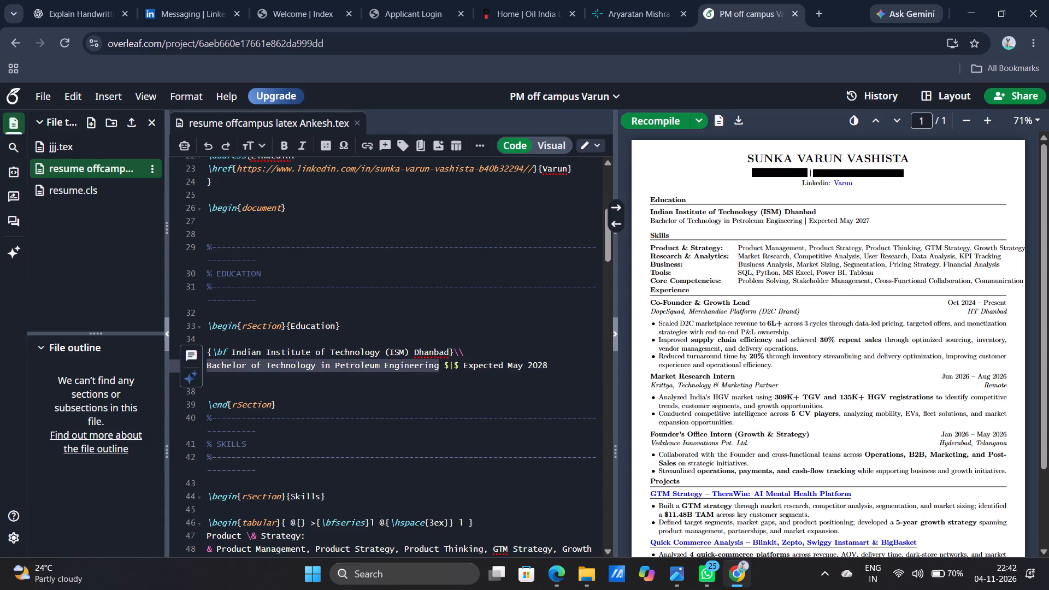
key("BackSpace")
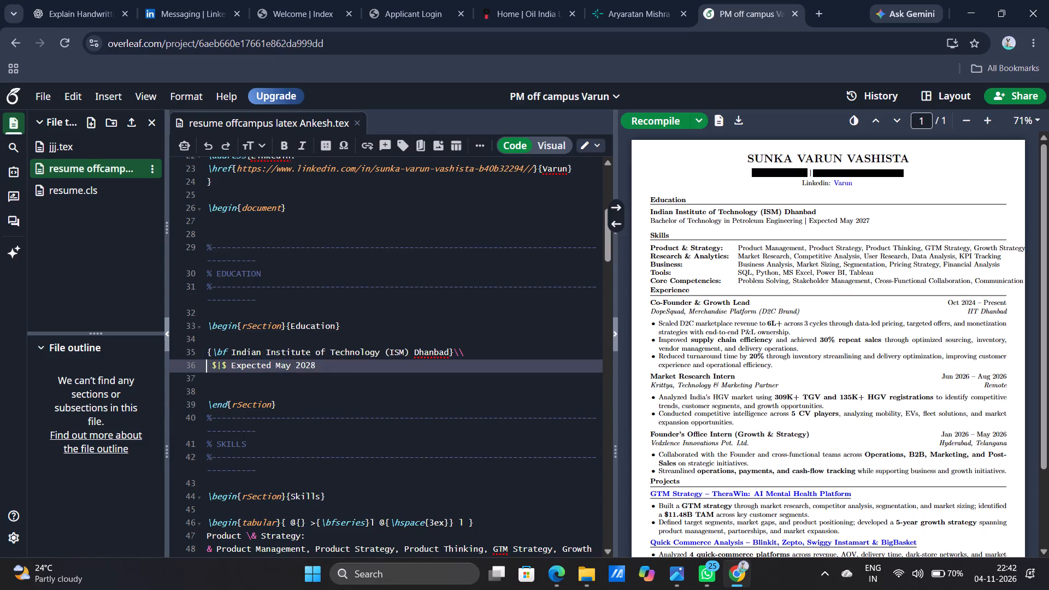
Switch to Microsoft Edge and close the LinkedIn profile page.
key("alt+Tab")
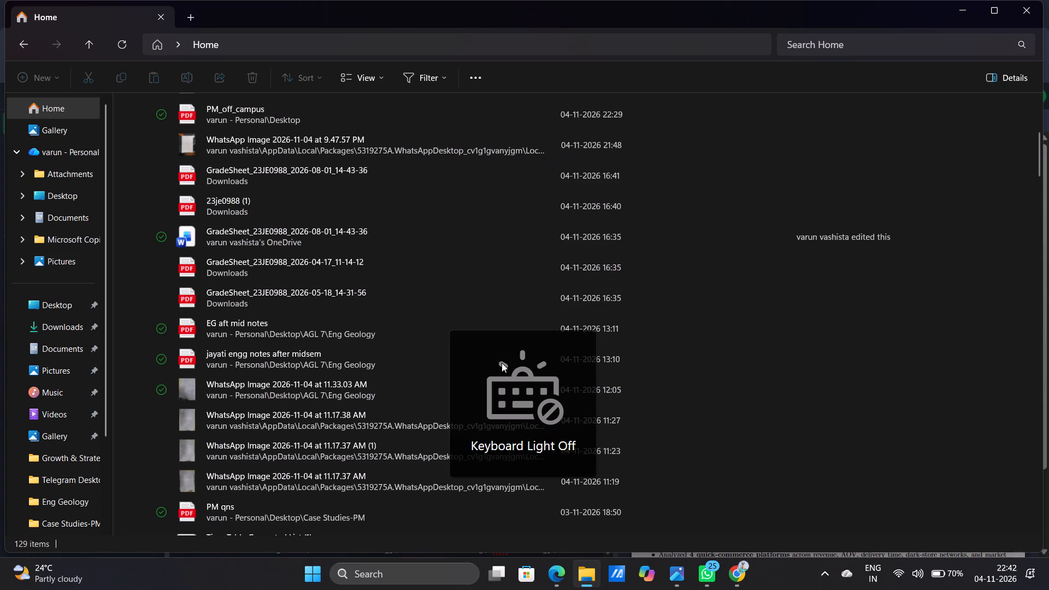
key("alt+Tab")
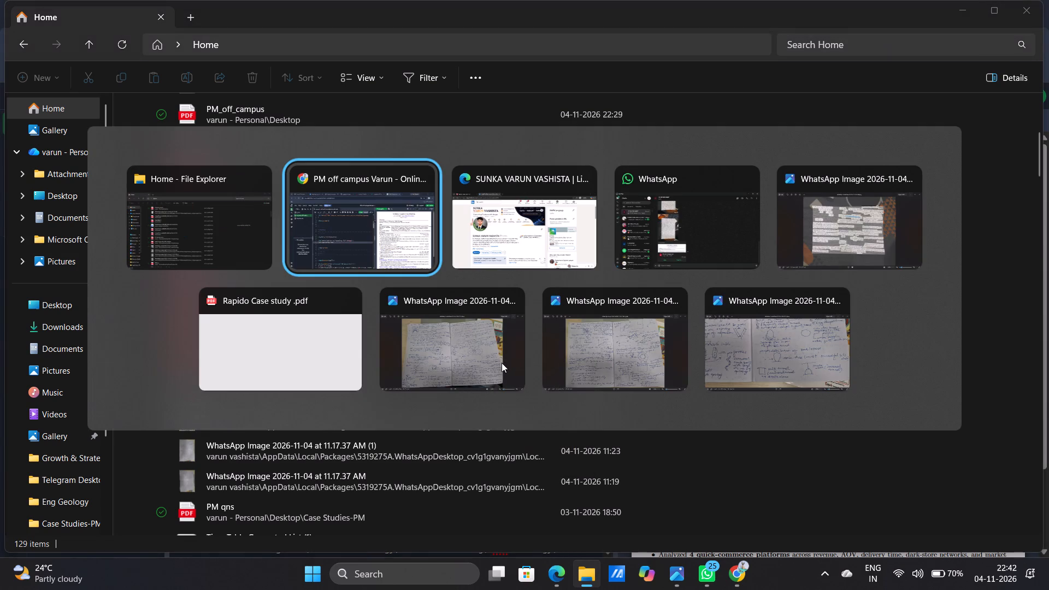
key("alt+Tab")
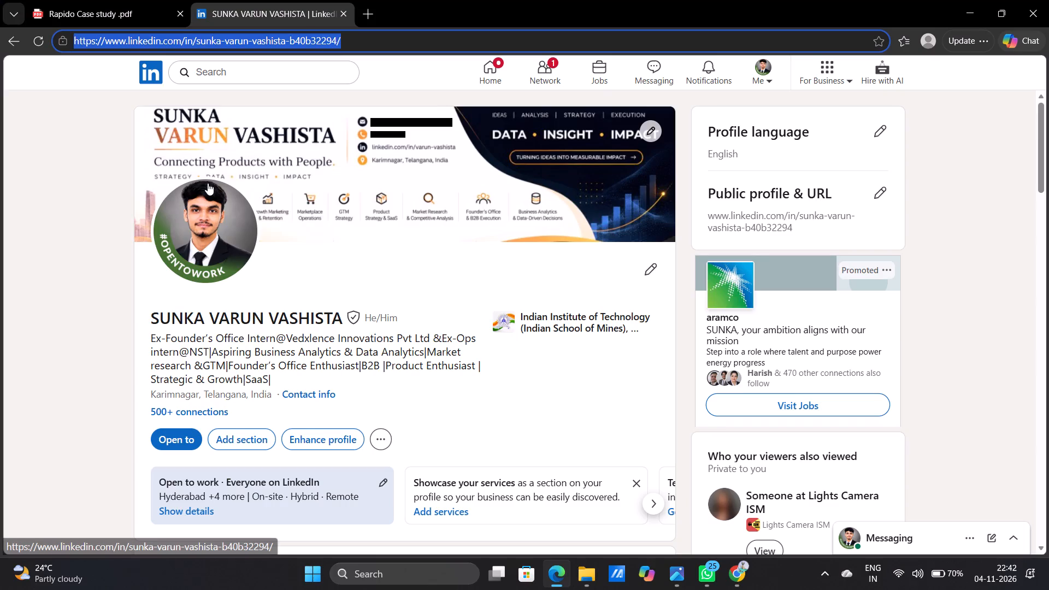
left_click(341, 14)
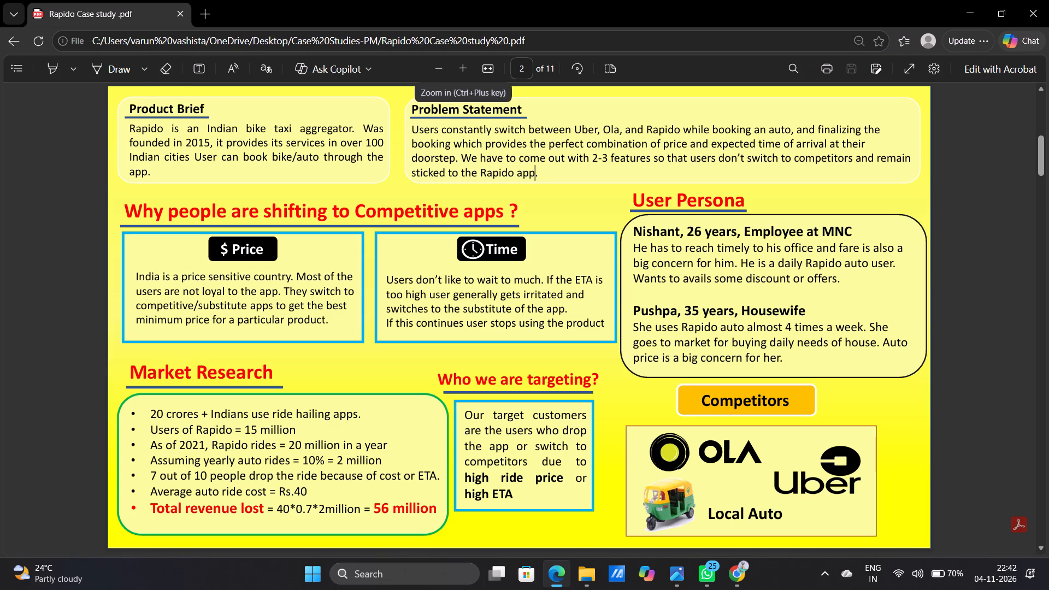
Open the Resume_vashista_Cons PDF from the recent files in File Explorer.
left_click(589, 582)
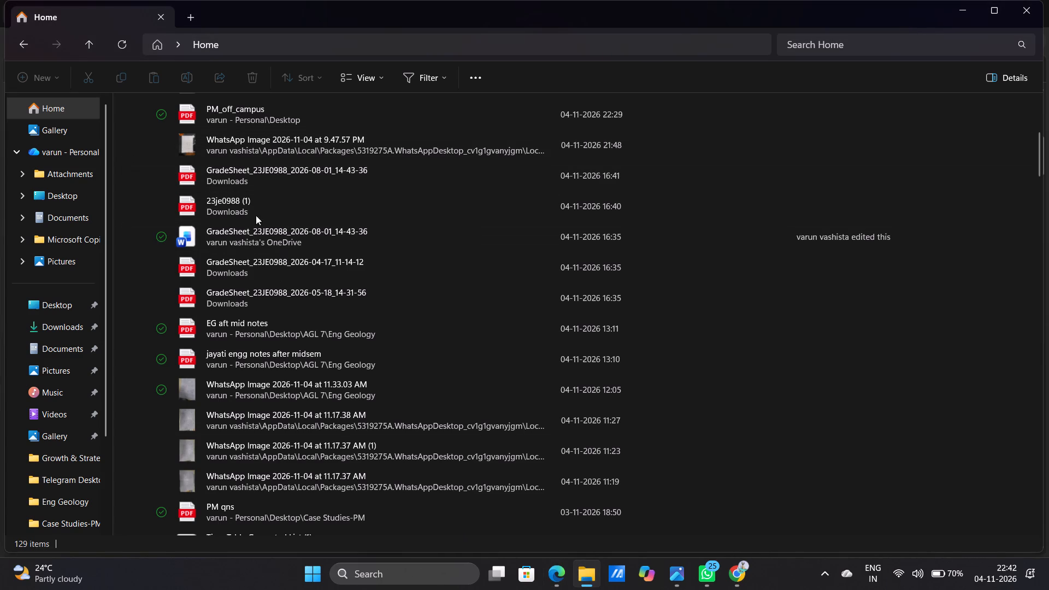
scroll(288, 338, "up", 2)
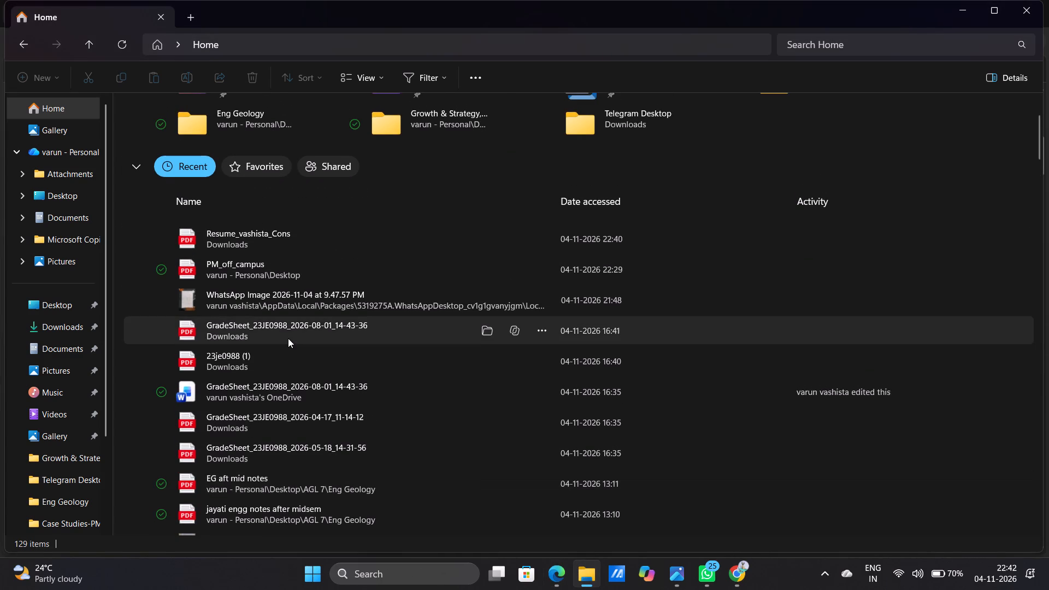
scroll(288, 338, "down", 1)
double_click(277, 226)
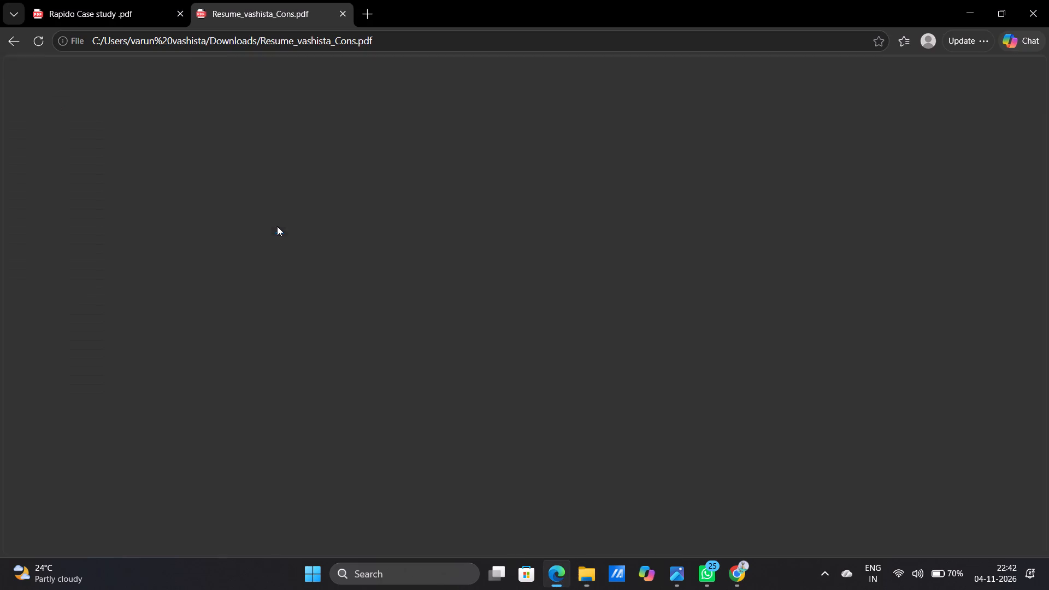
Copy the degree line "Integrated Master of Technology in Applied Geology." from the Education section of the résumé PDF.
scroll(447, 379, "down", 3)
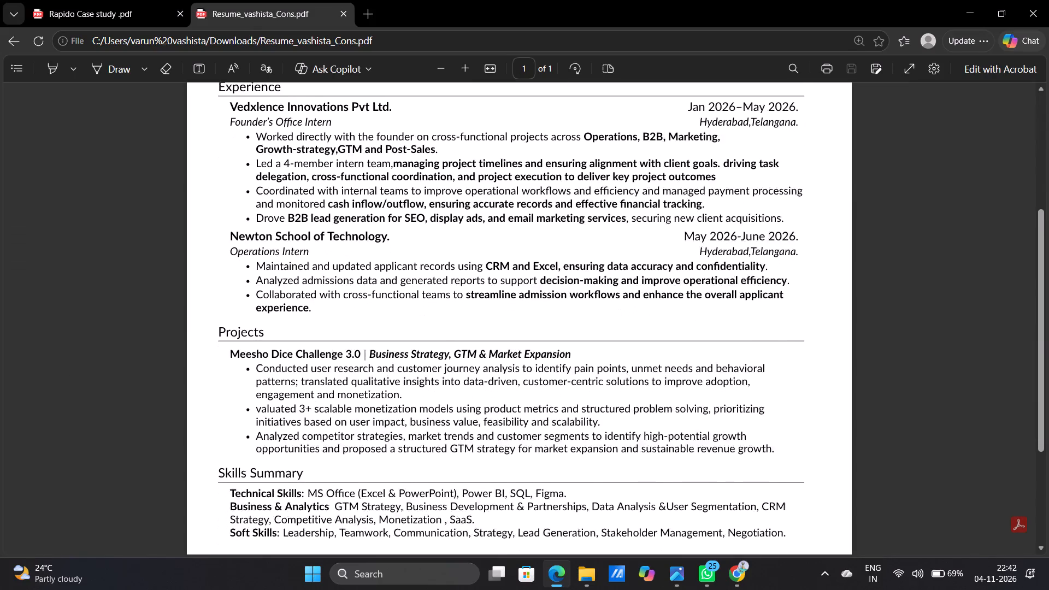
scroll(447, 379, "up", 2)
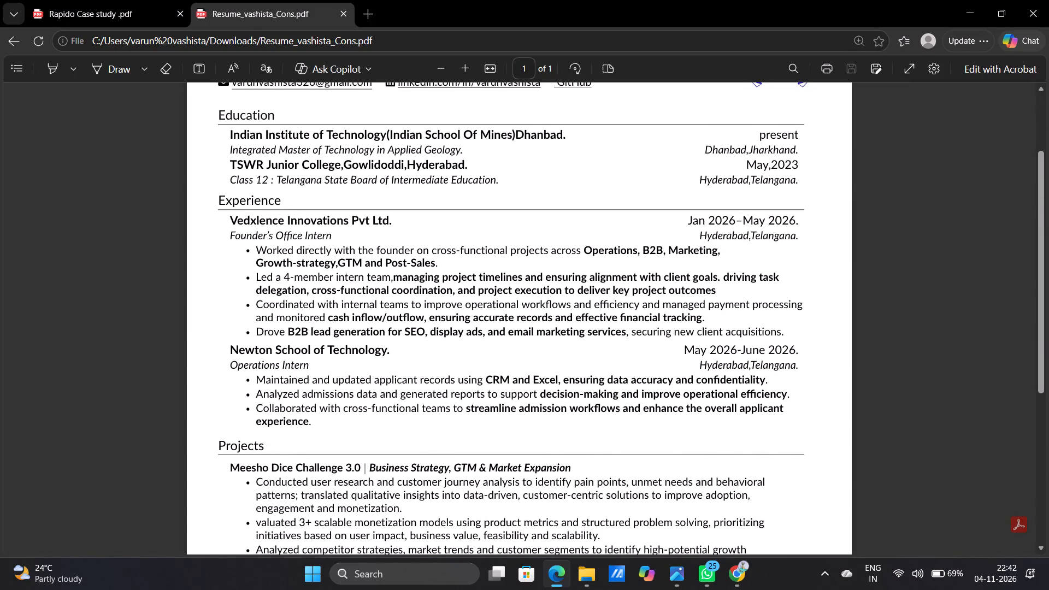
left_click_drag(461, 150, 406, 149)
left_click_drag(406, 149, 250, 149)
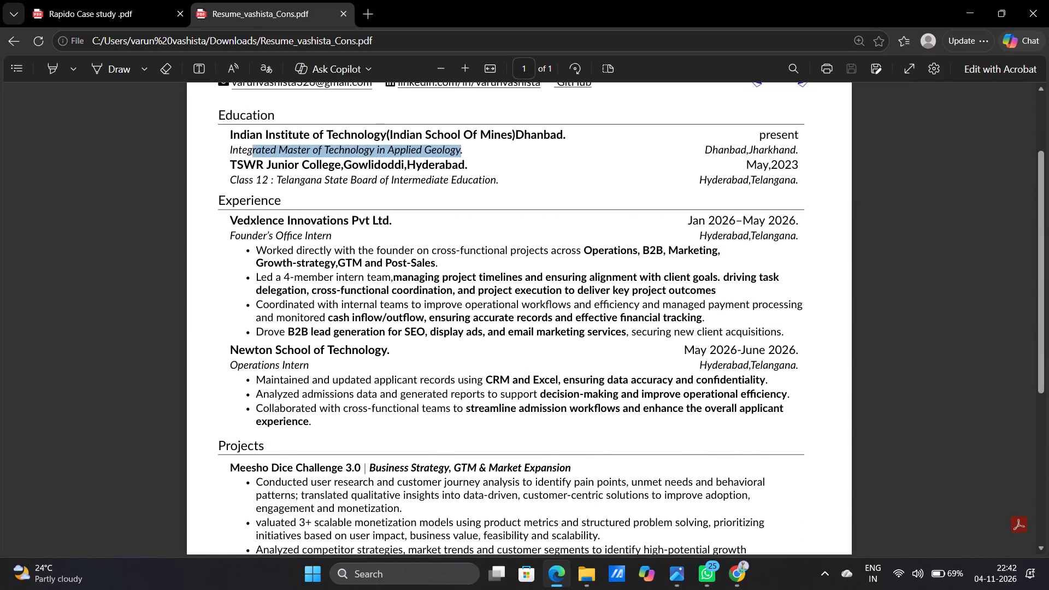
left_click_drag(250, 149, 230, 149)
key("ctrl+c")
Back in Overleaf, insert "Integrated Master of Technology in Applied Geology" before Expected May 2028 in the Education entry and recompile the résumé.
key("alt+Tab")
key("alt+Tab")
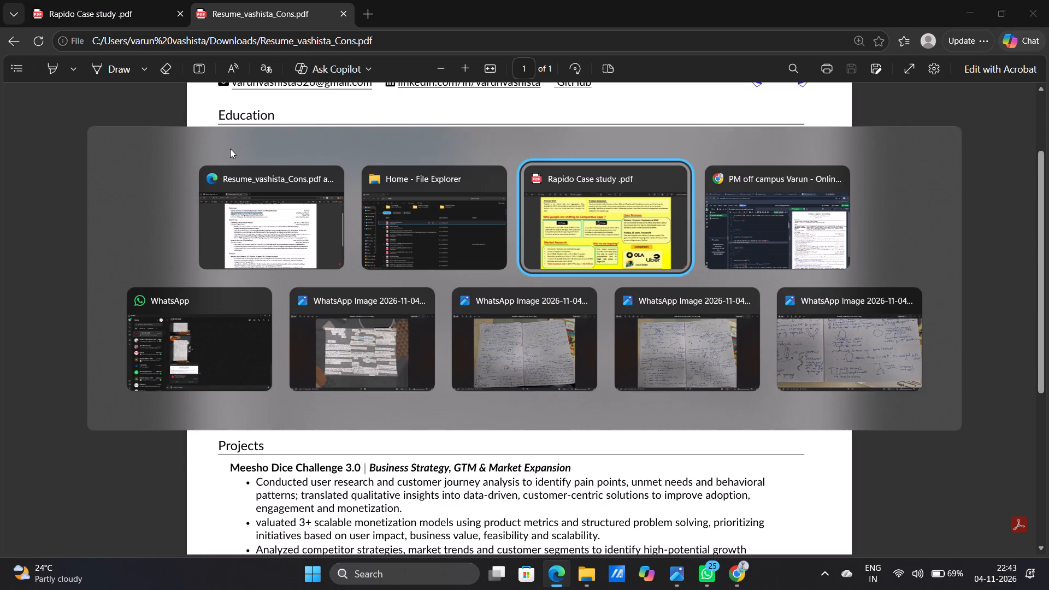
key("alt+Tab")
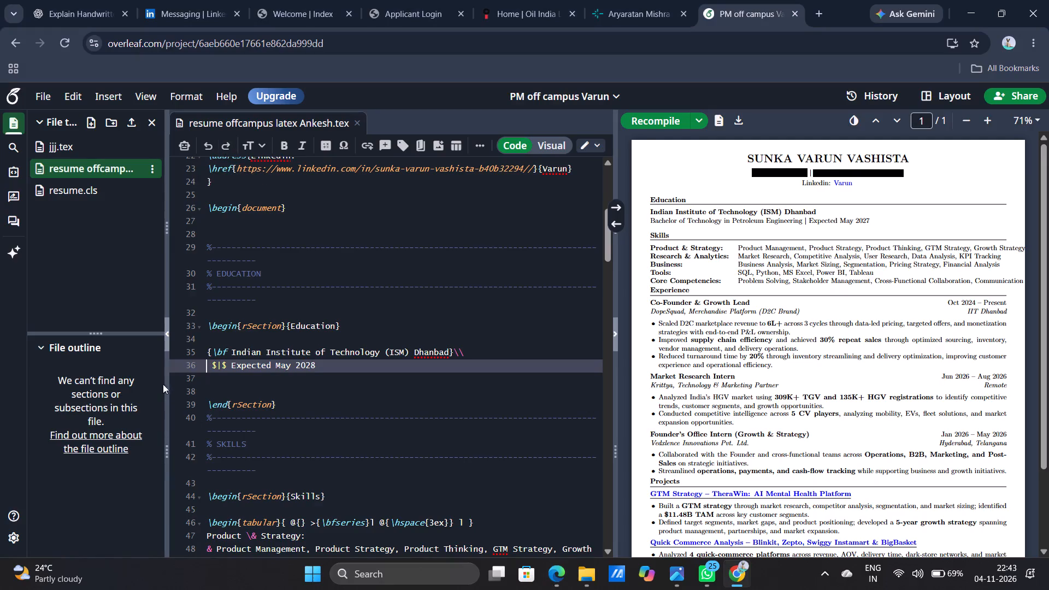
key("ctrl+v")
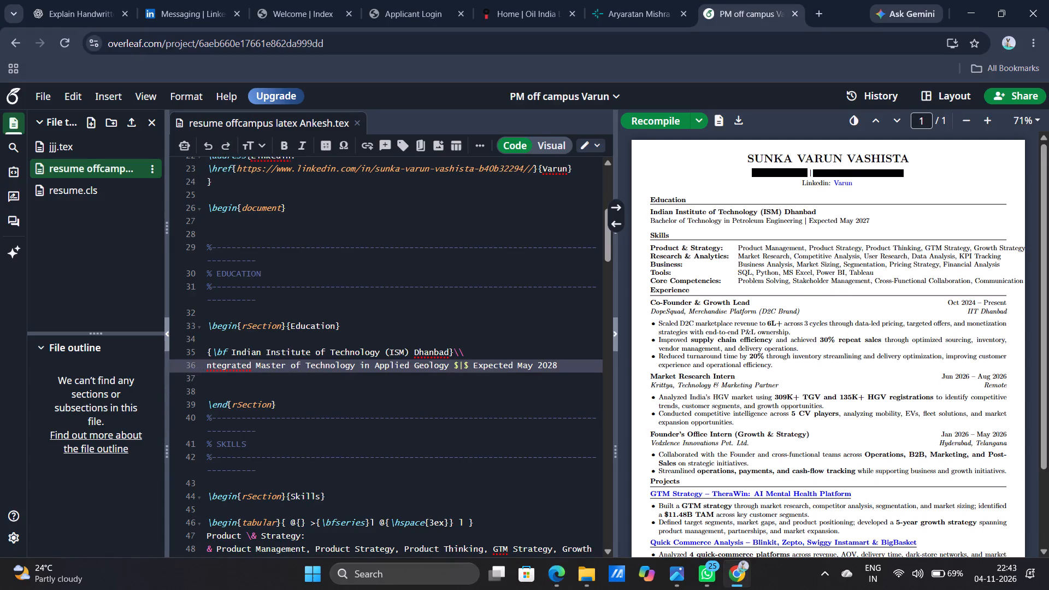
left_click(205, 365)
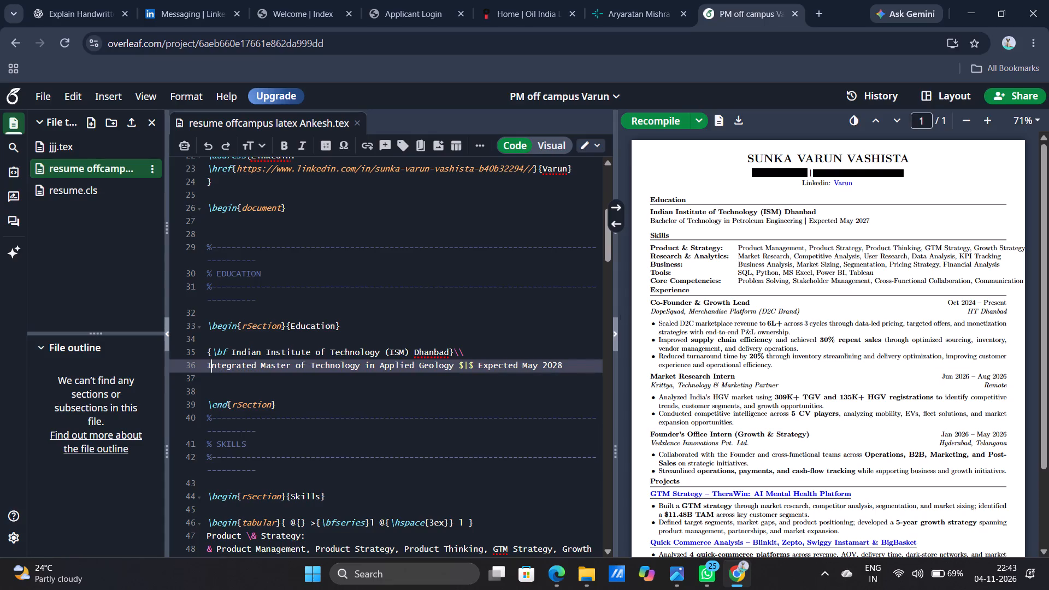
left_click(668, 116)
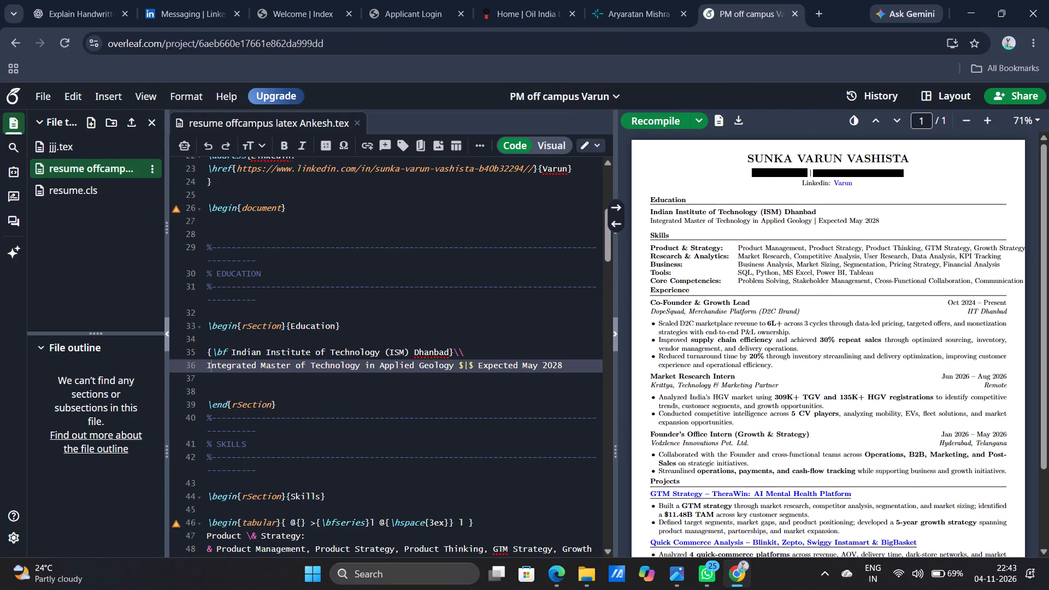
Review the Skills and Experience sections of the résumé's LaTeX source, down to the first Projects entry.
scroll(741, 306, "left", 1)
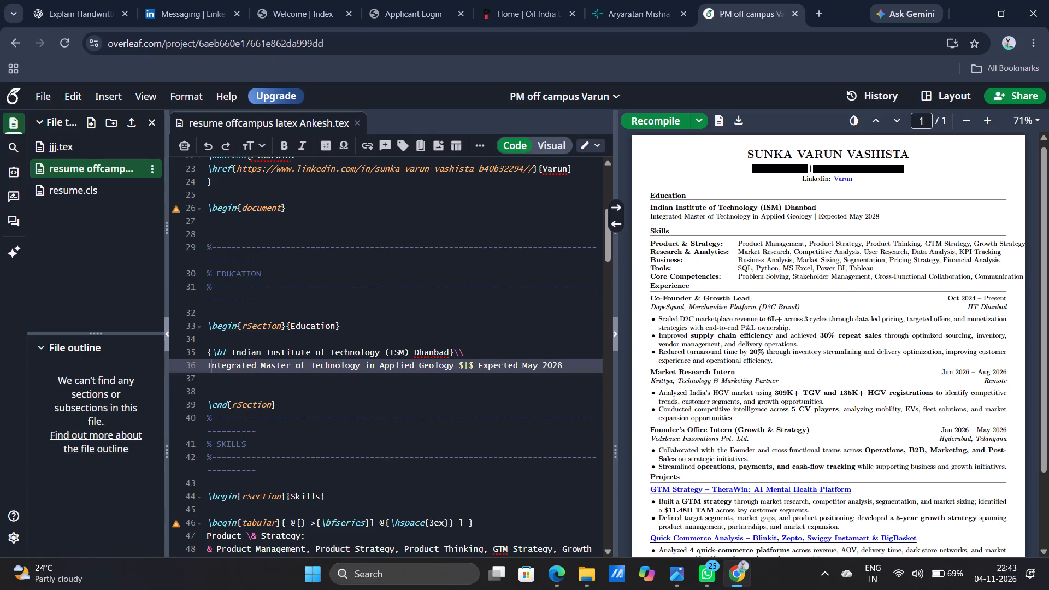
scroll(427, 469, "down", 3)
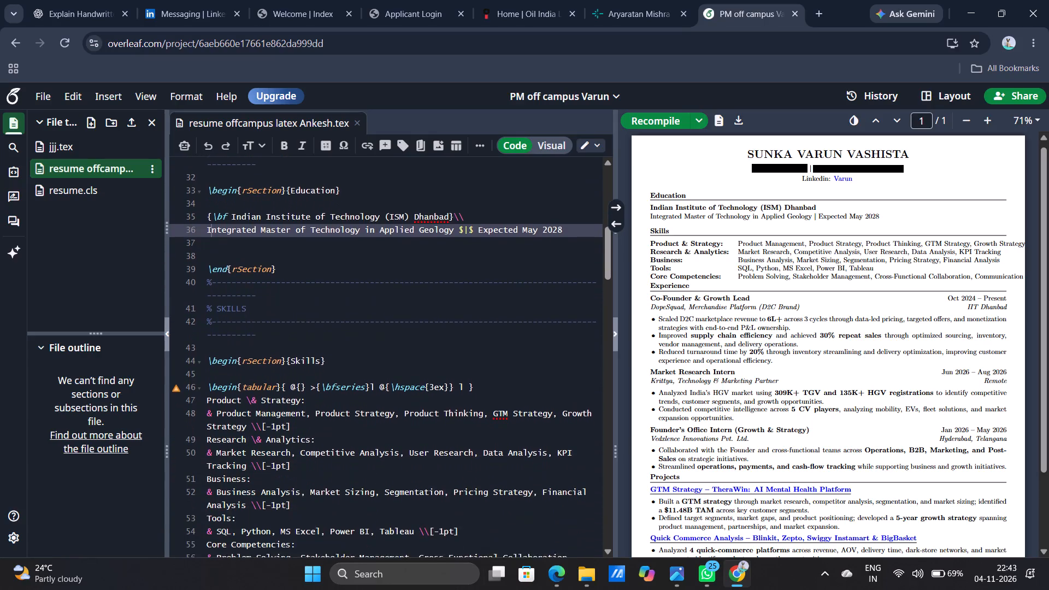
scroll(427, 469, "down", 3)
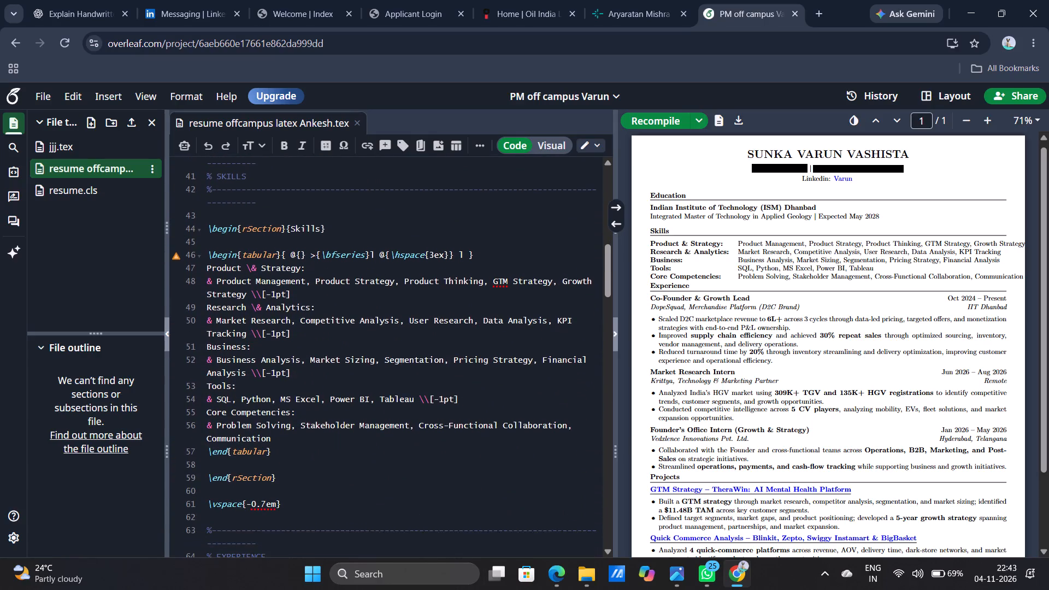
scroll(427, 469, "down", 2)
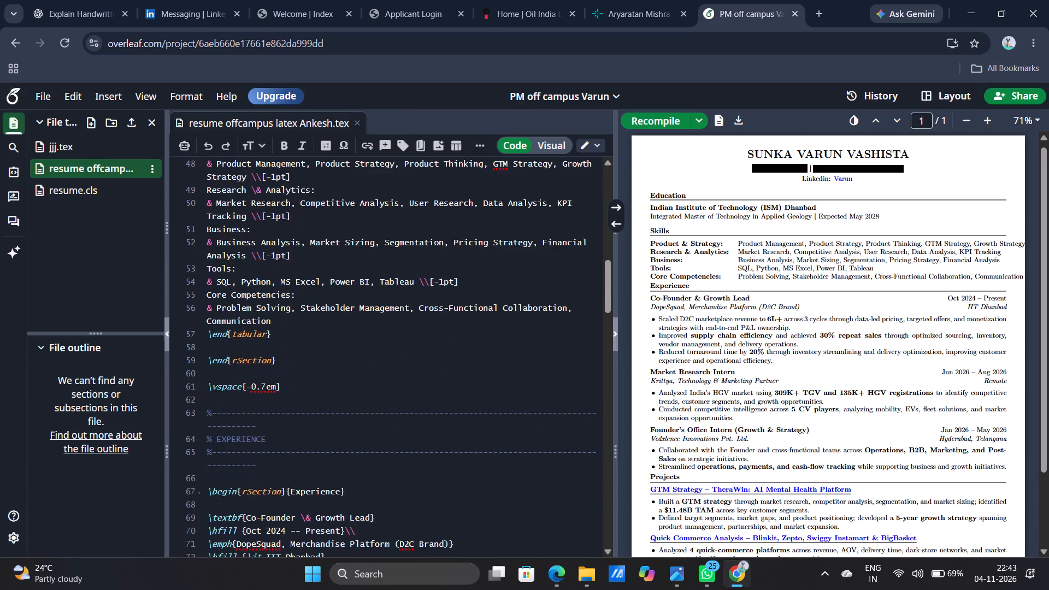
scroll(427, 469, "down", 1)
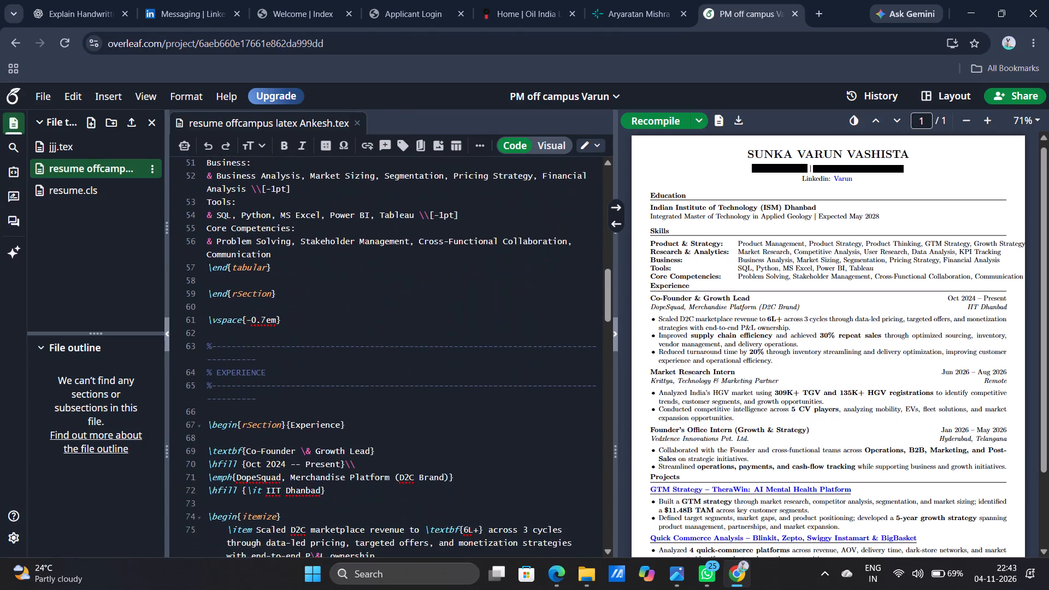
scroll(427, 469, "down", 1)
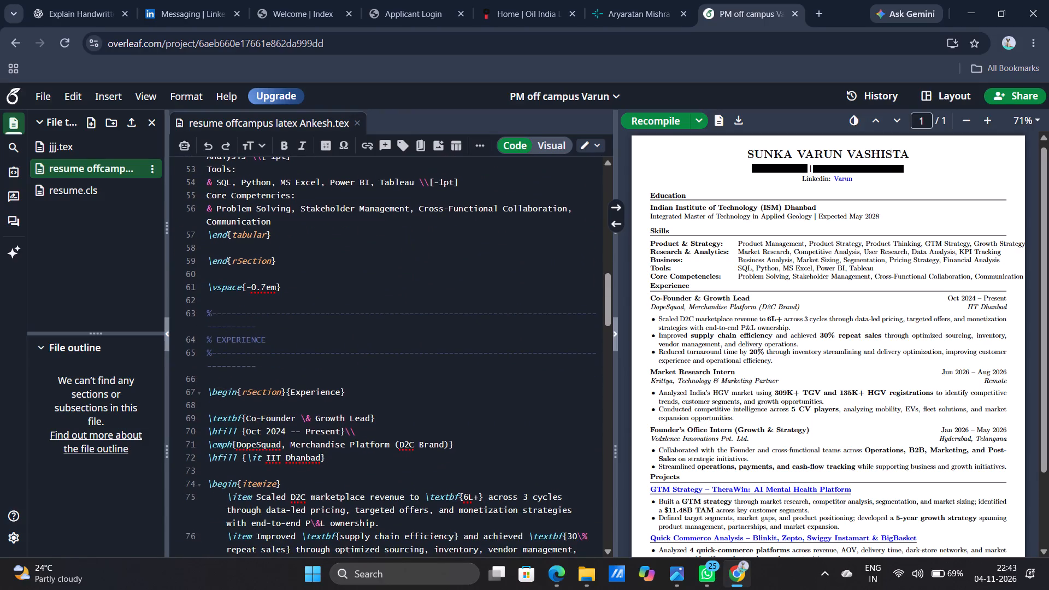
scroll(427, 469, "down", 2)
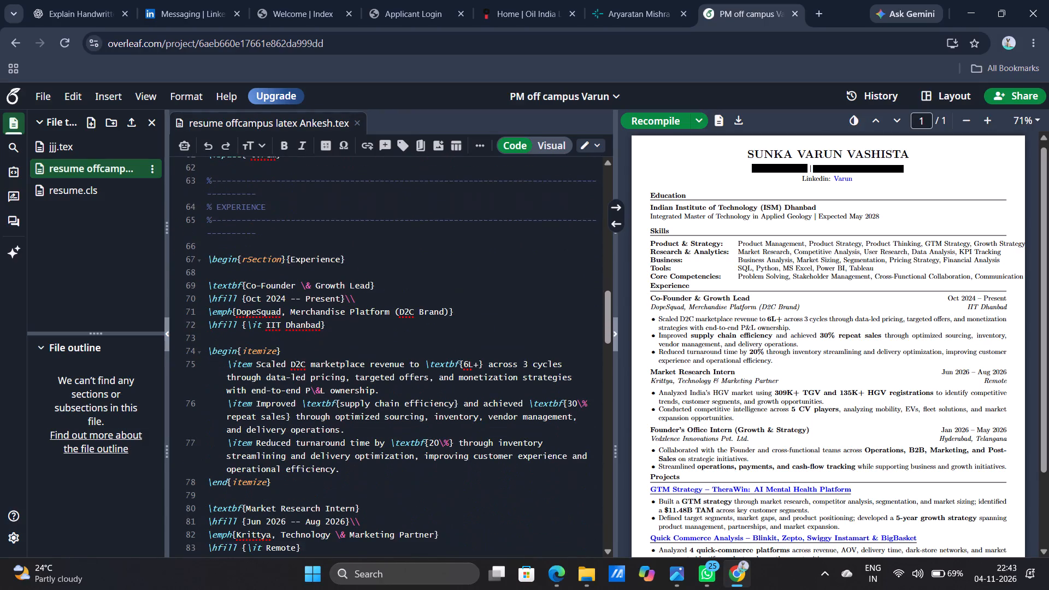
scroll(427, 469, "down", 2)
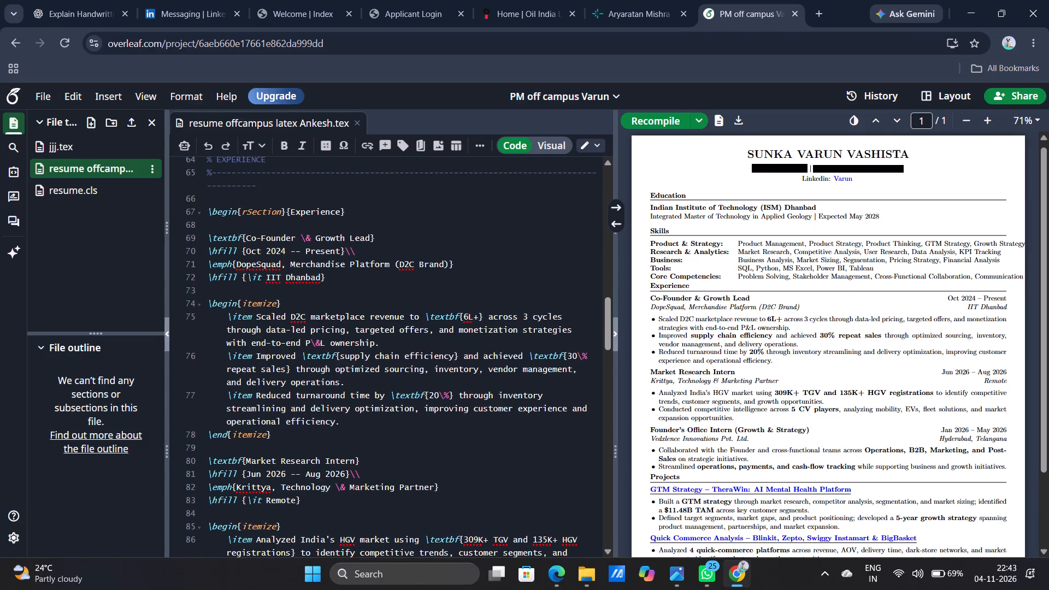
scroll(427, 469, "down", 1)
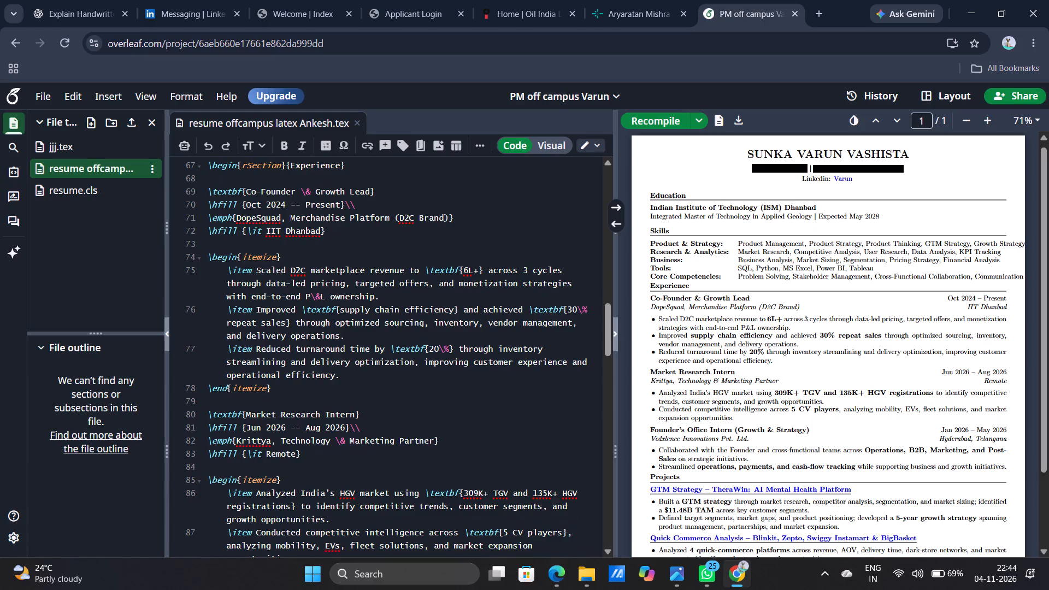
scroll(427, 469, "down", 3)
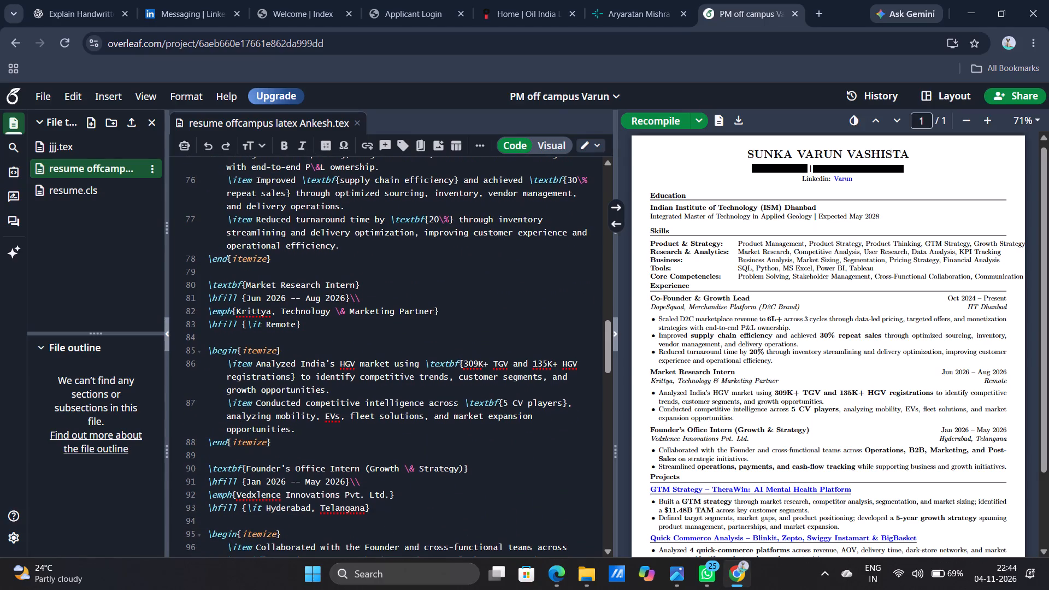
scroll(397, 396, "down", 2)
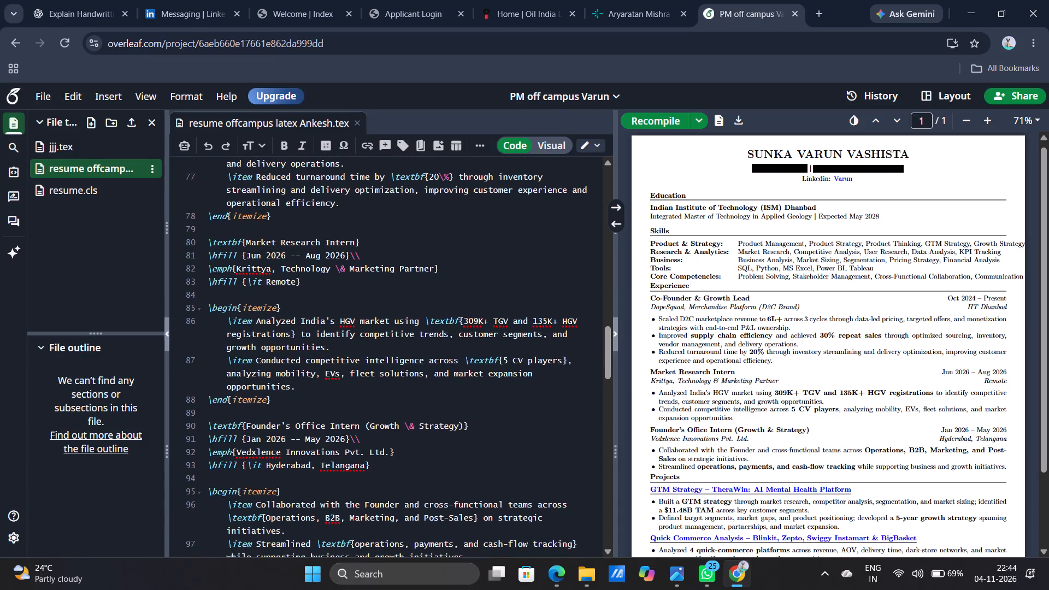
scroll(397, 396, "down", 1)
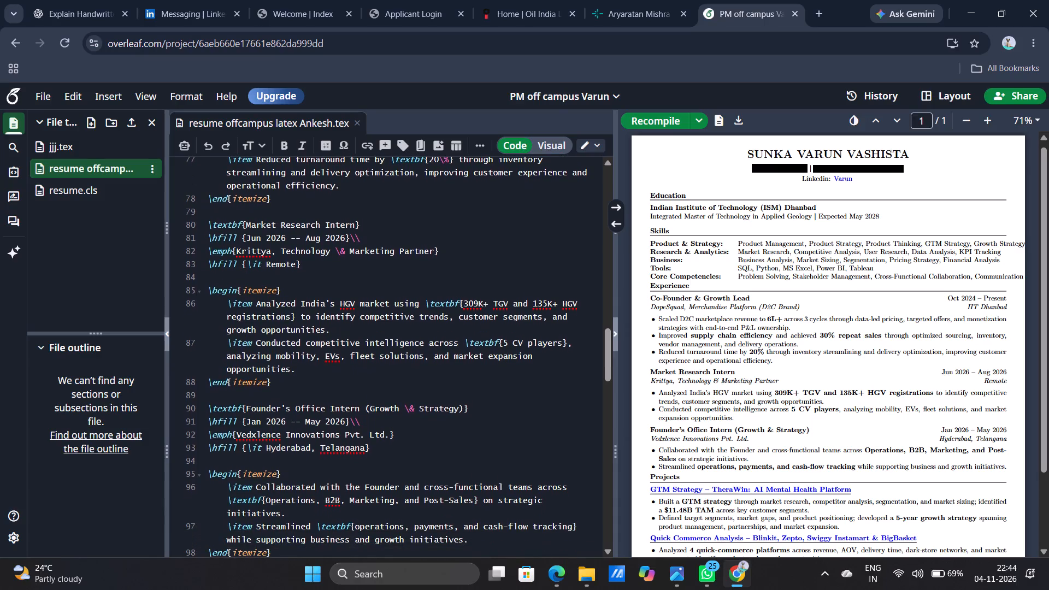
scroll(397, 396, "down", 1)
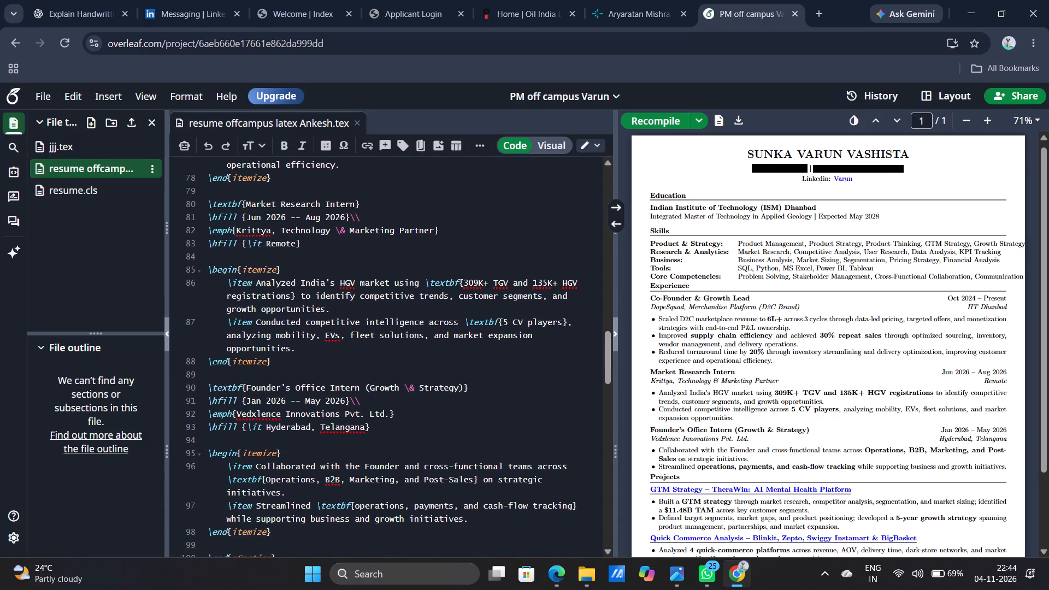
scroll(357, 483, "down", 2)
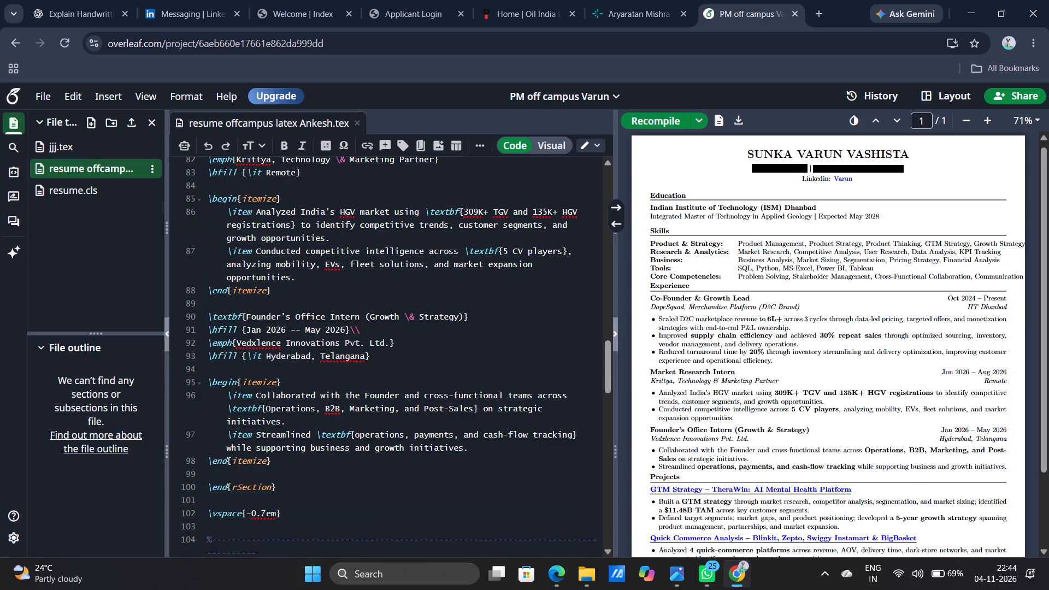
scroll(357, 483, "down", 2)
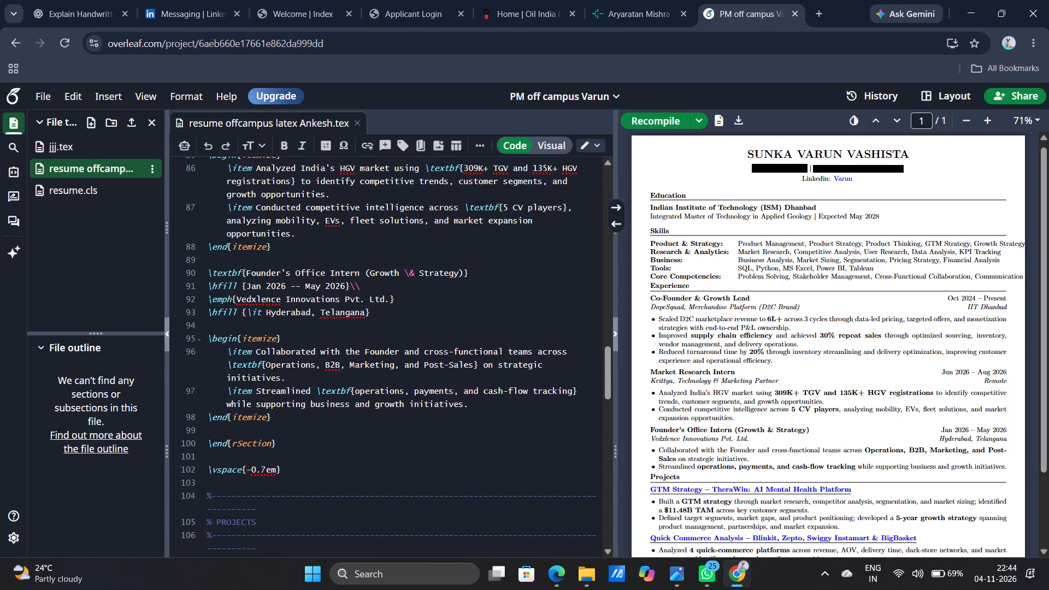
scroll(357, 483, "down", 1)
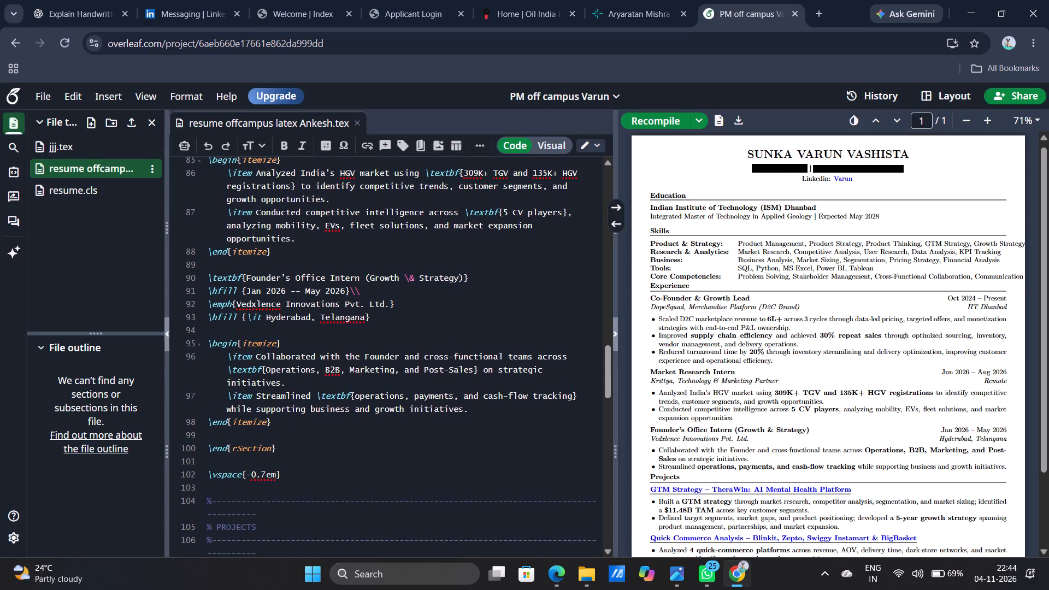
scroll(357, 483, "down", 2)
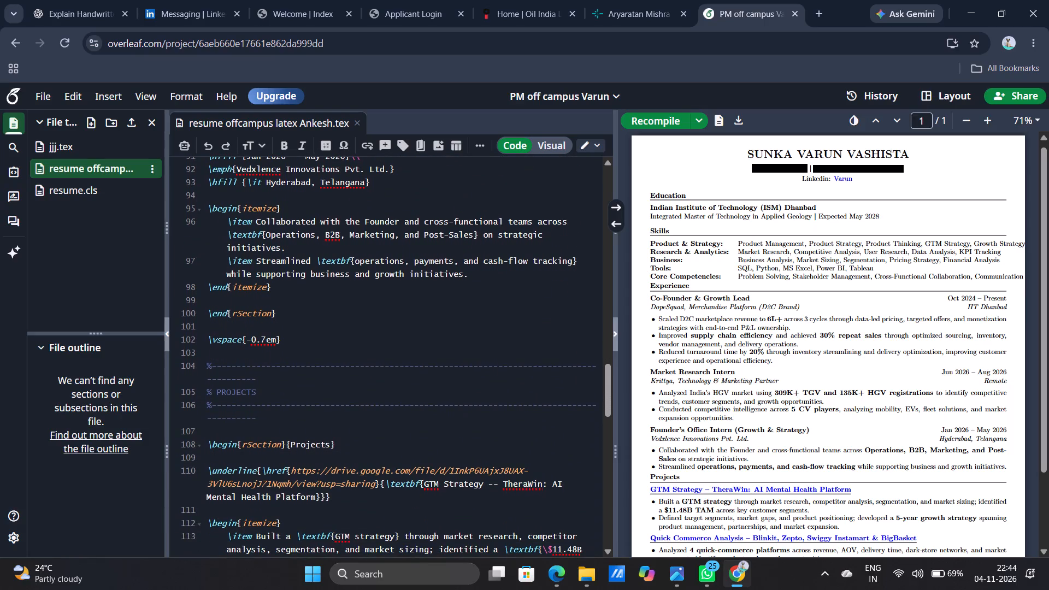
Delete the "Market Research Intern" job title from the Krittya entry in the Experience section, keeping its empty bold command.
scroll(357, 483, "up", 1)
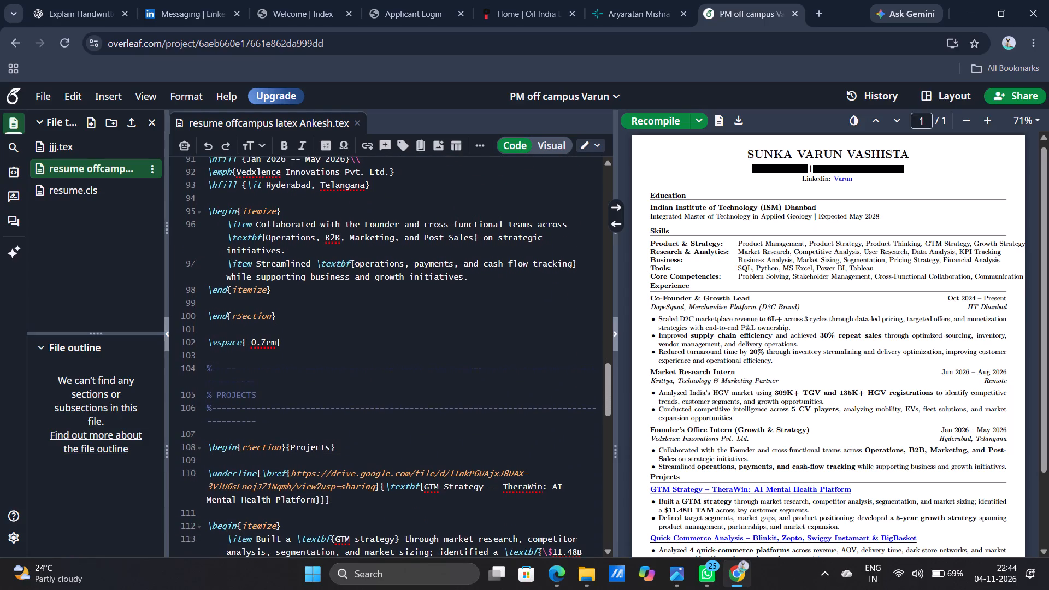
scroll(357, 483, "up", 2)
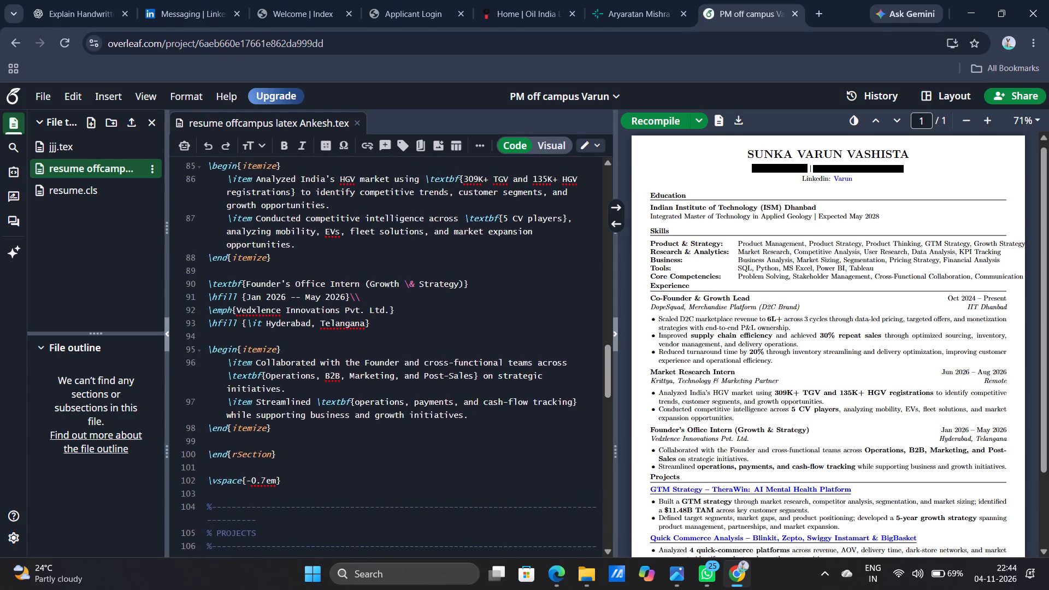
scroll(357, 483, "up", 1)
scroll(376, 334, "up", 1)
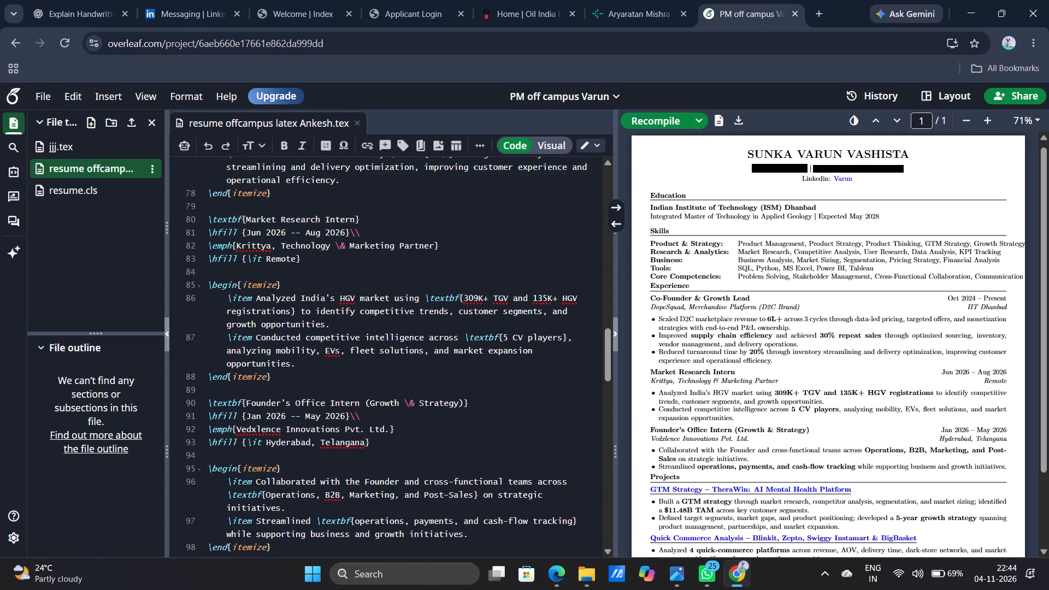
scroll(376, 334, "up", 2)
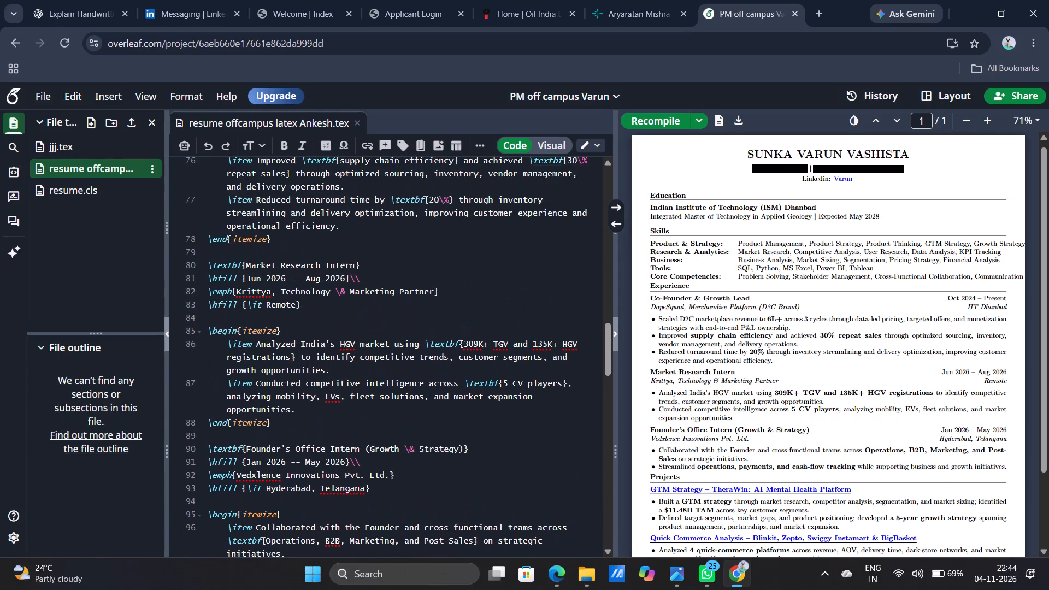
left_click(355, 263)
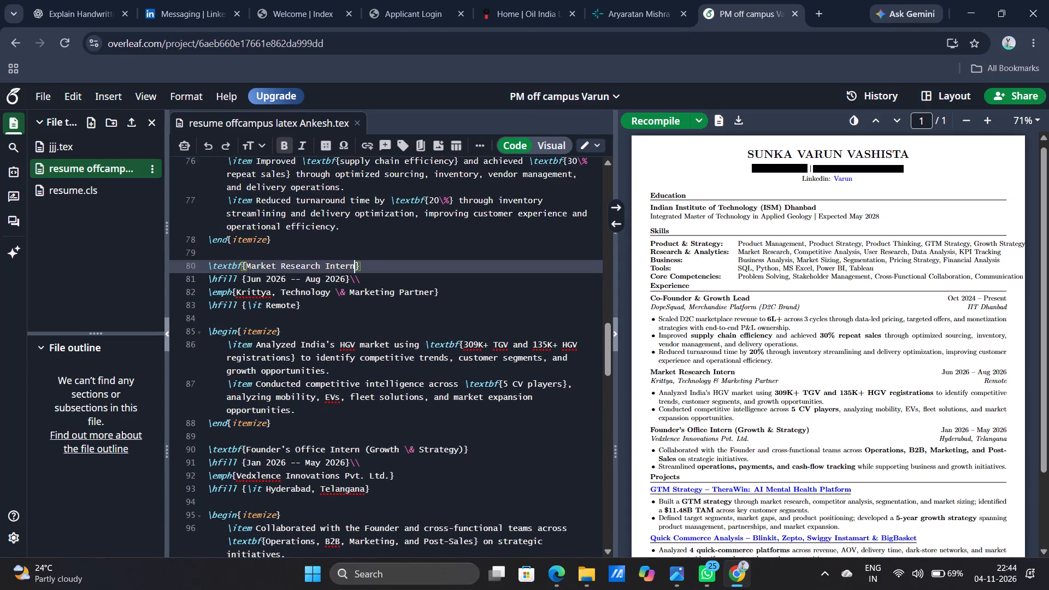
key("BackSpace")
key("BackSpace")
key("BackSpace")
key("BackSpace")
key("BackSpace")
key("BackSpace")
key("BackSpace")
key("BackSpace")
key("BackSpace")
key("BackSpace")
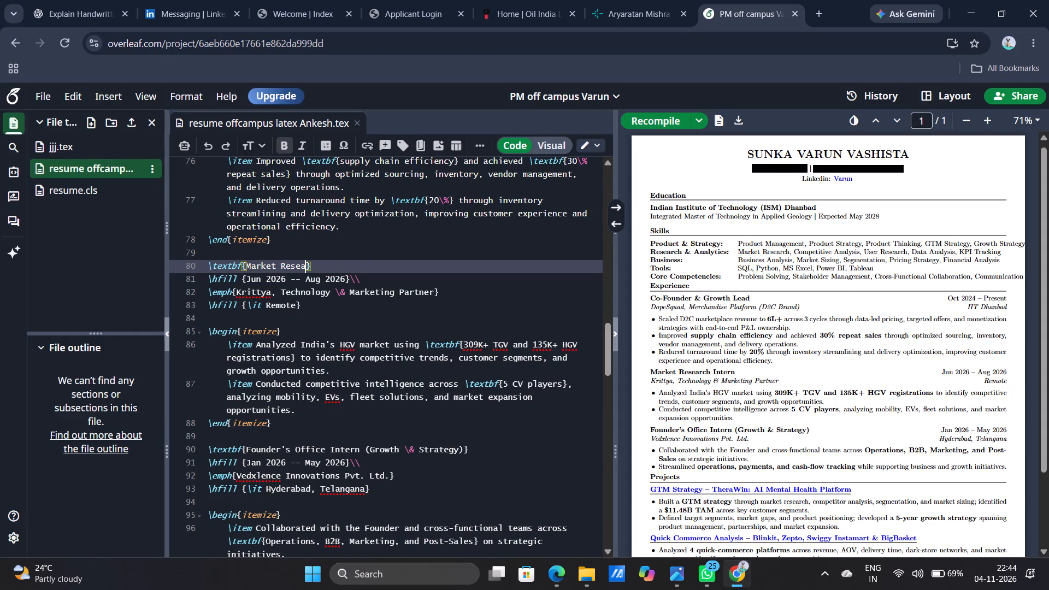
key("BackSpace")
key("BackSpace")
key("BackSpace")
key("BackSpace")
key("BackSpace")
key("BackSpace")
key("BackSpace")
key("BackSpace")
key("BackSpace")
key("BackSpace")
key("BackSpace")
key("BackSpace")
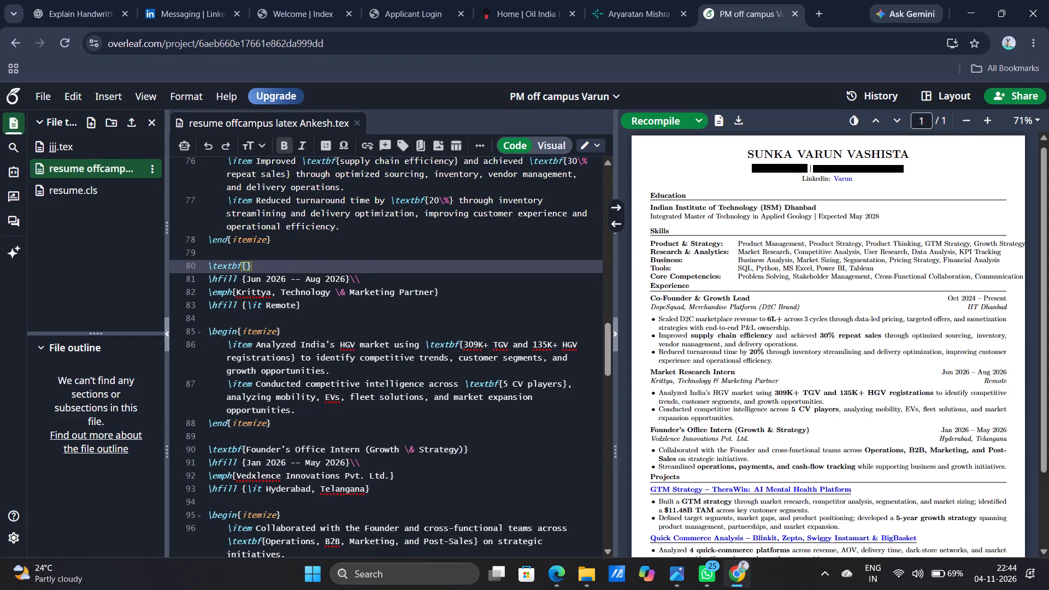
Copy "Operations Intern" from the Newton School of Technology entry in the Resume_vashista_Cons PDF in Edge into the emptied job title in Overleaf.
key("alt+Tab")
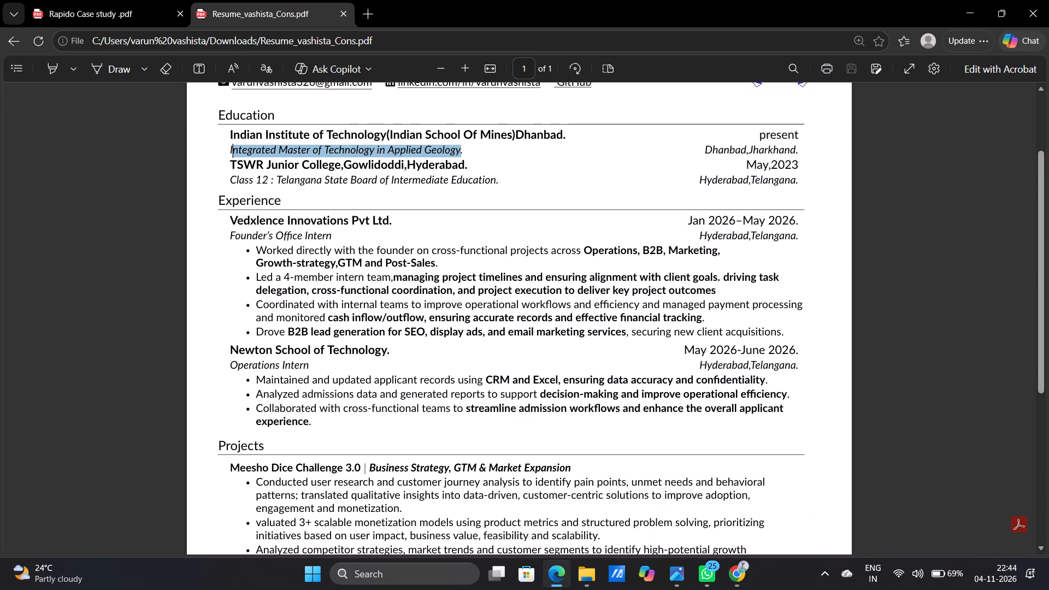
left_click(405, 220)
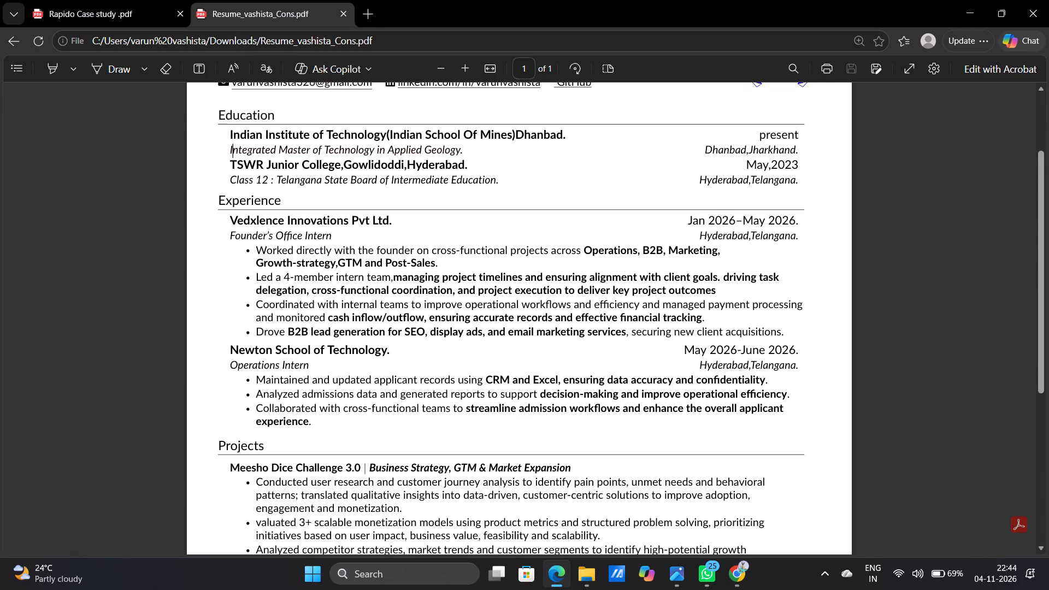
left_click_drag(311, 370, 283, 370)
left_click_drag(283, 370, 228, 364)
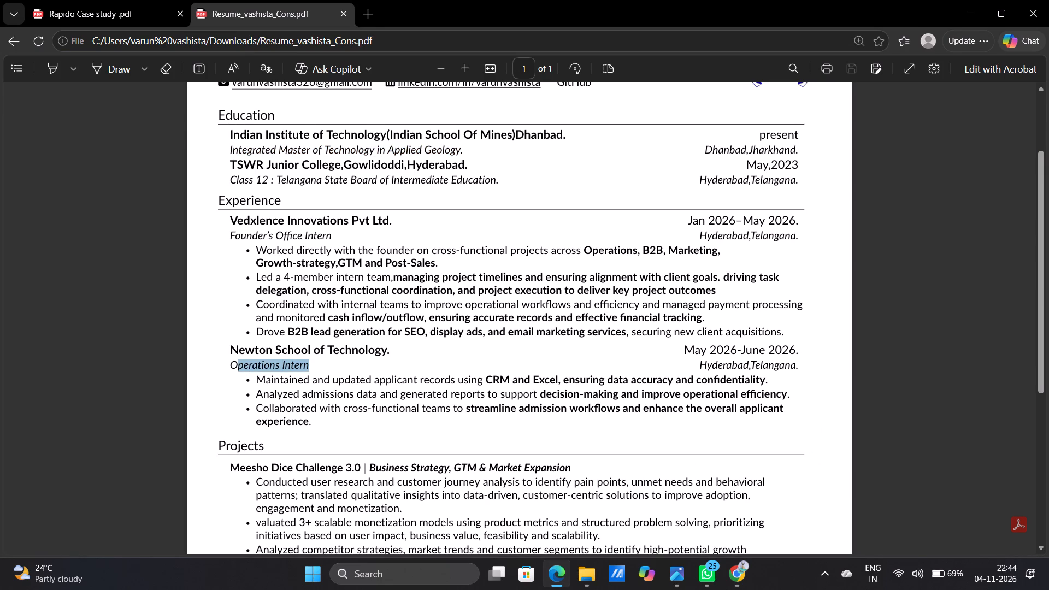
left_click_drag(228, 364, 221, 365)
key("ctrl+c")
key("alt+Tab")
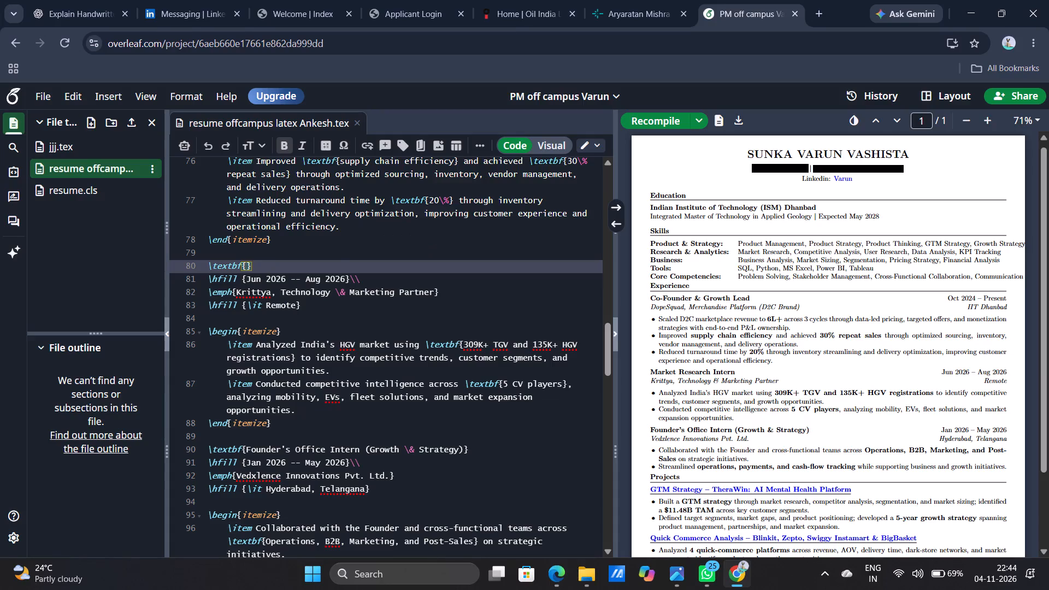
key("ctrl+v")
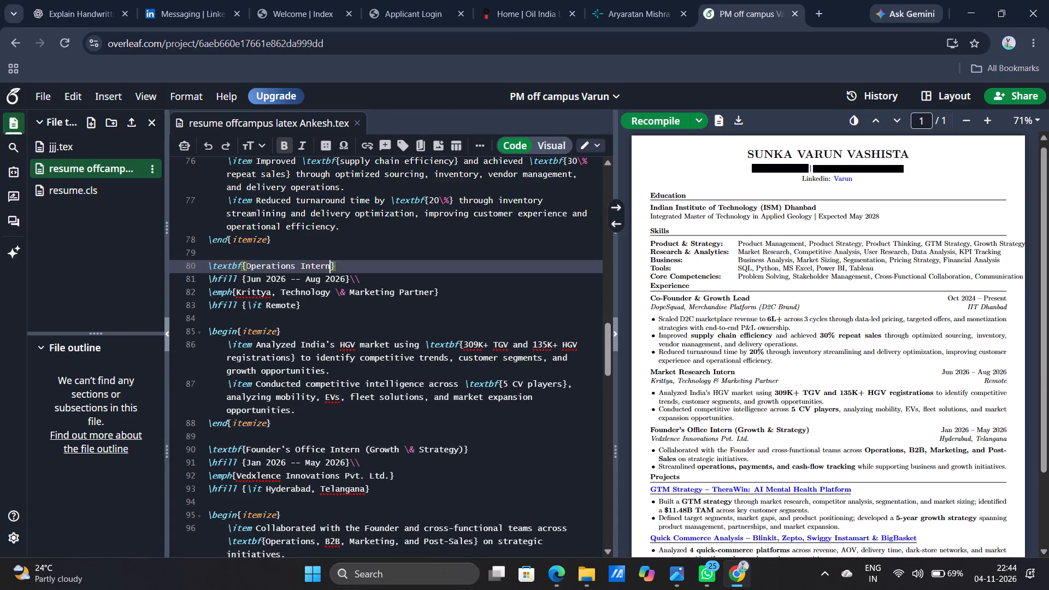
Add "Admissions" and a space before "Operations Intern" in the job title.
left_click(245, 265)
type("dmissio")
type("ns")
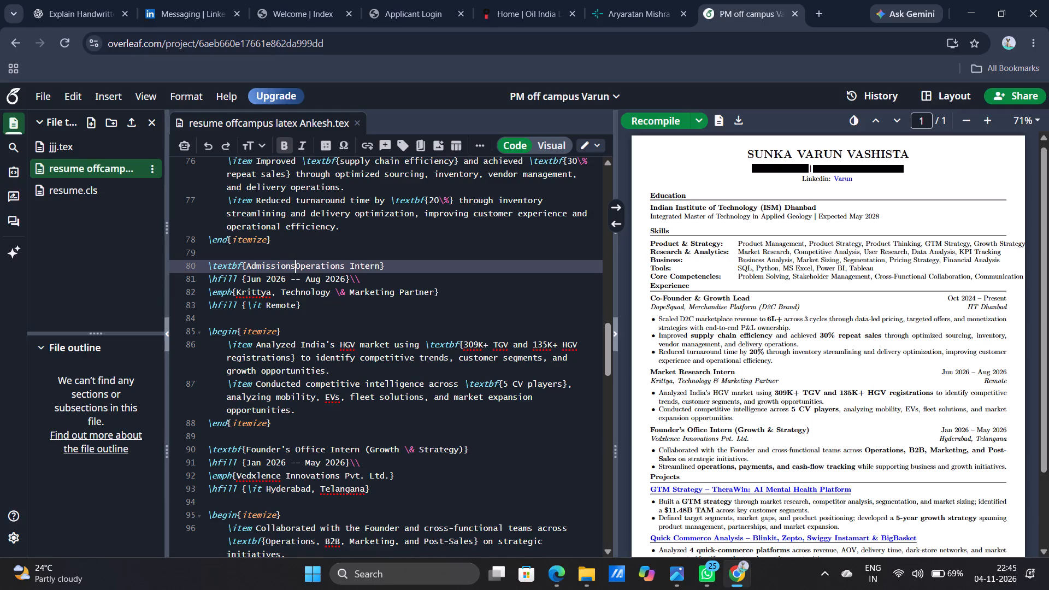
key("space")
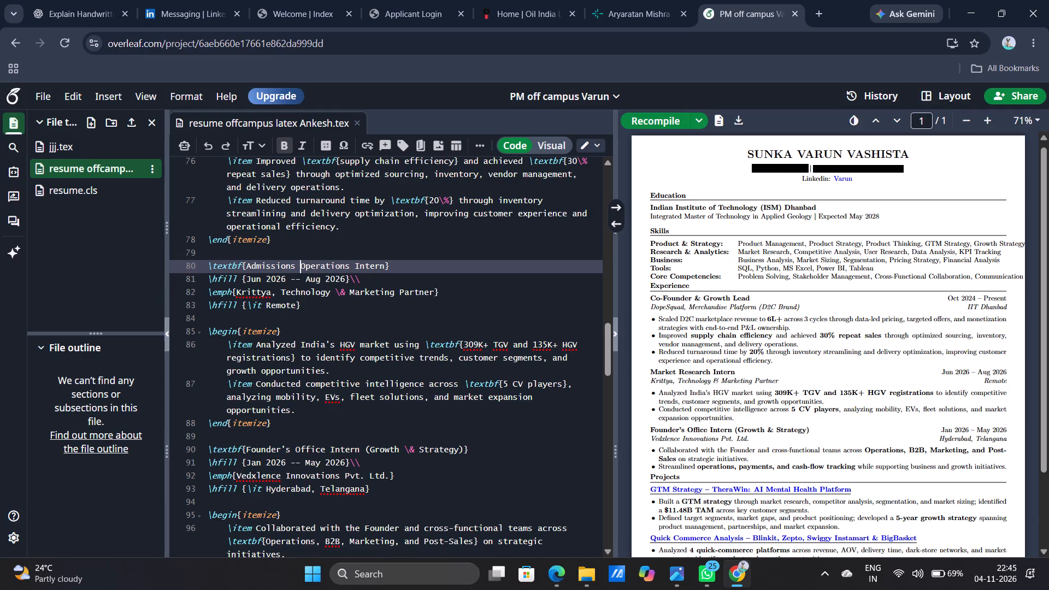
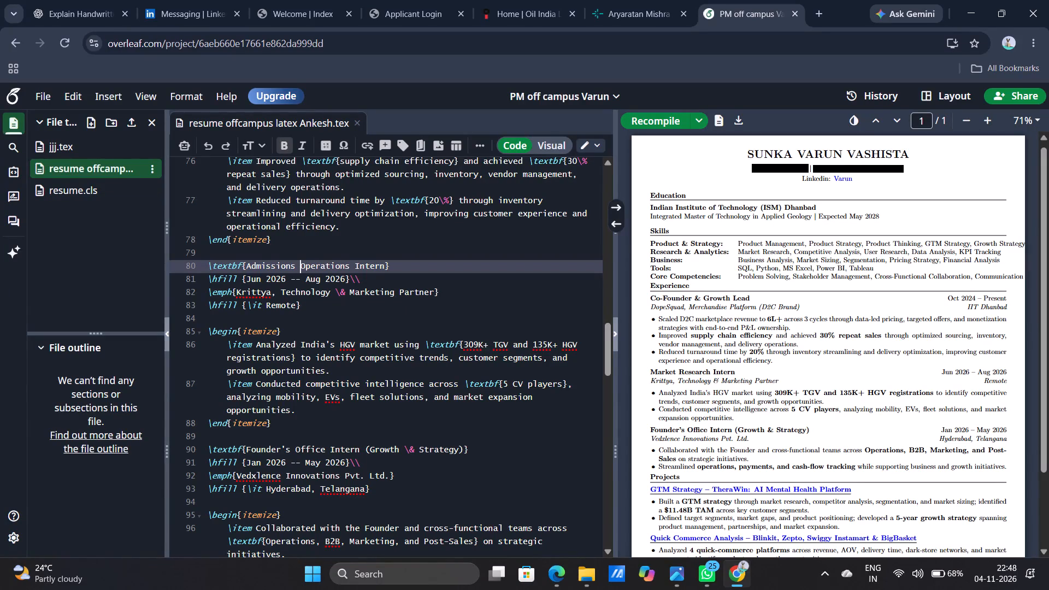
Delete the company text "Krittya, Technology \& Marketing Partner" from the Admissions Operations Intern entry, keeping its empty emph command.
left_click(432, 291)
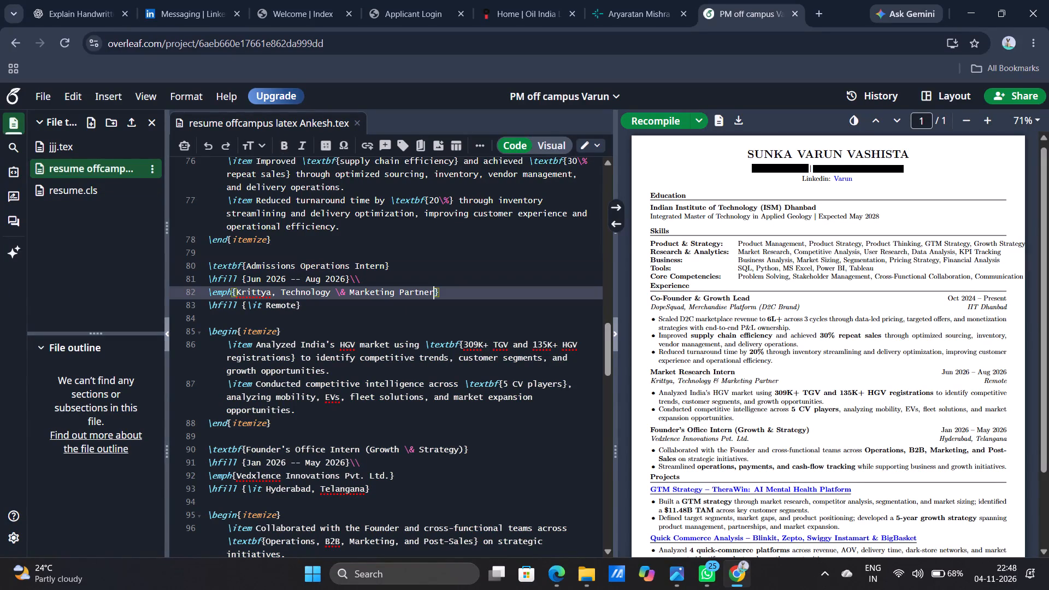
key("shift+Left")
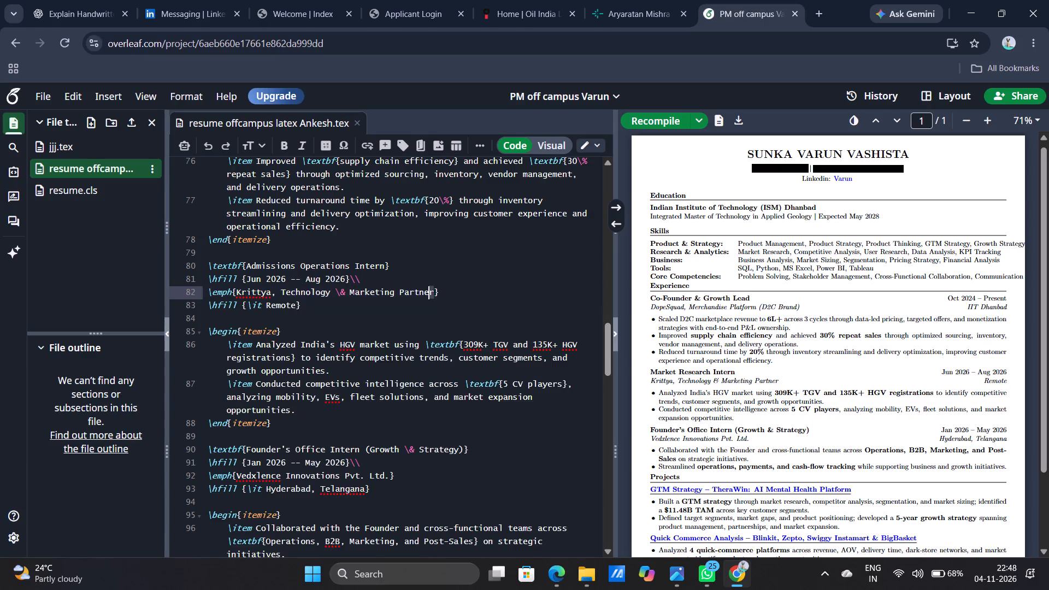
key("shift+Left")
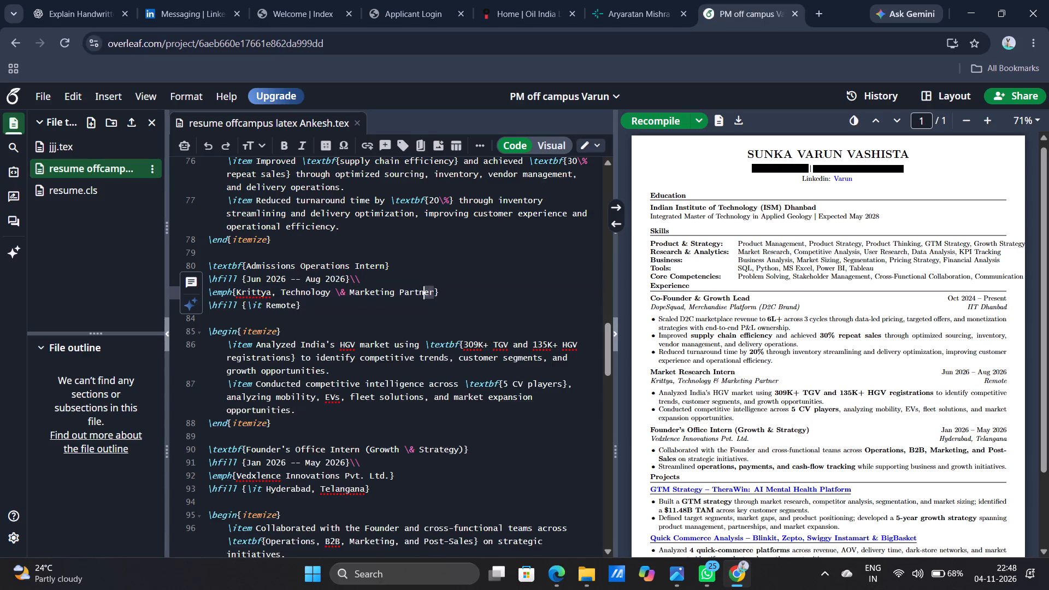
key("ctrl+shift+Left")
key("ctrl+shift+Left")
key("ctrl+shift+Left")
key("ctrl+shift+Left")
key("ctrl+shift+Left")
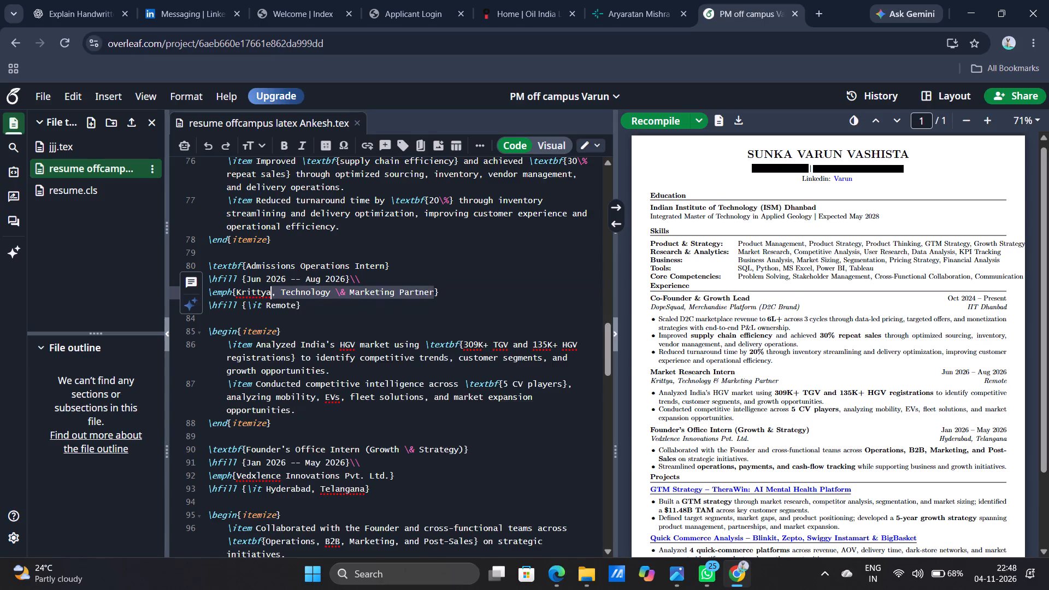
key("ctrl+shift+Left")
key("BackSpace")
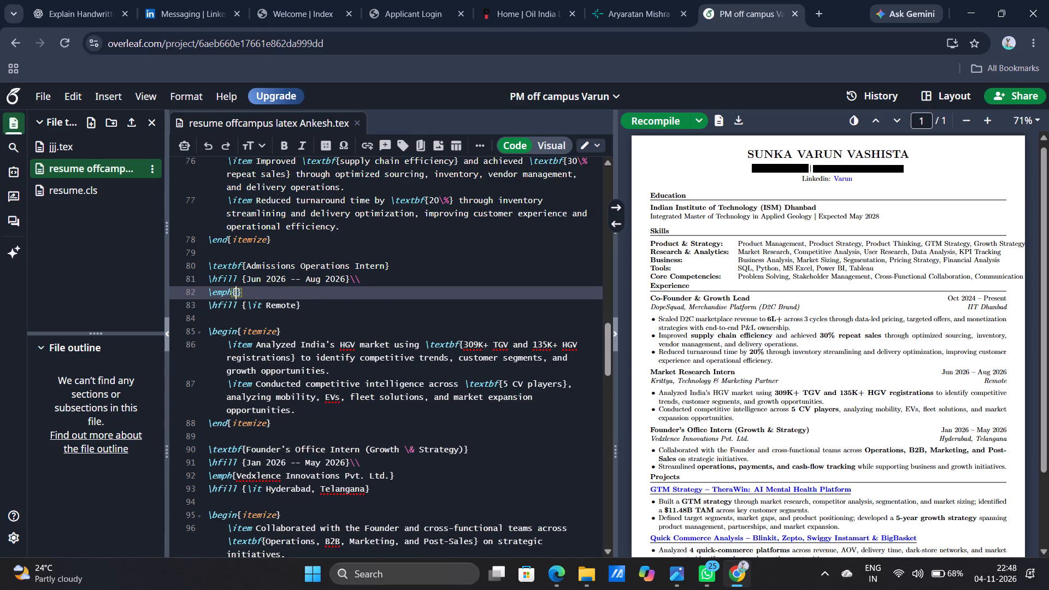
Copy "Newton School of Technology" from the Resume_vashista_Cons PDF in Edge into Overleaf's emptied company field, without the trailing period or line break.
key("alt+Tab")
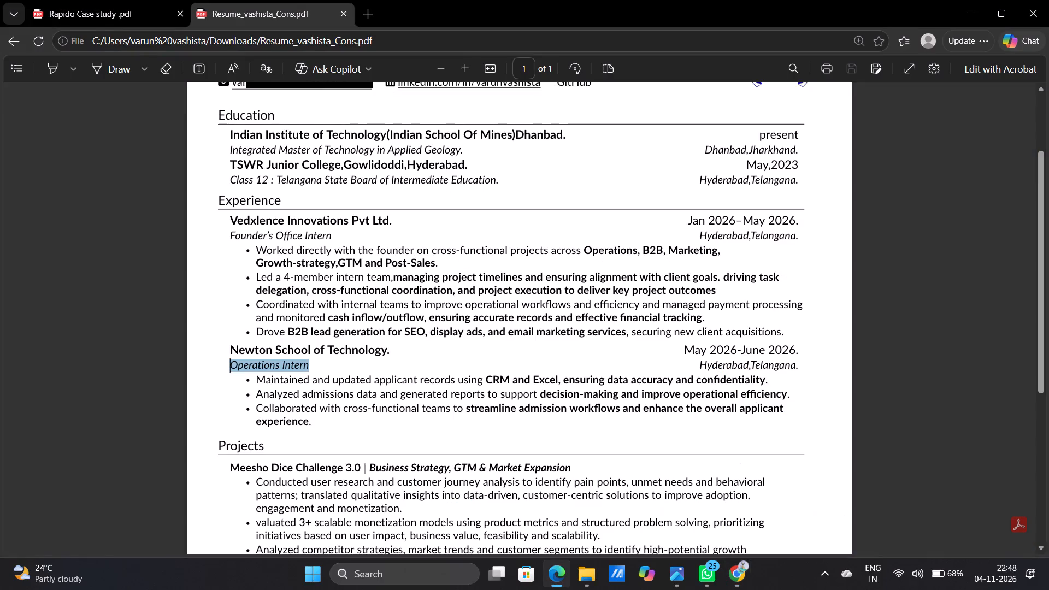
left_click(251, 328)
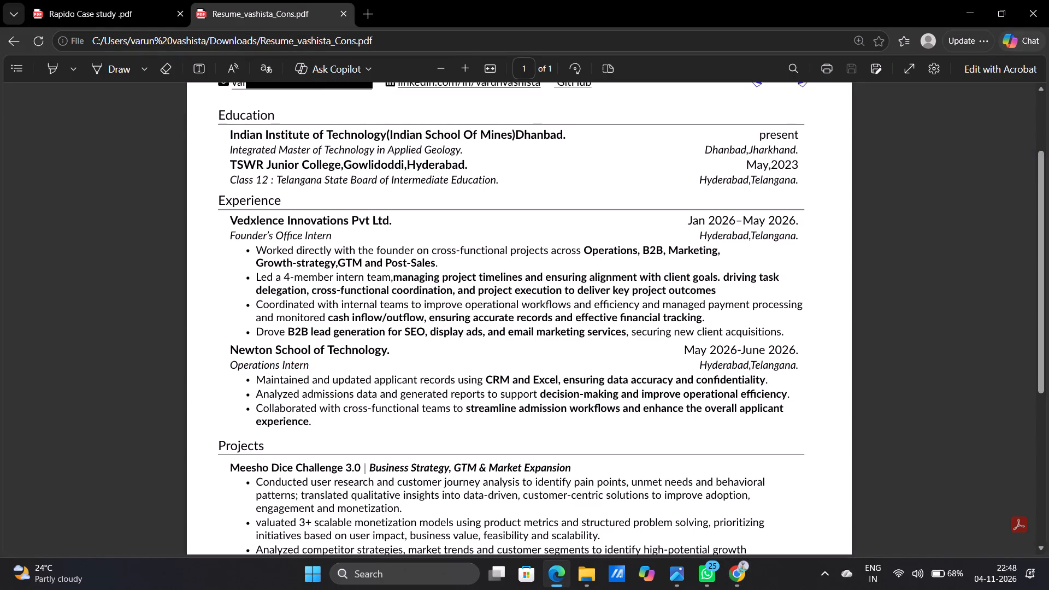
left_click_drag(392, 351, 229, 347)
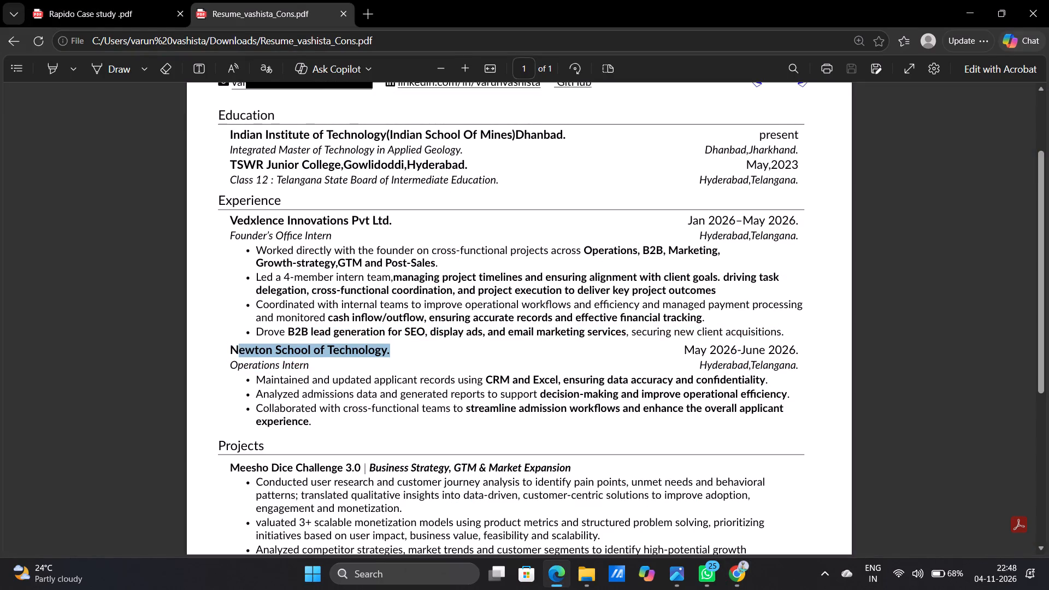
left_click_drag(229, 347, 236, 347)
triple_click(232, 346)
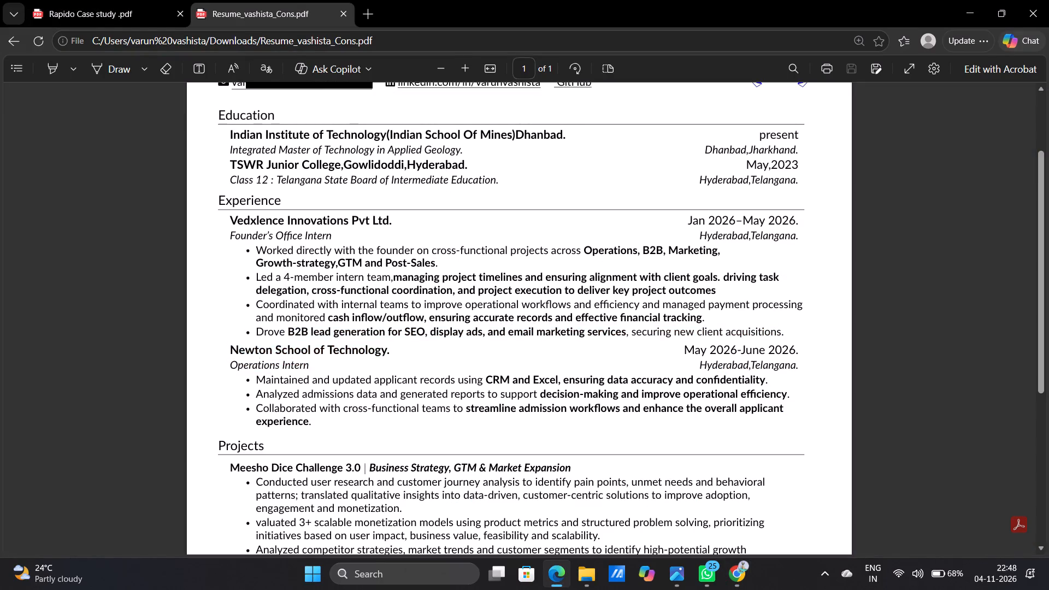
left_click(232, 346)
key("ctrl+c")
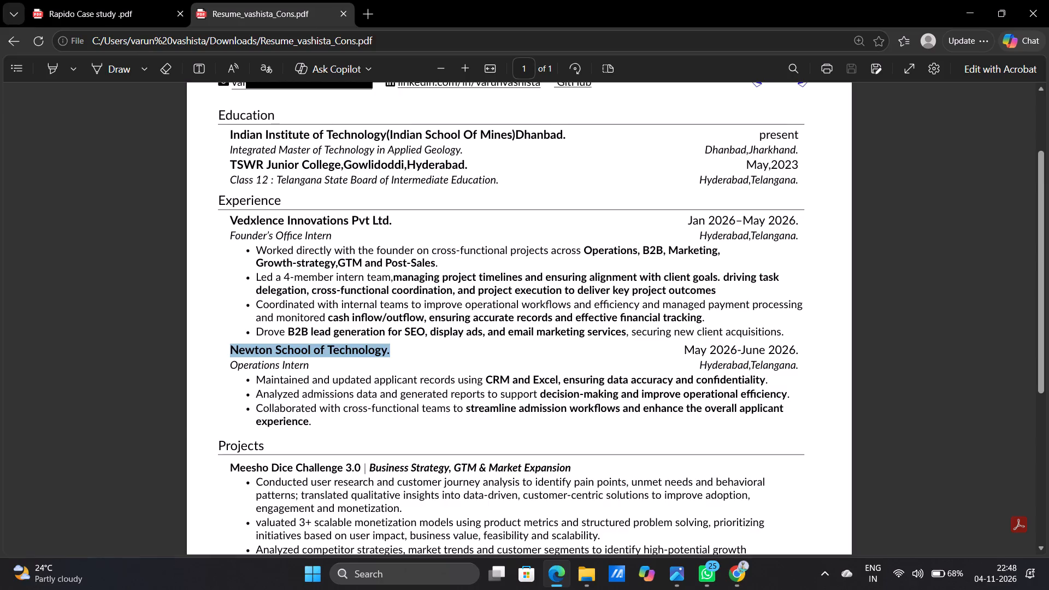
key("alt+Tab")
key("ctrl+v")
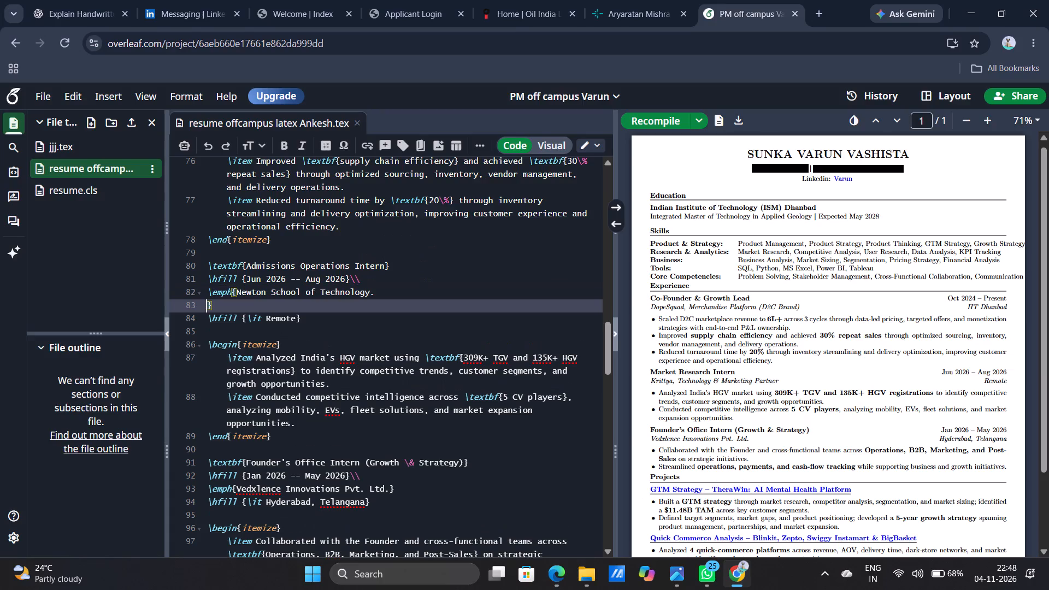
key("BackSpace")
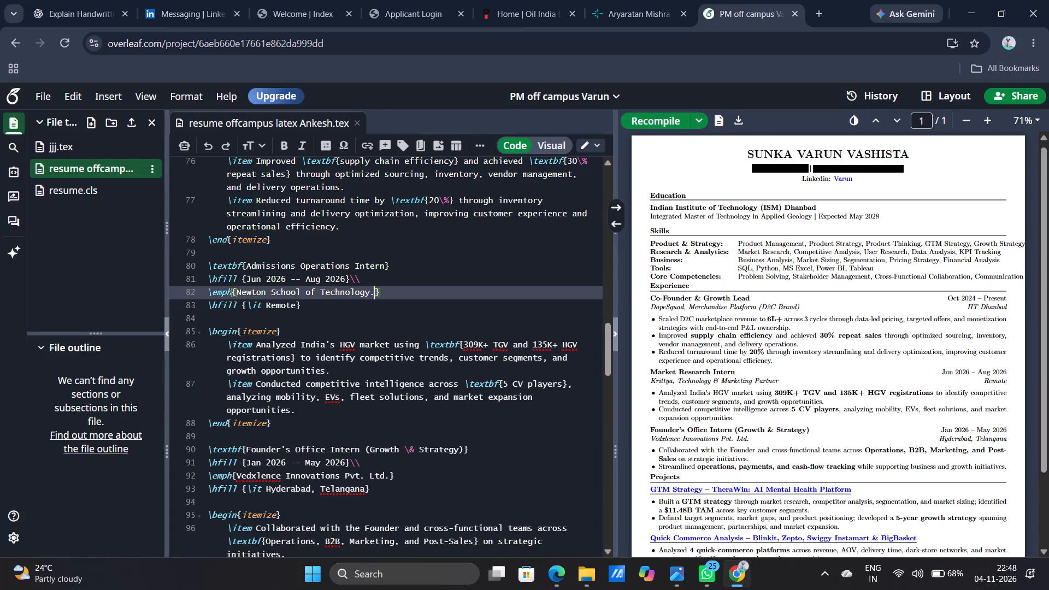
key("BackSpace")
Replace the Newton School of Technology entry's location with "Hyderabad, Telangana", copied from the Vedxlence Innovations entry.
left_click(293, 305)
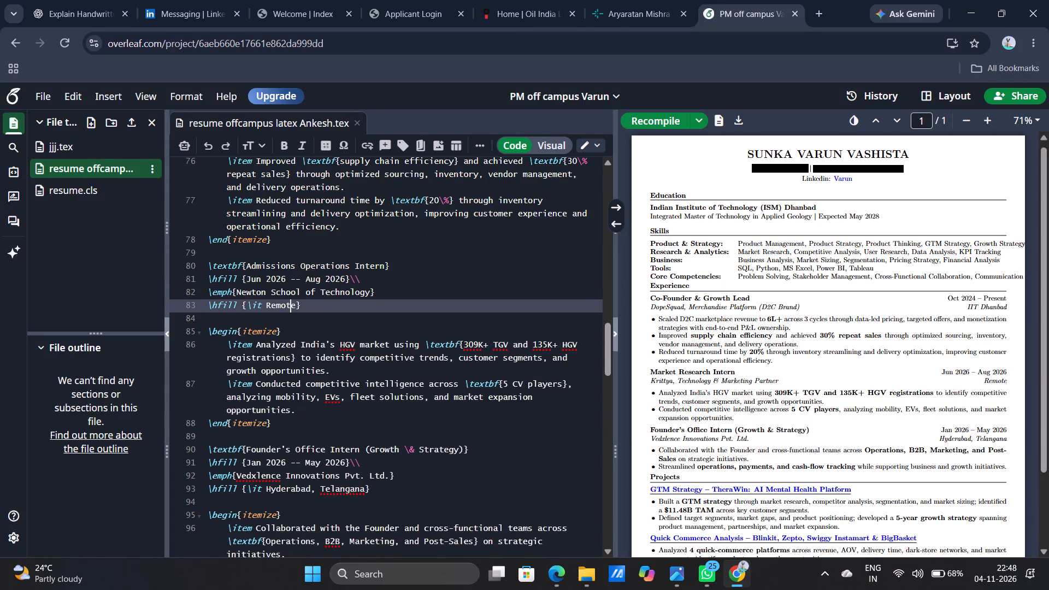
key("Right")
key("BackSpace")
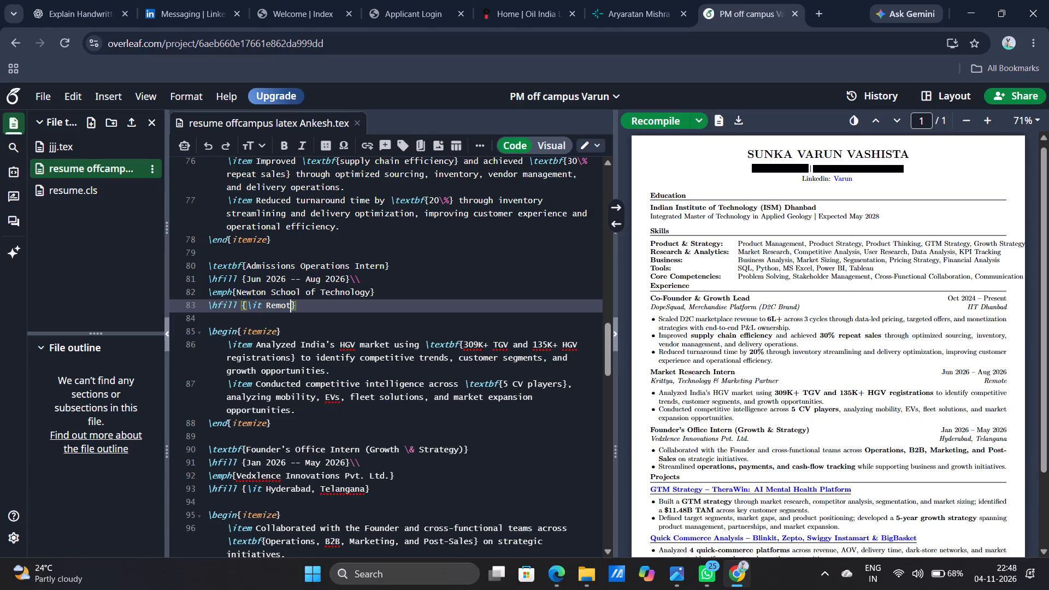
key("BackSpace")
key("BackSpace")
key("BackSpace")
key("BackSpace")
key("BackSpace")
scroll(384, 277, "up", 4)
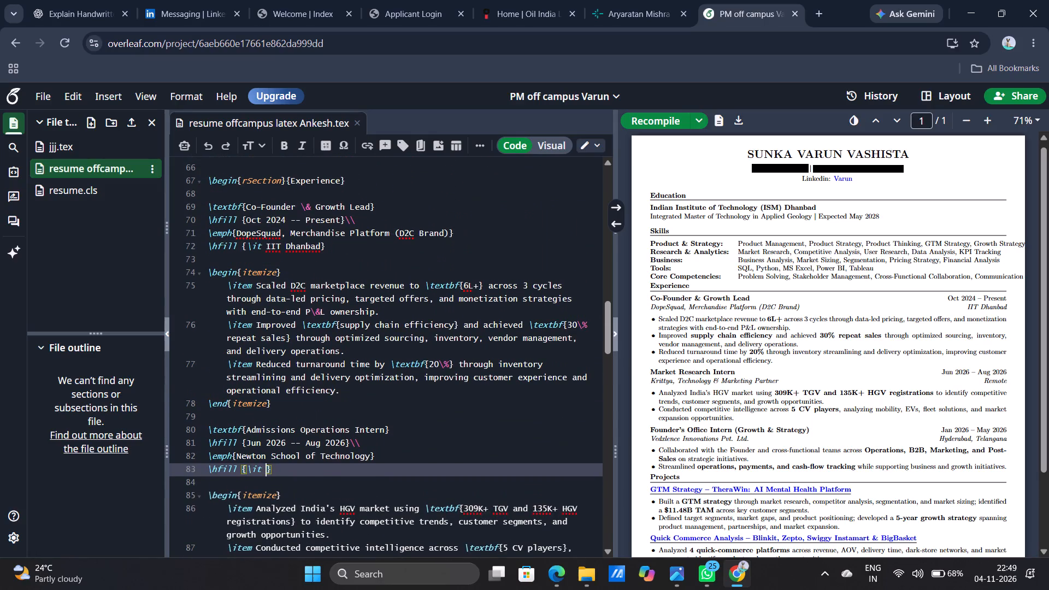
scroll(328, 278, "down", 5)
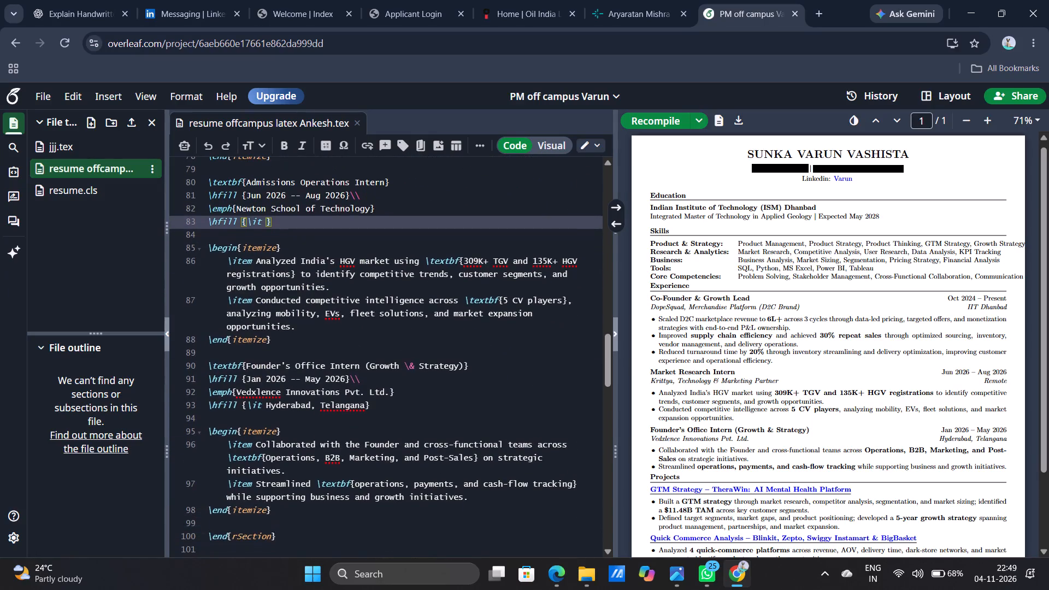
left_click_drag(264, 405, 326, 406)
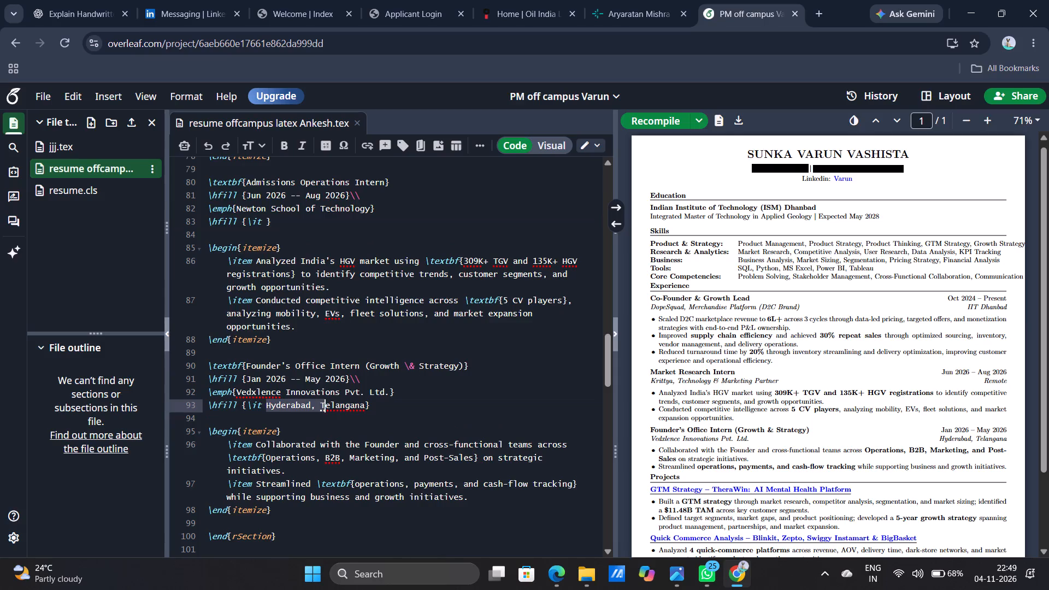
left_click_drag(326, 406, 363, 406)
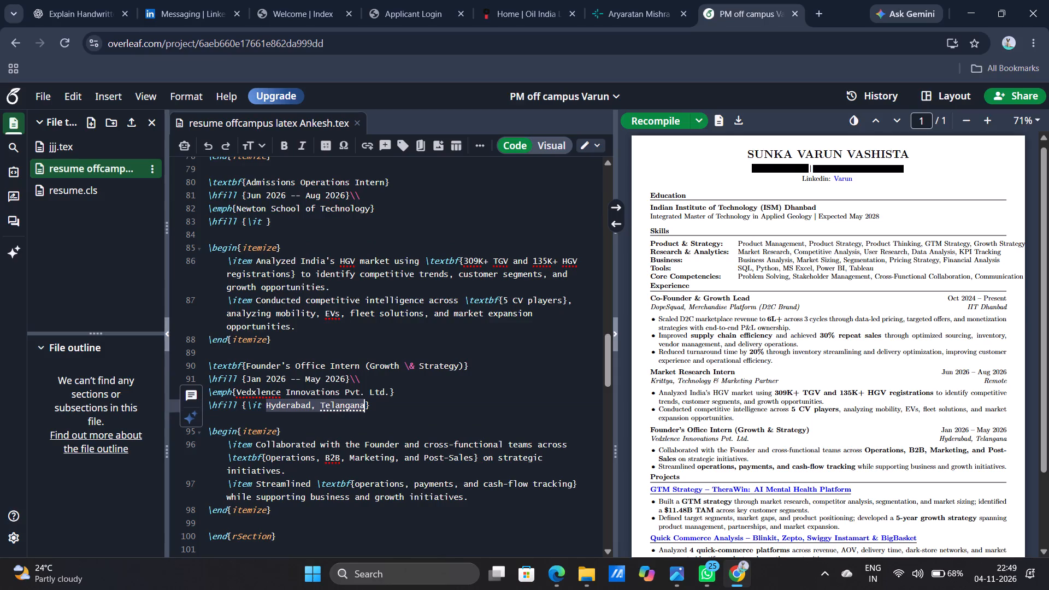
key("ctrl+c")
left_click(264, 220)
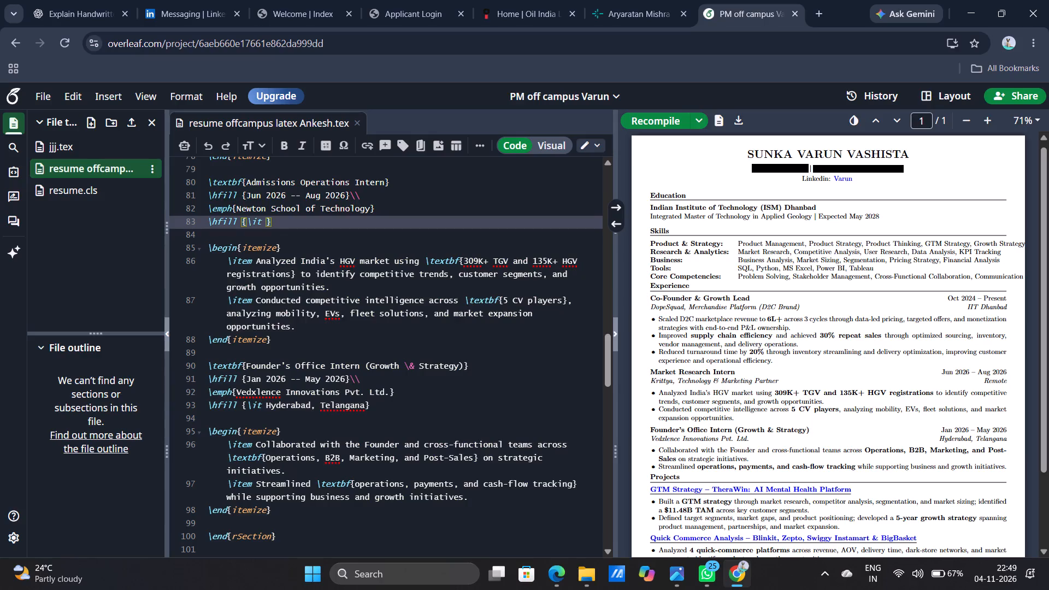
key("ctrl+v")
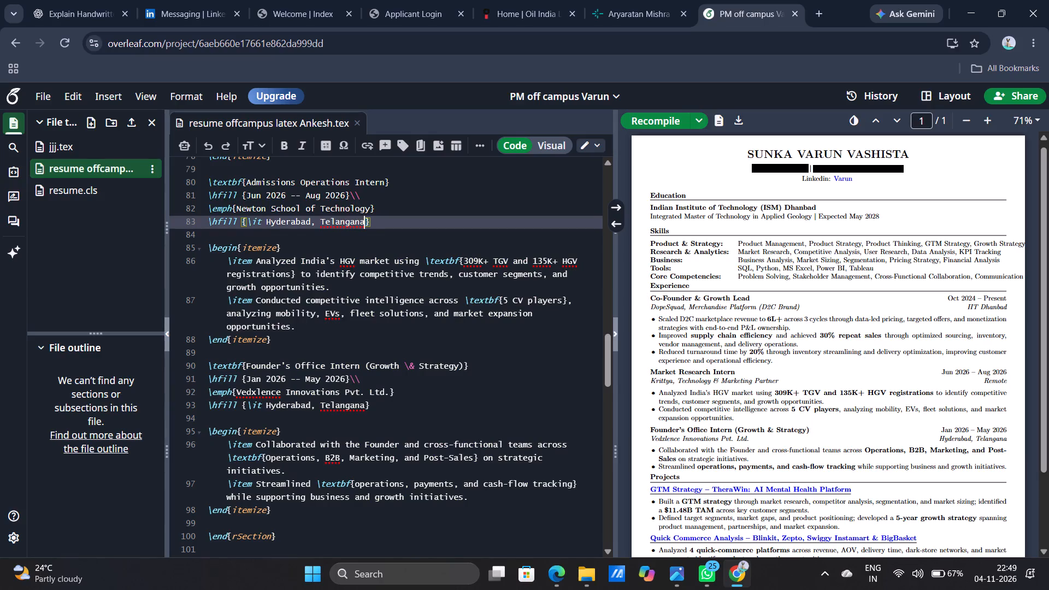
Change the Newton School of Technology entry's dates to "May 2026 -- June 2026", checking them against the résumé PDF in Edge.
left_click(319, 196)
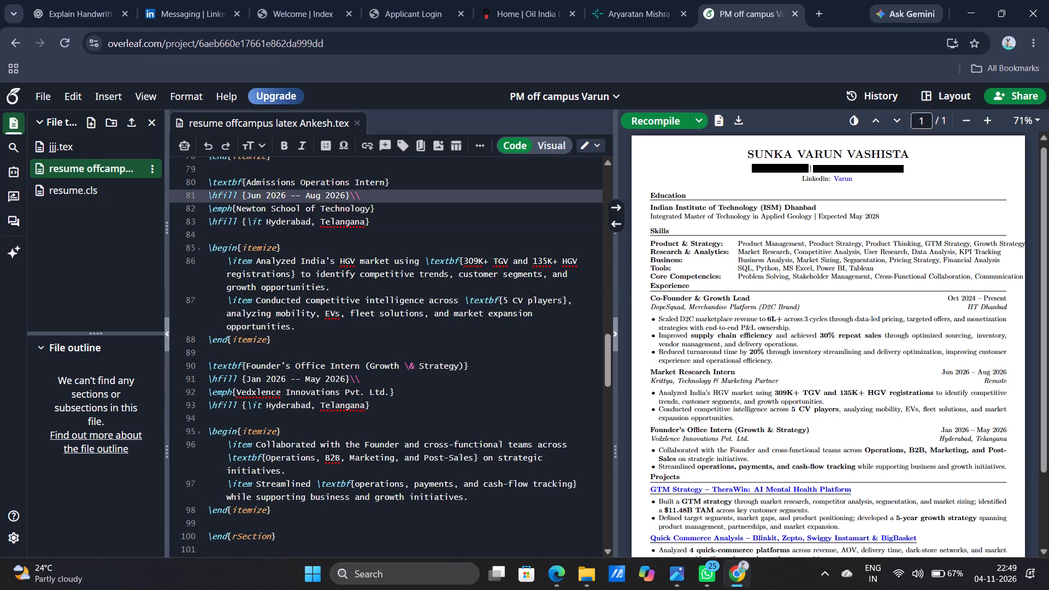
key("BackSpace")
key("BackSpace")
key("BackSpace")
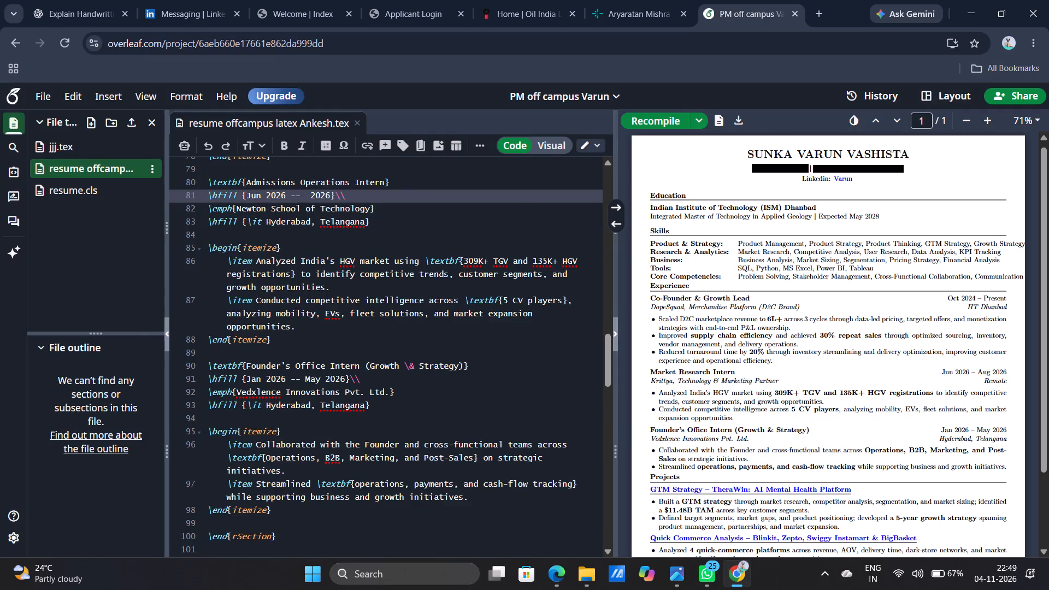
key("alt+Tab")
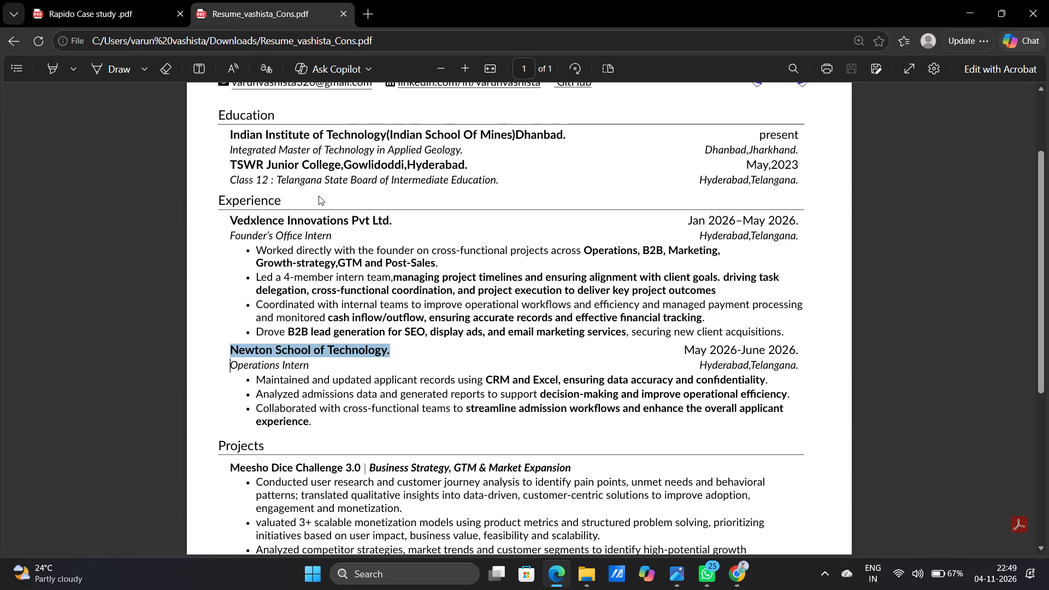
key("alt+Tab")
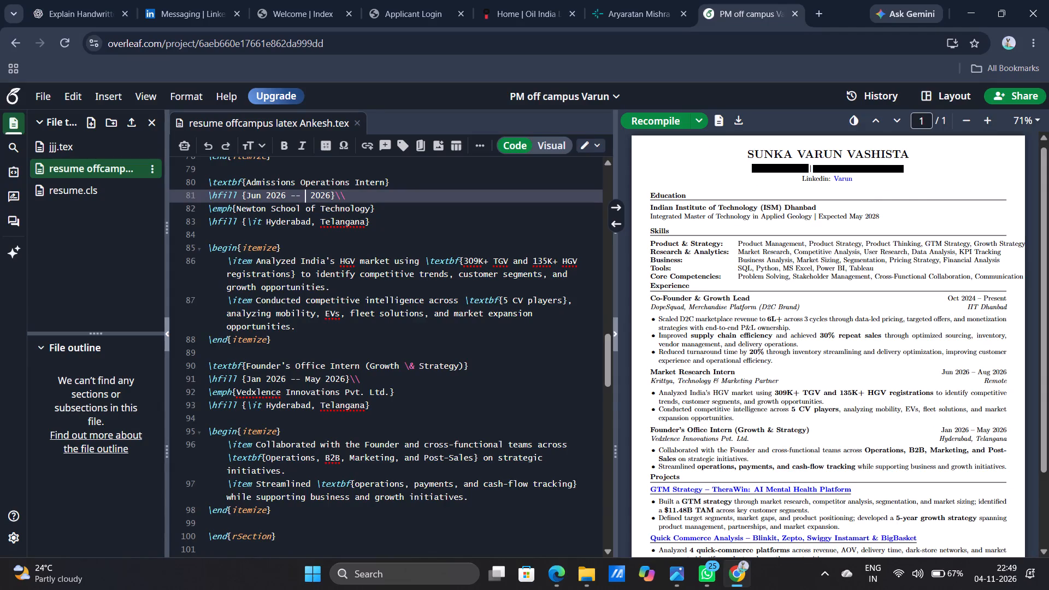
left_click(260, 194)
key("BackSpace")
key("BackSpace")
key("BackSpace")
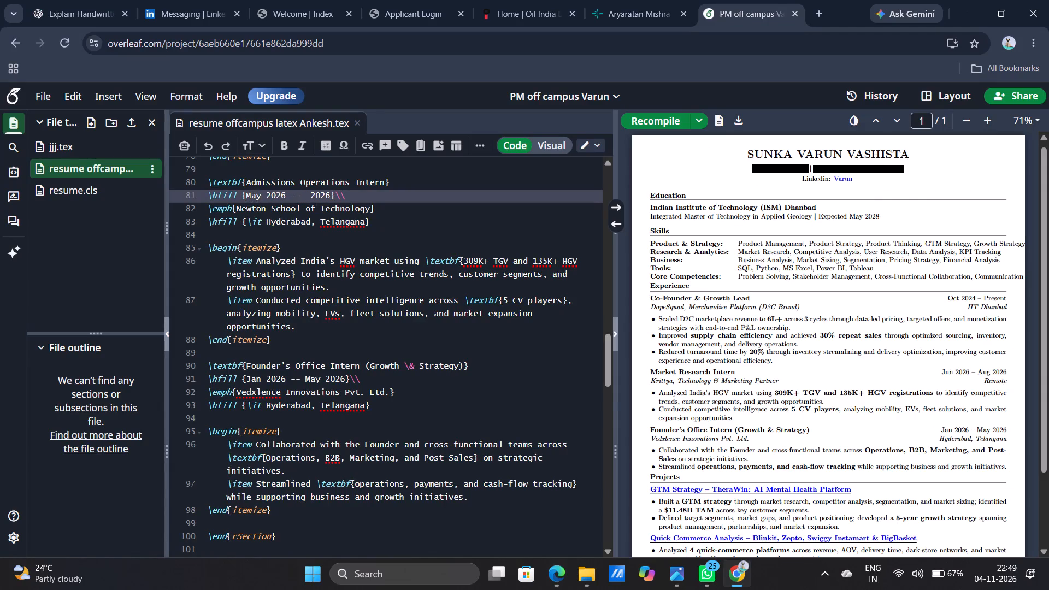
left_click(306, 197)
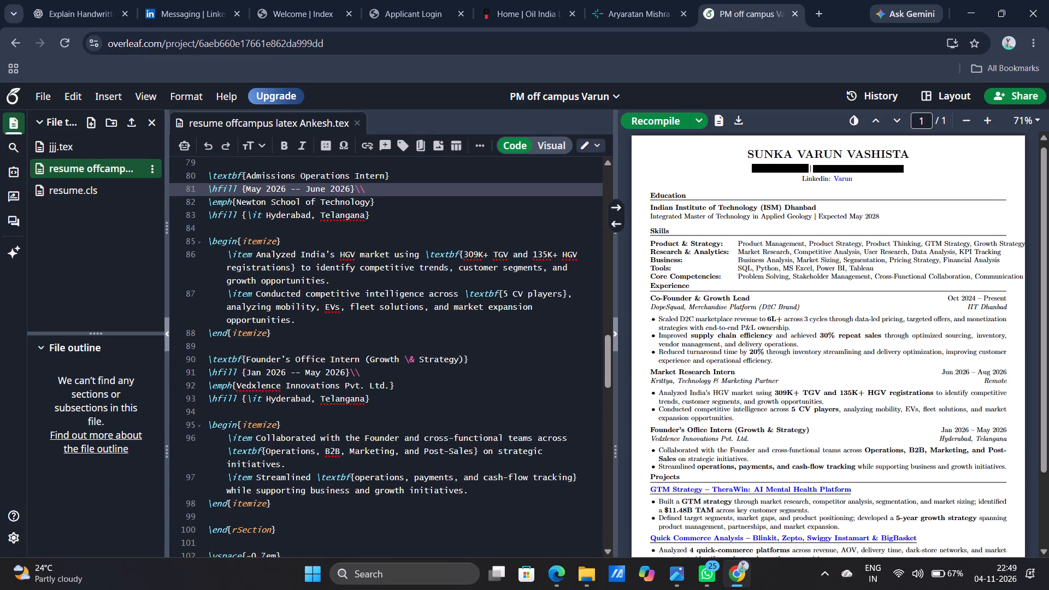
Copy the Newton School of Technology bullet "Maintained and updated applicant records using CRM and Excel, ensuring data accuracy and confidentiality." from the Resume_vashista_Cons PDF in Edge.
key("alt+Tab")
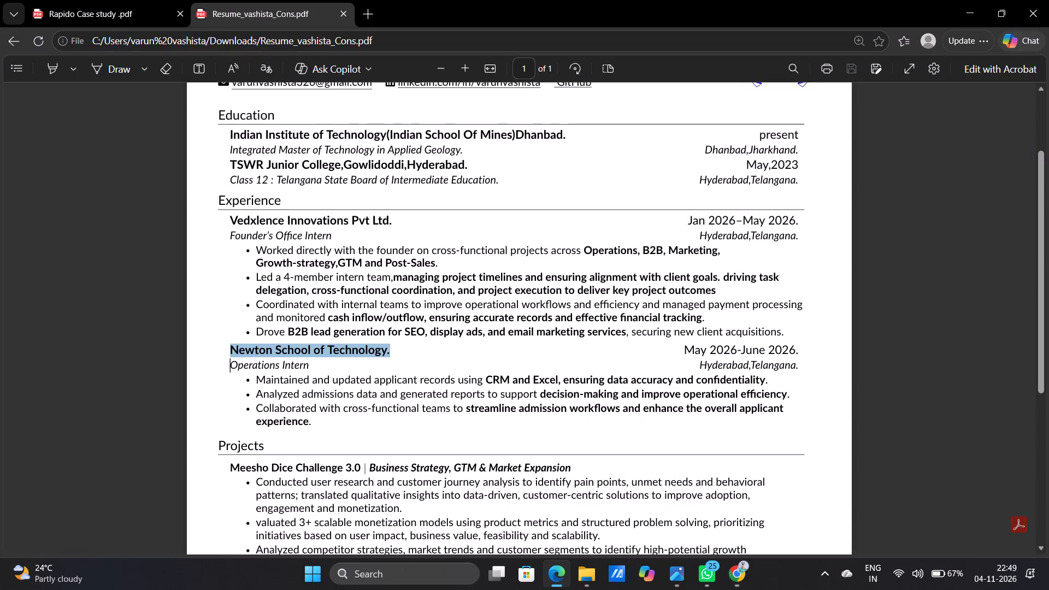
left_click(322, 390)
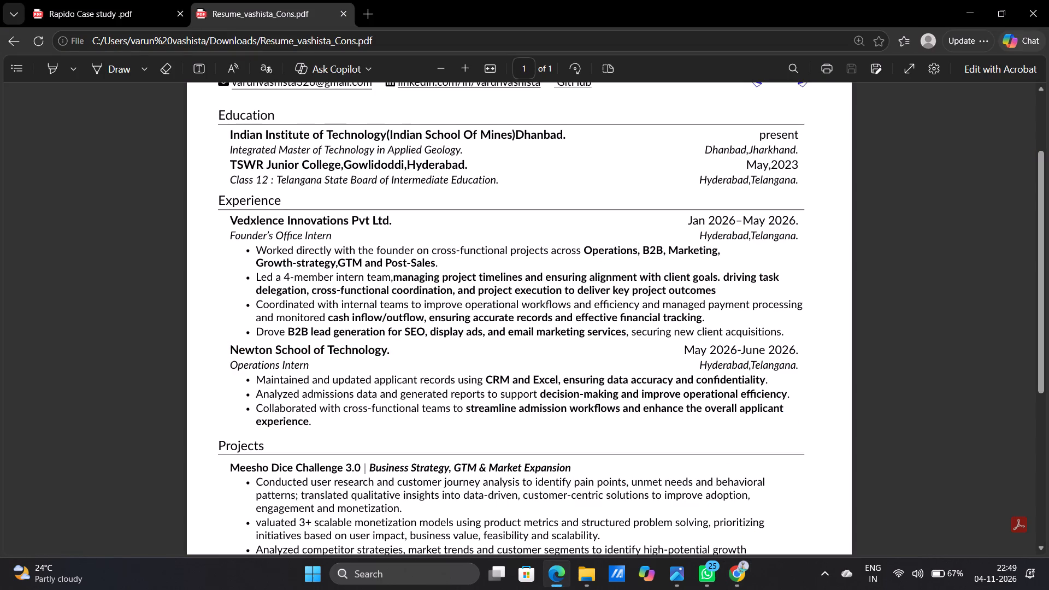
triple_click(256, 379)
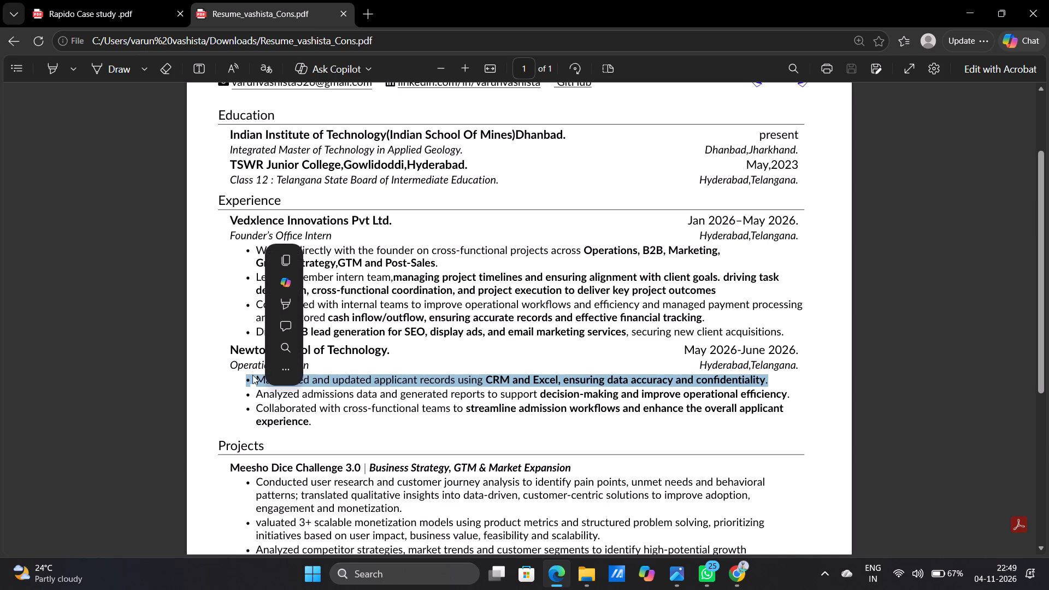
left_click(253, 376)
left_click(255, 377)
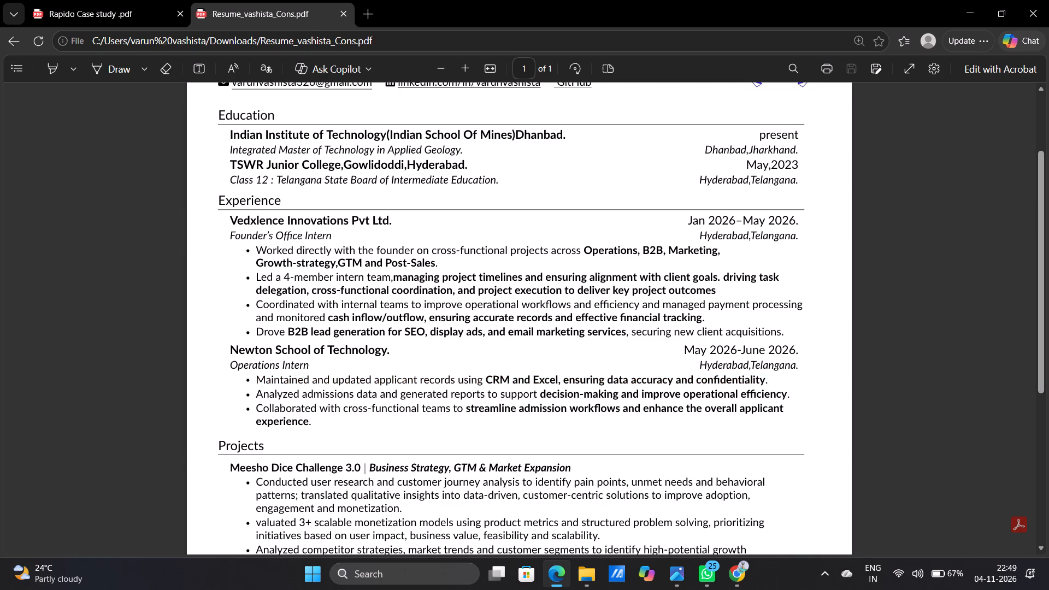
key("ctrl+shift+Right")
key("ctrl+shift+Right")
key("ctrl+shift+Right")
key("ctrl+shift+Right")
key("ctrl+shift+Right")
key("ctrl+shift+Right")
key("ctrl+shift+Right")
key("ctrl+shift+Right")
key("ctrl+shift+Right")
key("ctrl+shift+Right")
key("ctrl+shift+Right")
key("ctrl+shift+Right")
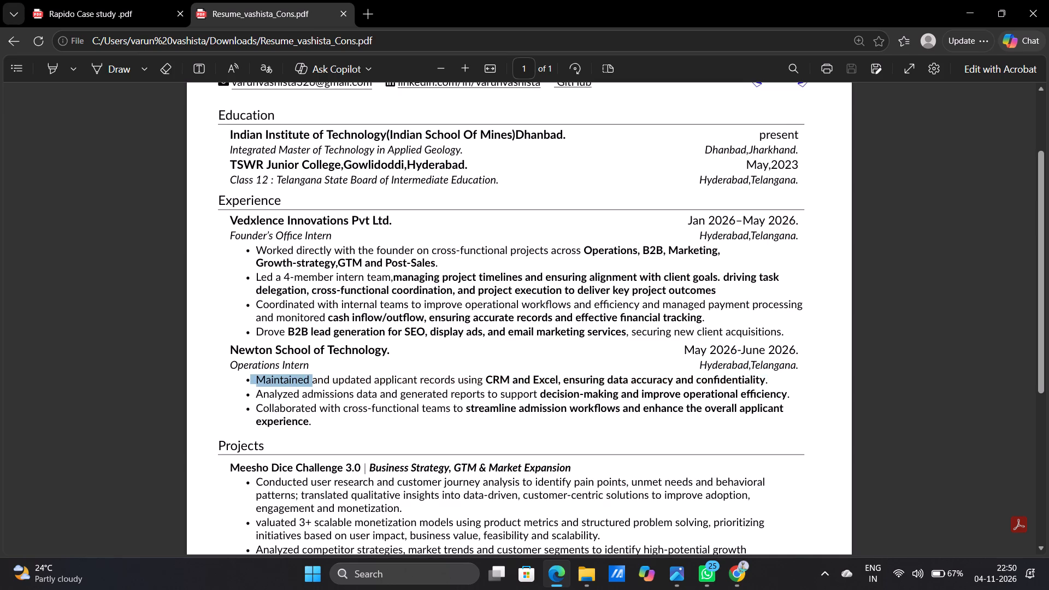
key("ctrl+shift+Right")
key("ctrl+shift+Right")
key("ctrl+shift+Right")
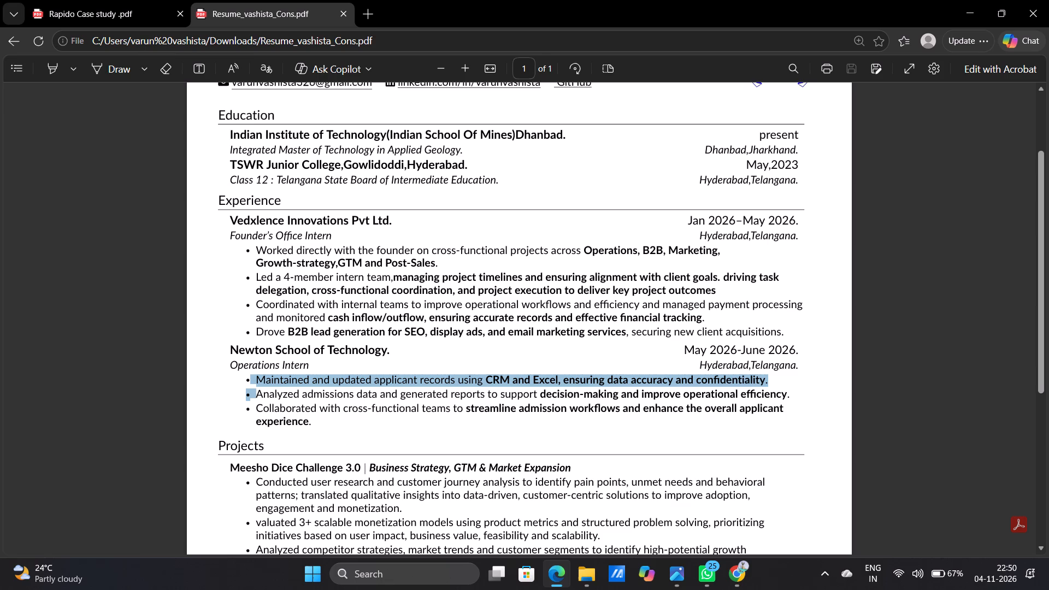
key("ctrl+c")
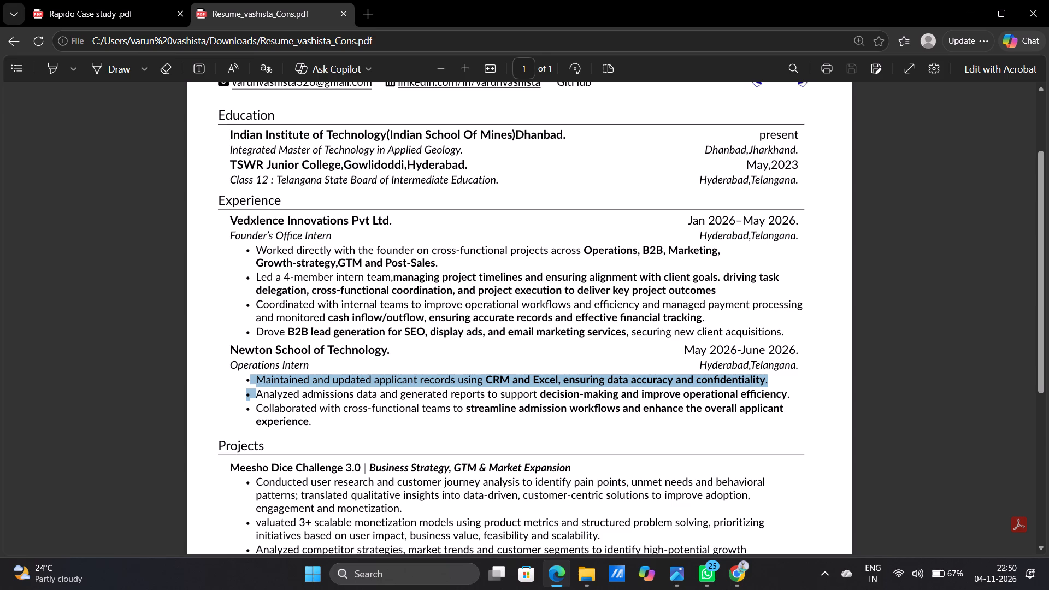
left_click(764, 377)
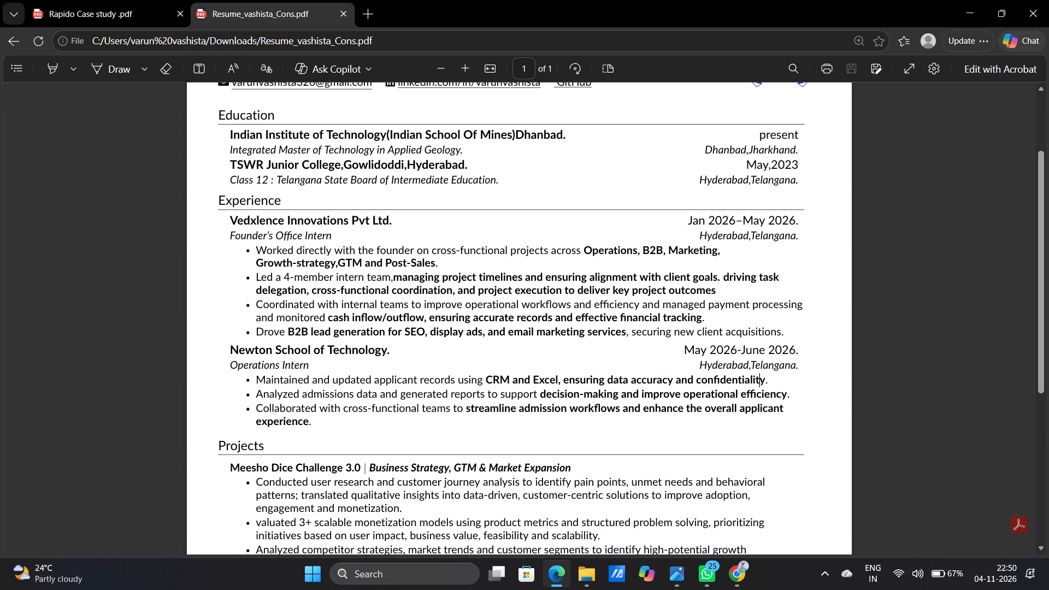
triple_click(764, 377)
left_click(764, 377)
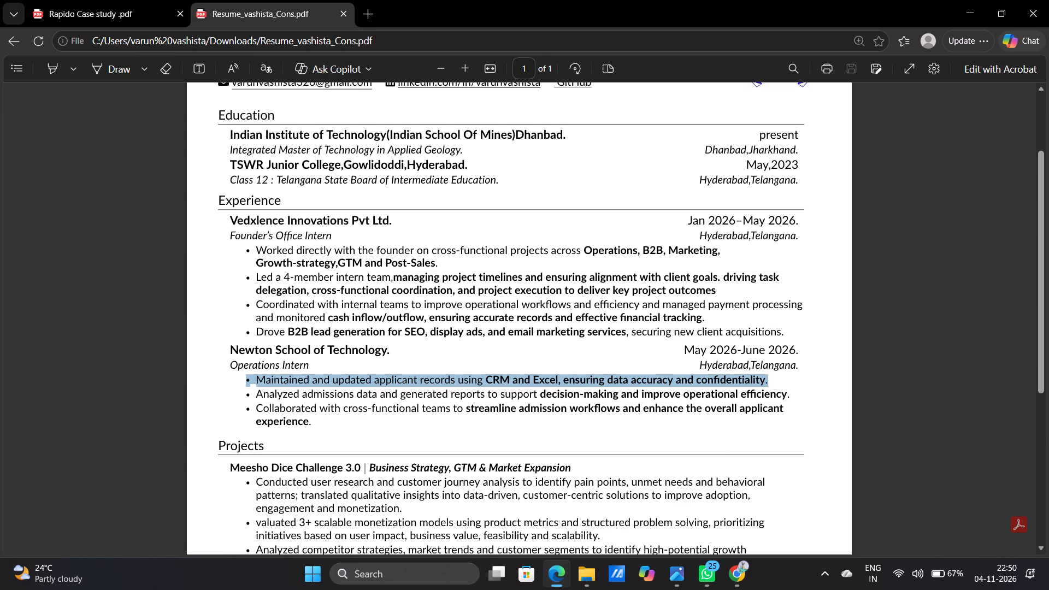
key("ctrl+c")
In Overleaf, replace the Admissions Operations Intern entry's first bullet about India's HGV market with the copied text, removing the stray "A" and bullet symbol.
key("alt+Tab")
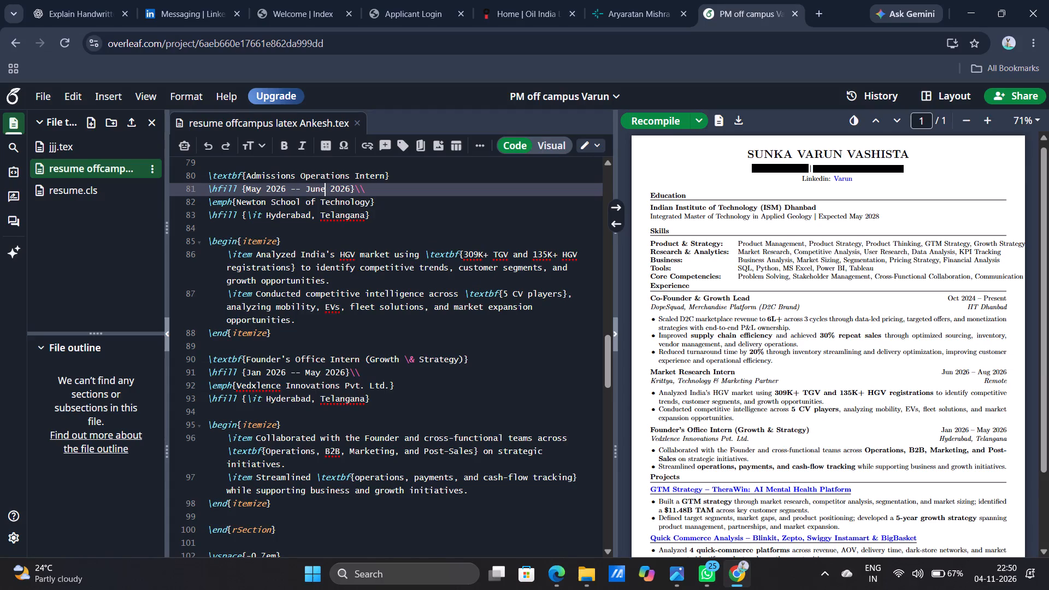
left_click_drag(323, 281, 268, 263)
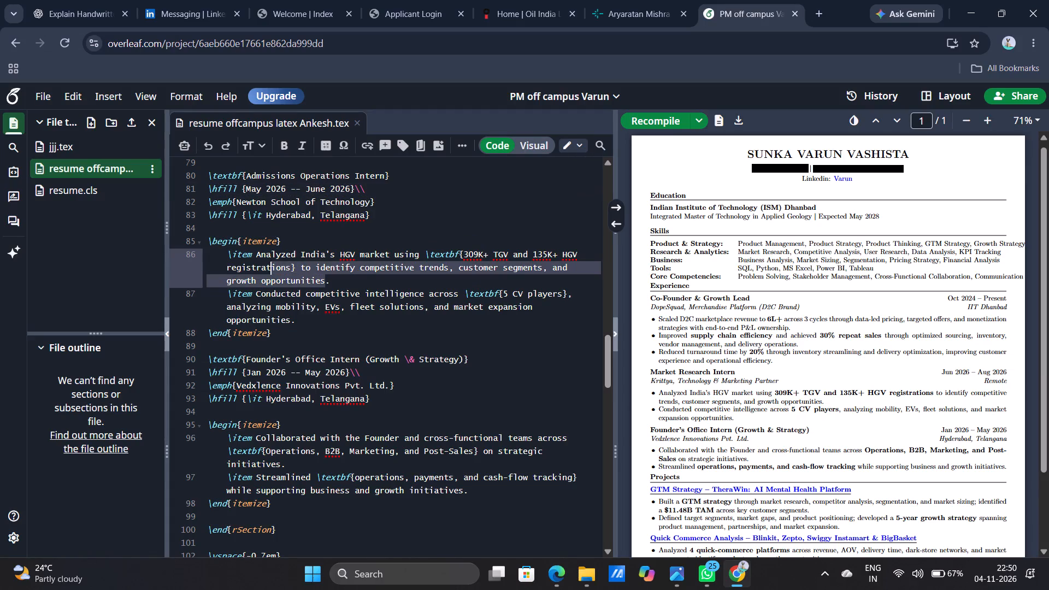
left_click_drag(268, 263, 261, 259)
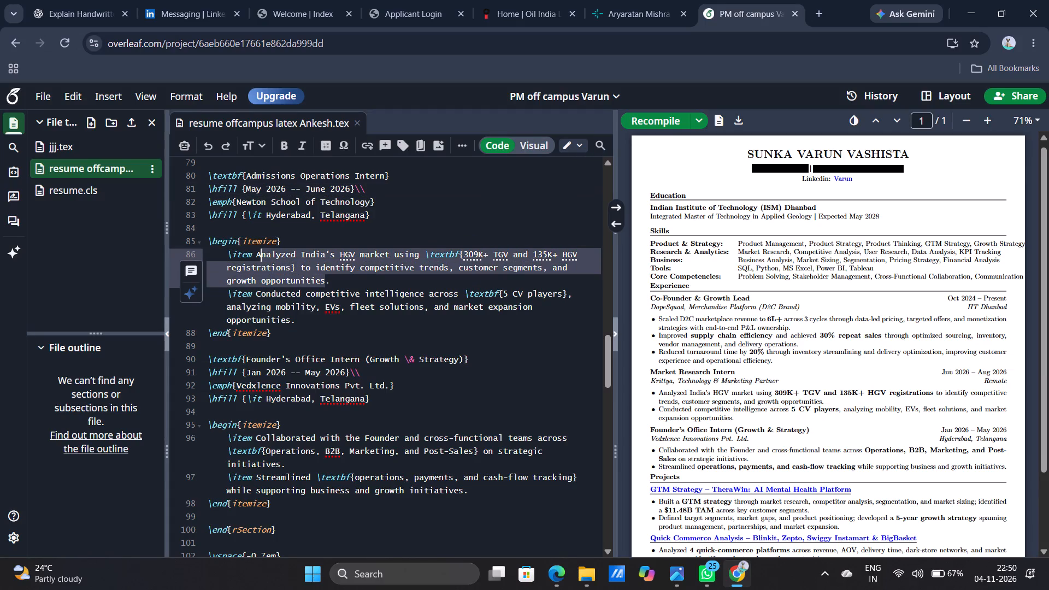
key("ctrl+v")
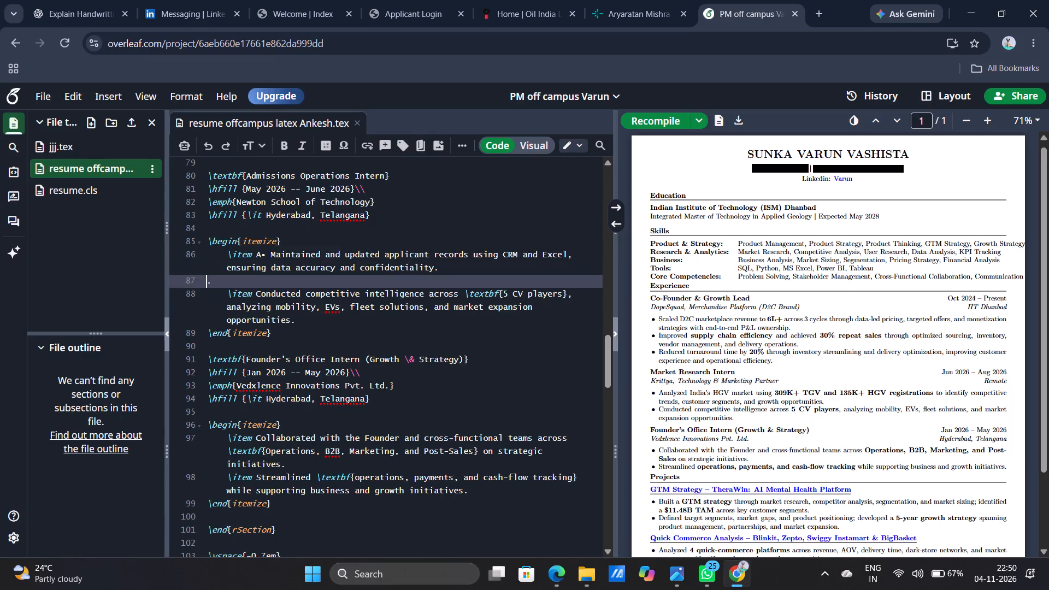
left_click(267, 252)
key("BackSpace")
key("BackSpace")
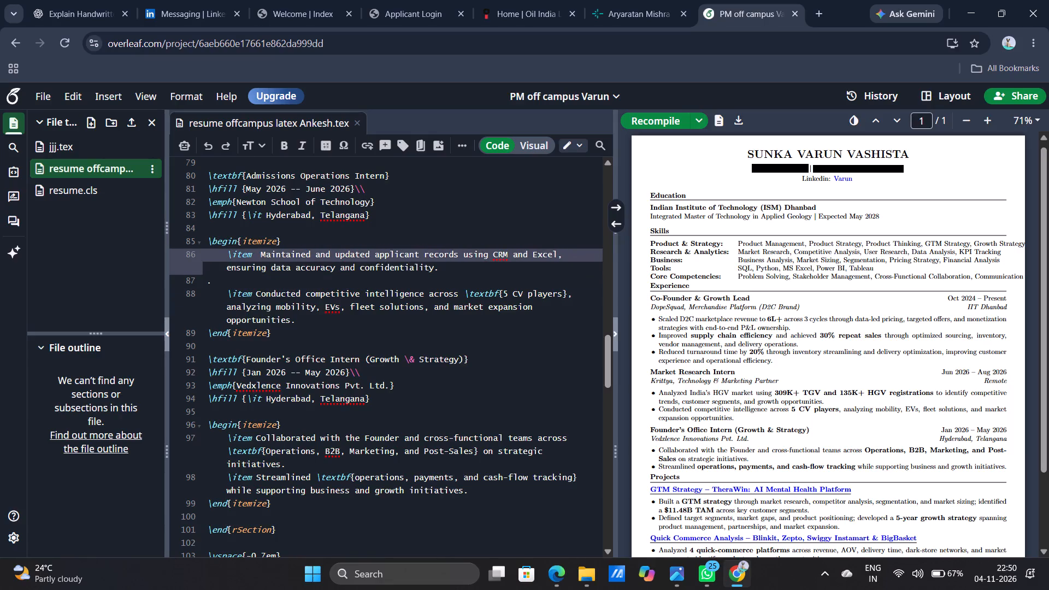
Recompile the résumé to refresh its PDF preview.
left_click(647, 120)
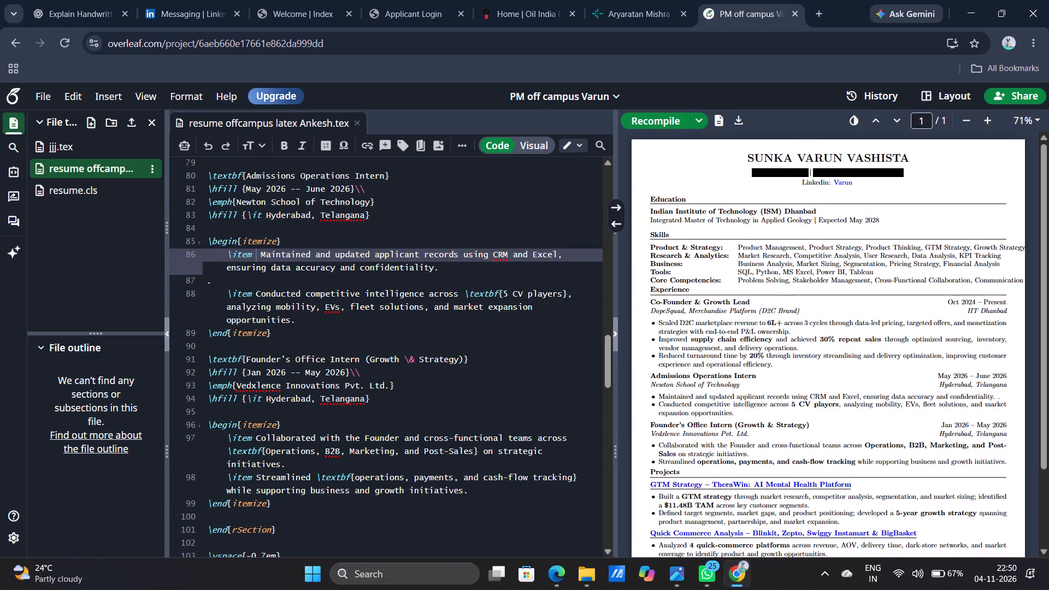
Delete "CRM and" from the Admissions Operations Intern entry's first bullet, leaving the wording "applicant records using Excel".
left_click(527, 253)
key("BackSpace")
key("BackSpace")
key("BackSpace")
key("BackSpace")
key("BackSpace")
key("BackSpace")
key("BackSpace")
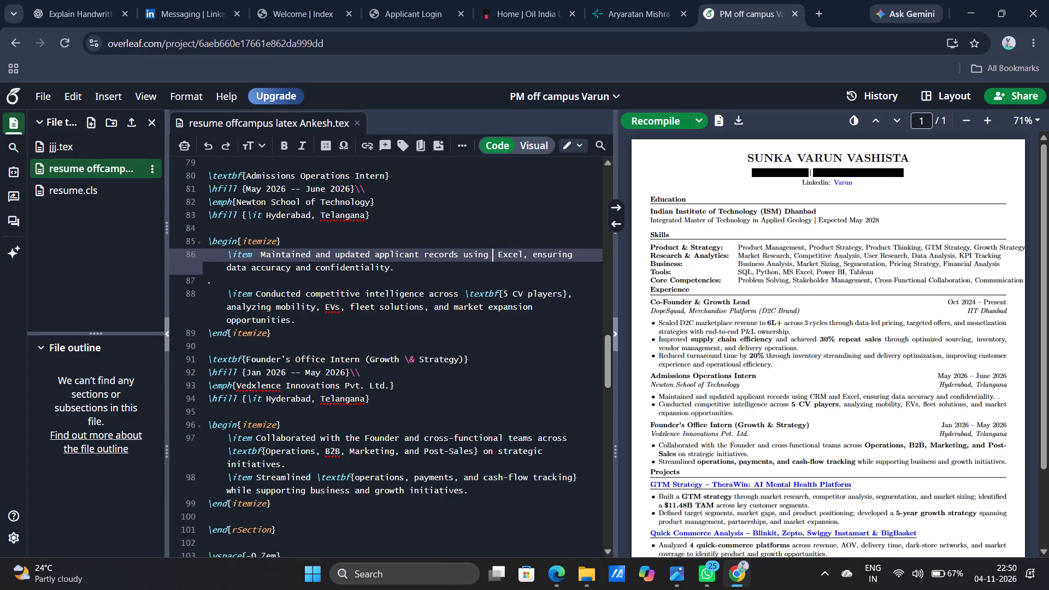
key("BackSpace")
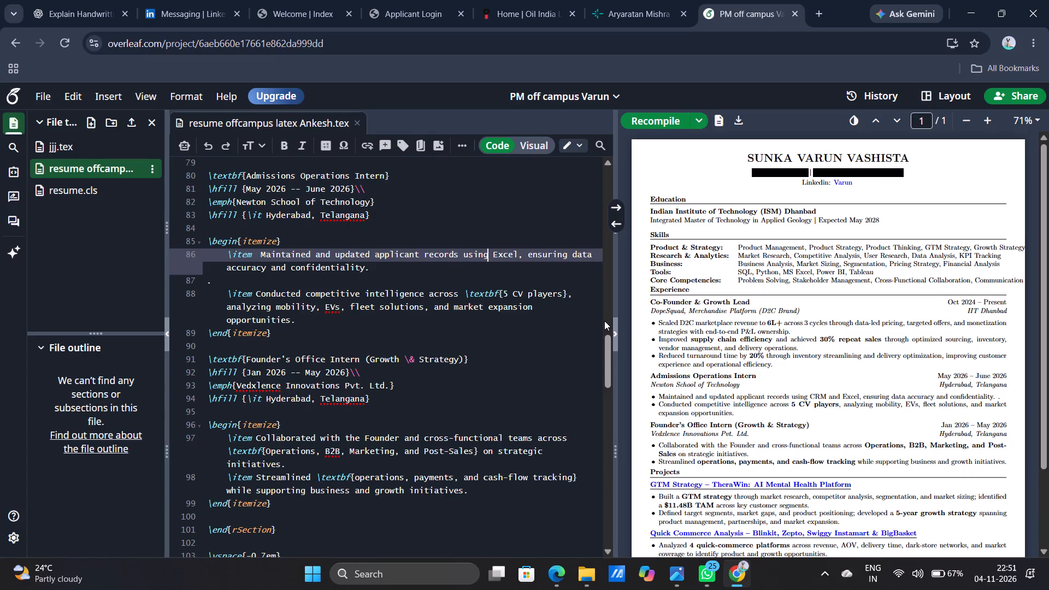
key("alt+Tab")
left_click(493, 446)
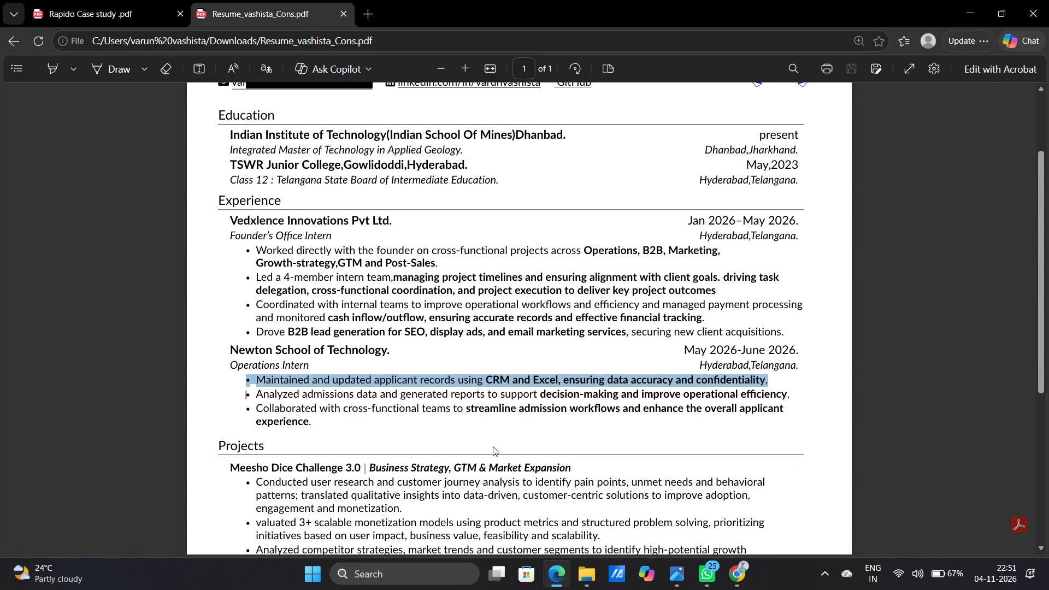
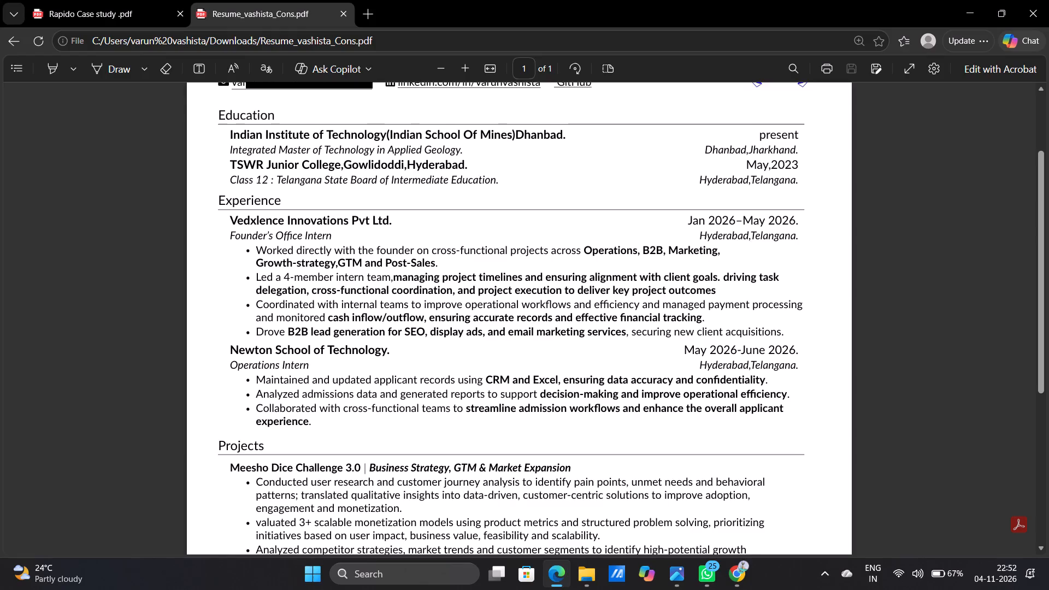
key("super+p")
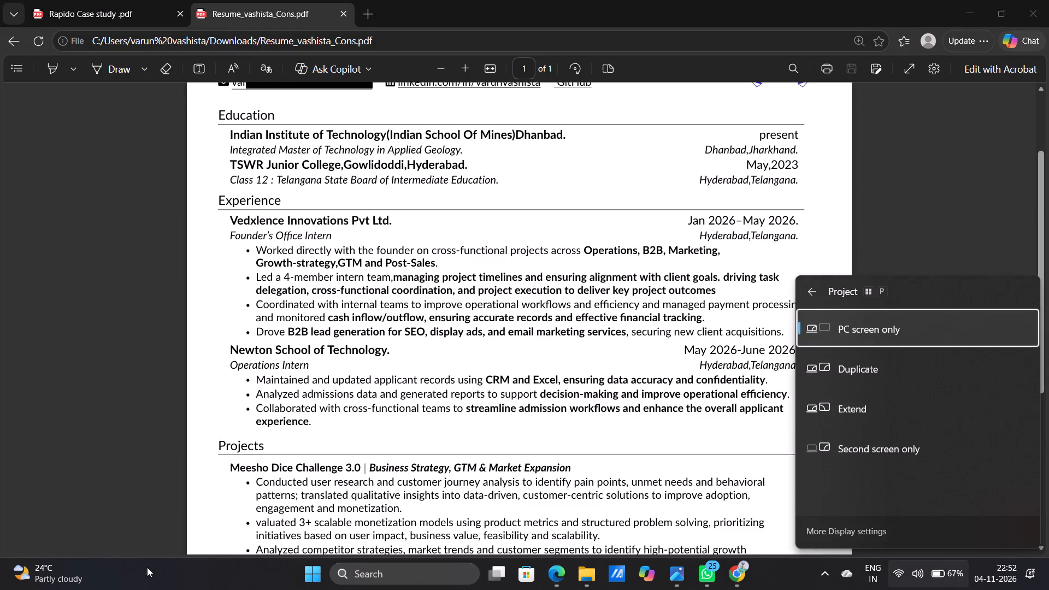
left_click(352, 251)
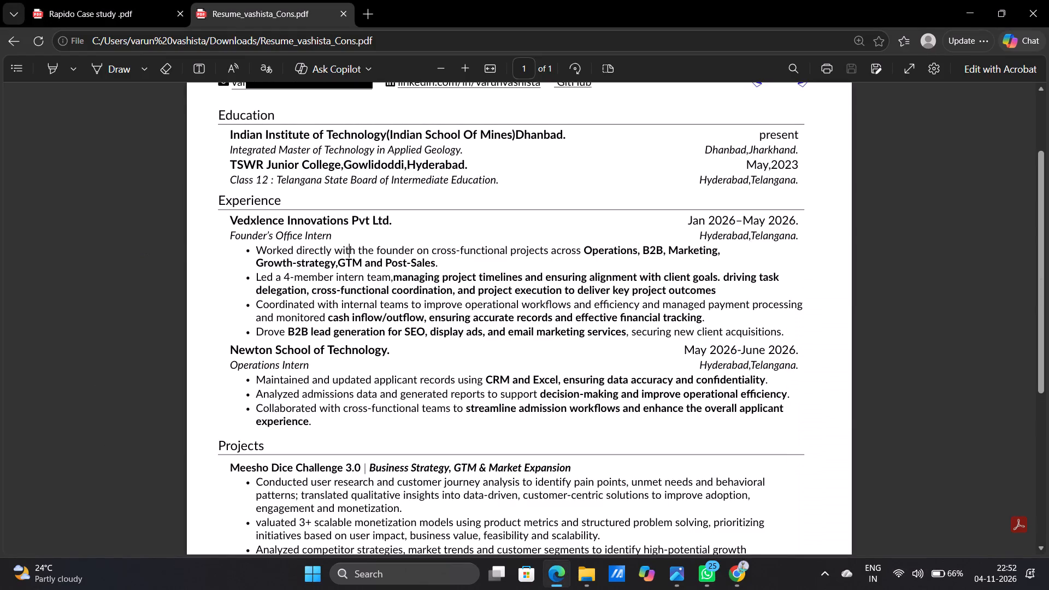
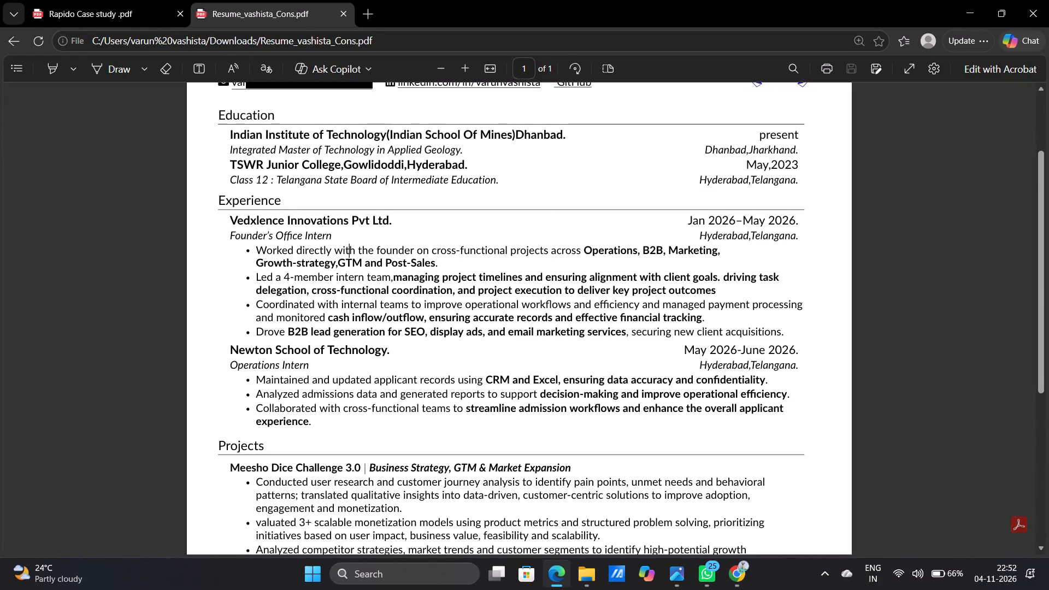
Copy the "Analyzed admissions data" bullet from the PDF résumé over the competitive-intelligence item under Newton School of Technology in Overleaf, and recompile.
triple_click(256, 391)
key("ctrl+c")
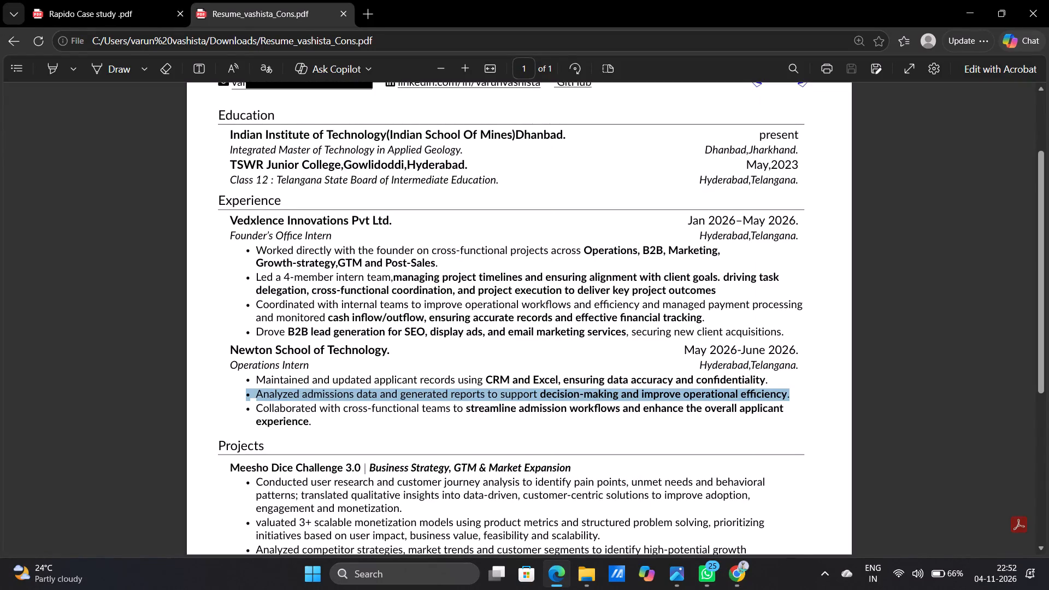
key("alt+Tab")
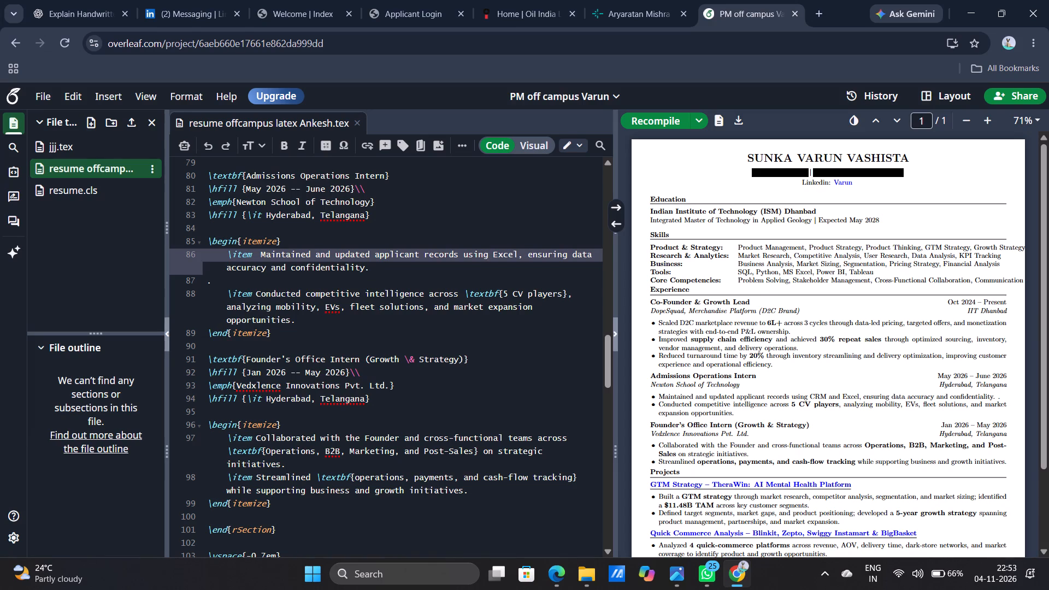
left_click_drag(290, 319, 260, 291)
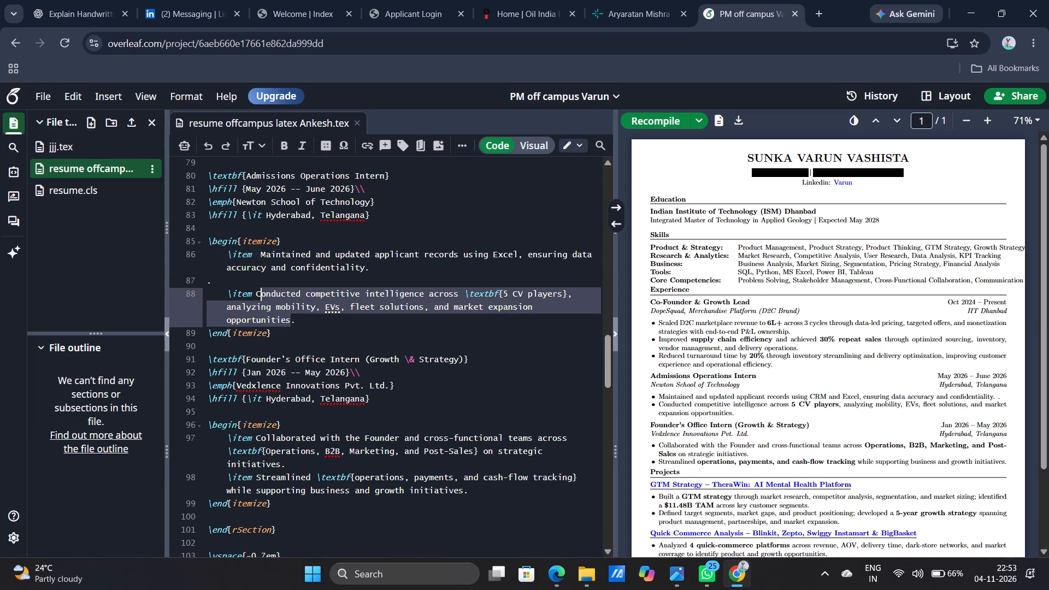
left_click_drag(260, 291, 258, 291)
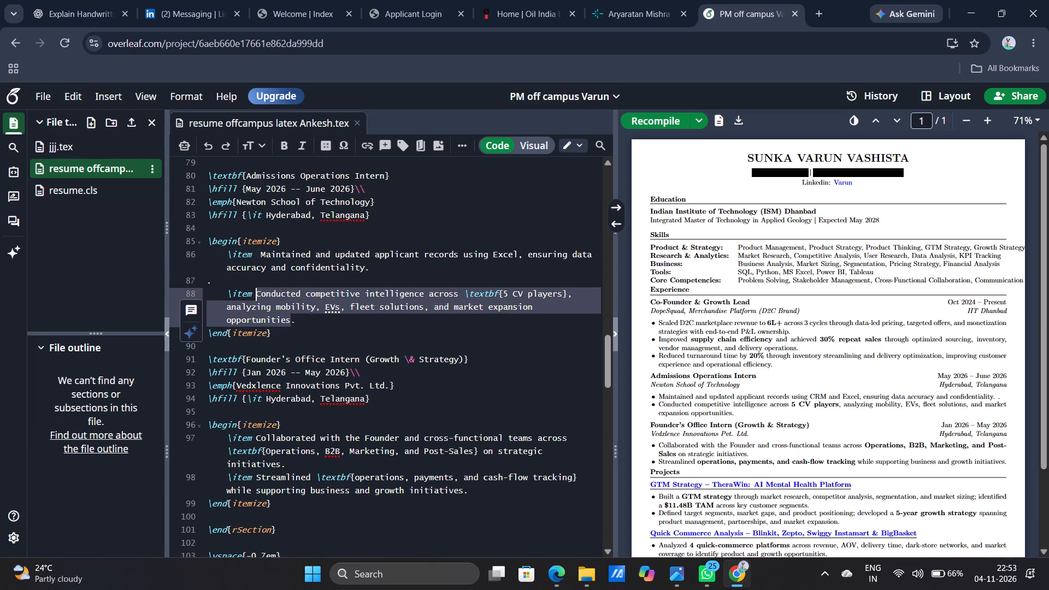
key("ctrl+v")
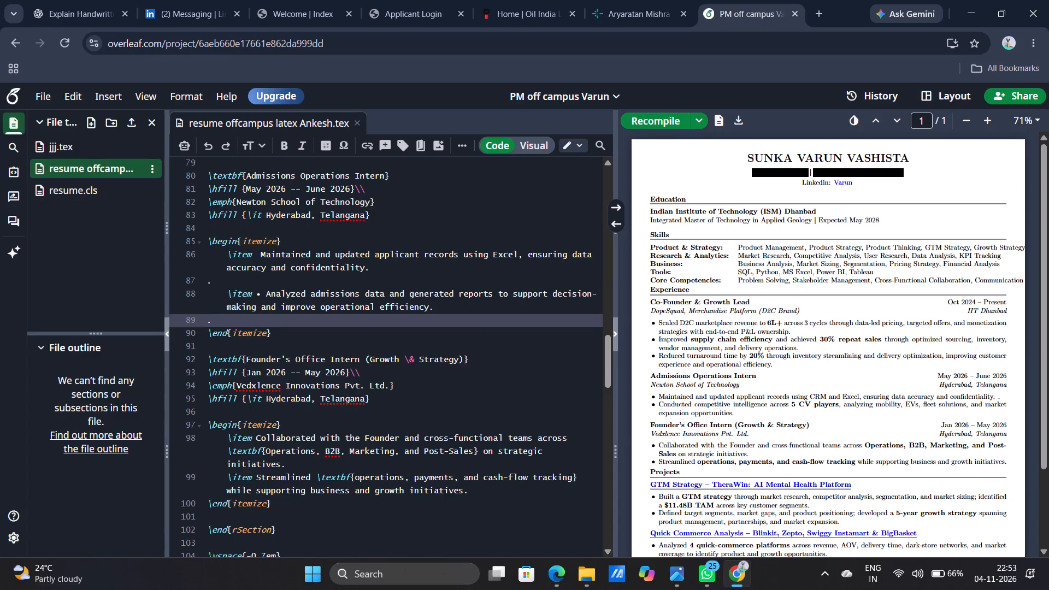
left_click(649, 123)
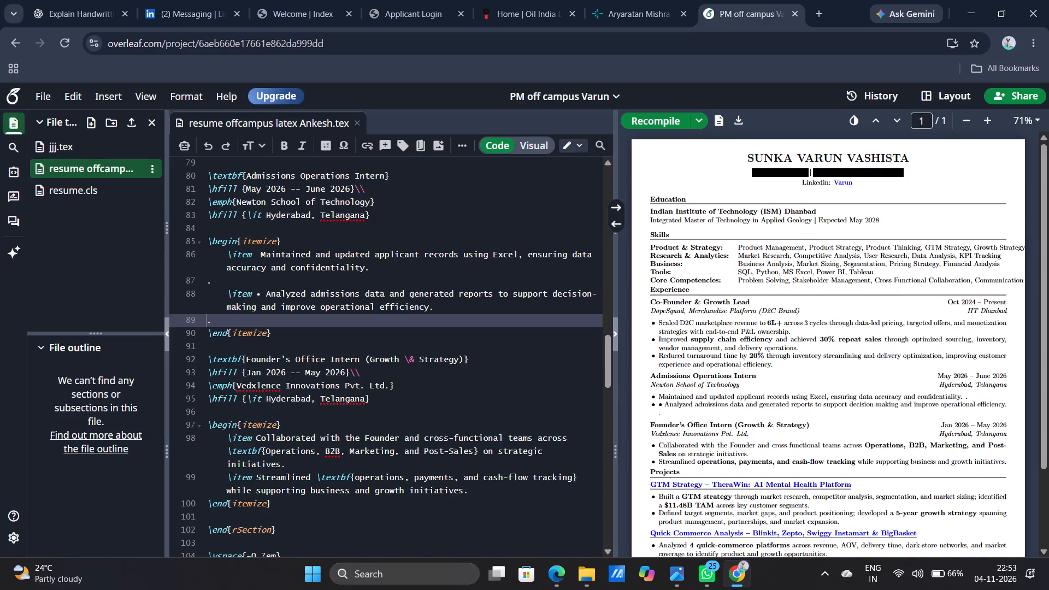
Delete the stray bullet symbol before "Analyzed admissions data" in the second Newton School of Technology item.
left_click(263, 292)
key("BackSpace")
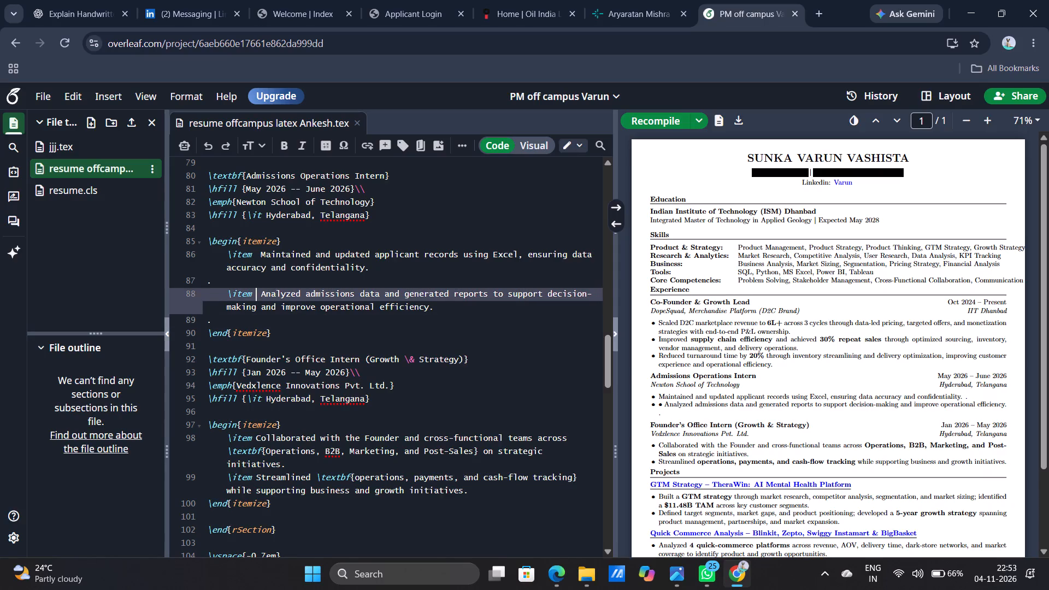
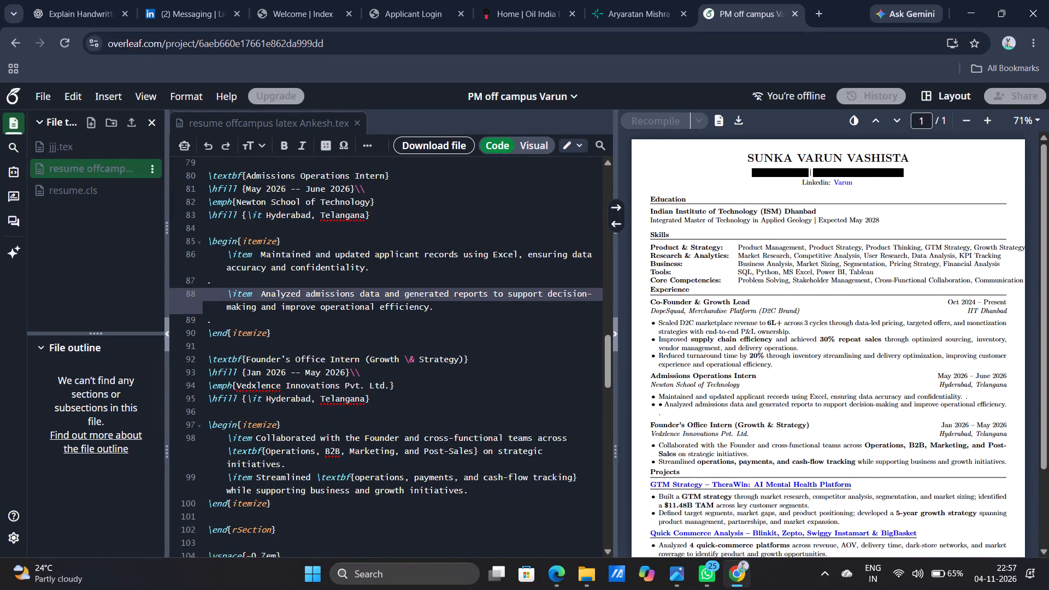
Reload the Overleaf project page to reconnect the editor and refresh the compiled résumé.
left_click(658, 120)
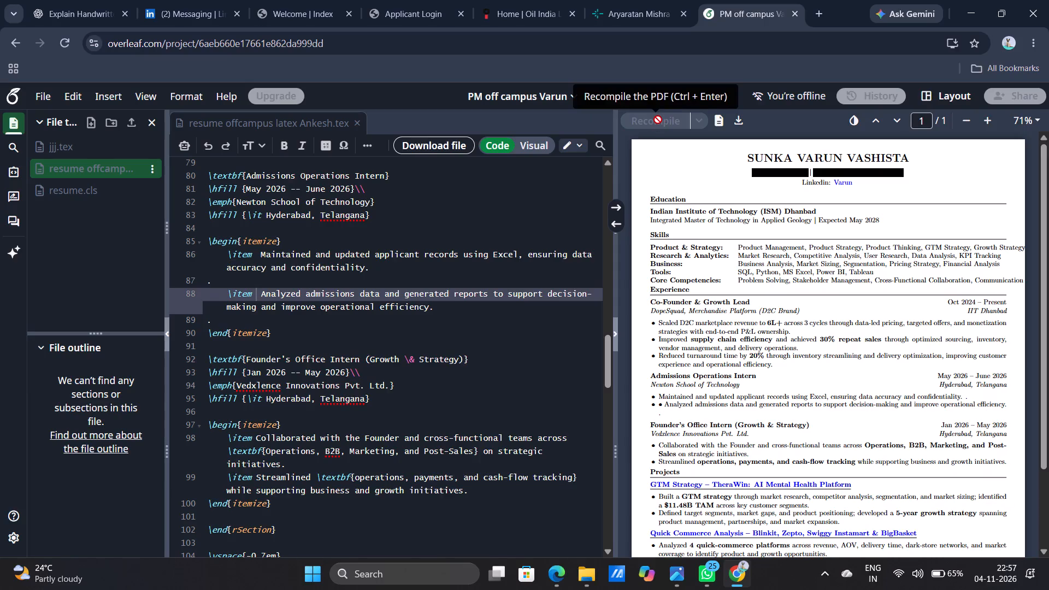
key("ctrl+r")
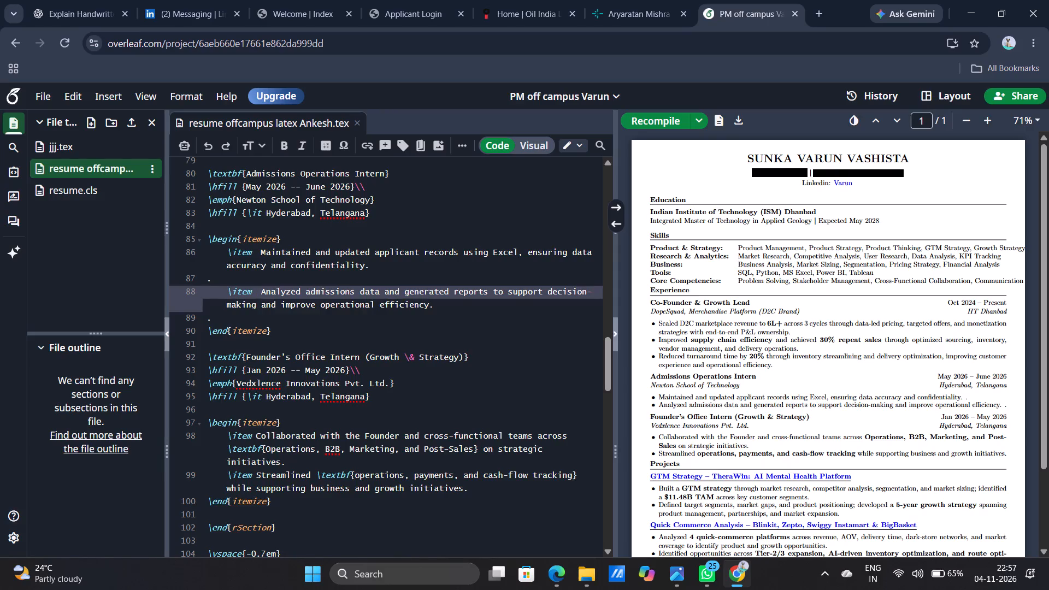
Add an empty third \item below the "Analyzed admissions data" bullet under Newton School of Technology, reusing the existing \item command.
left_click_drag(255, 290, 239, 290)
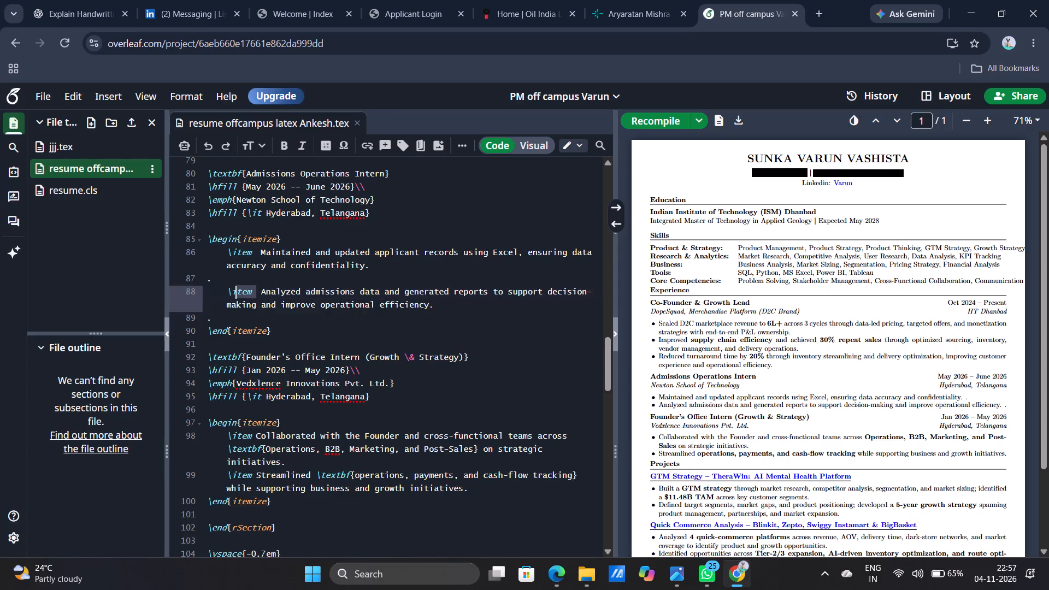
left_click_drag(239, 290, 229, 291)
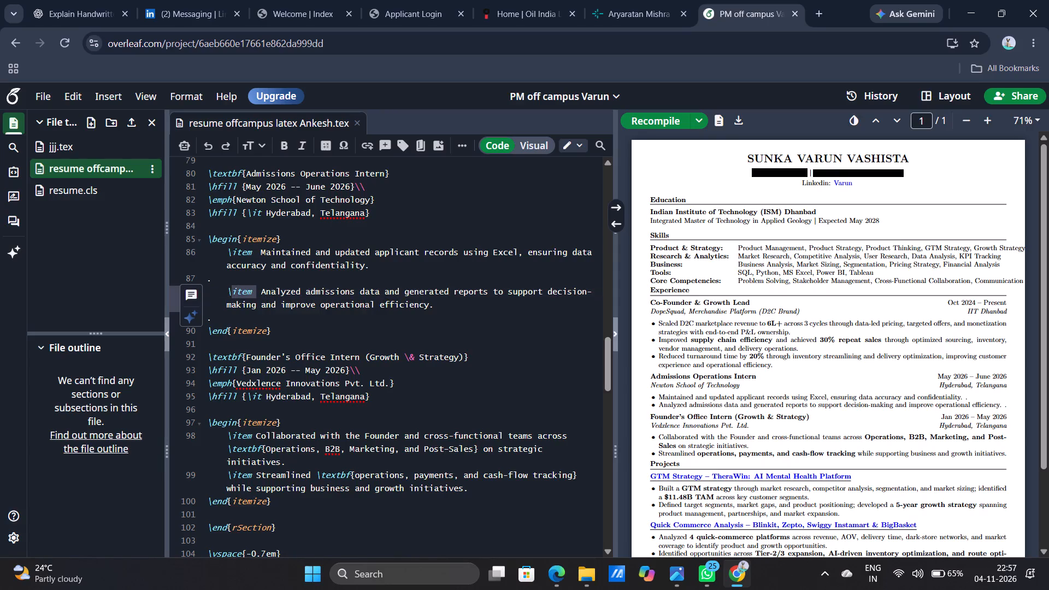
left_click(257, 288)
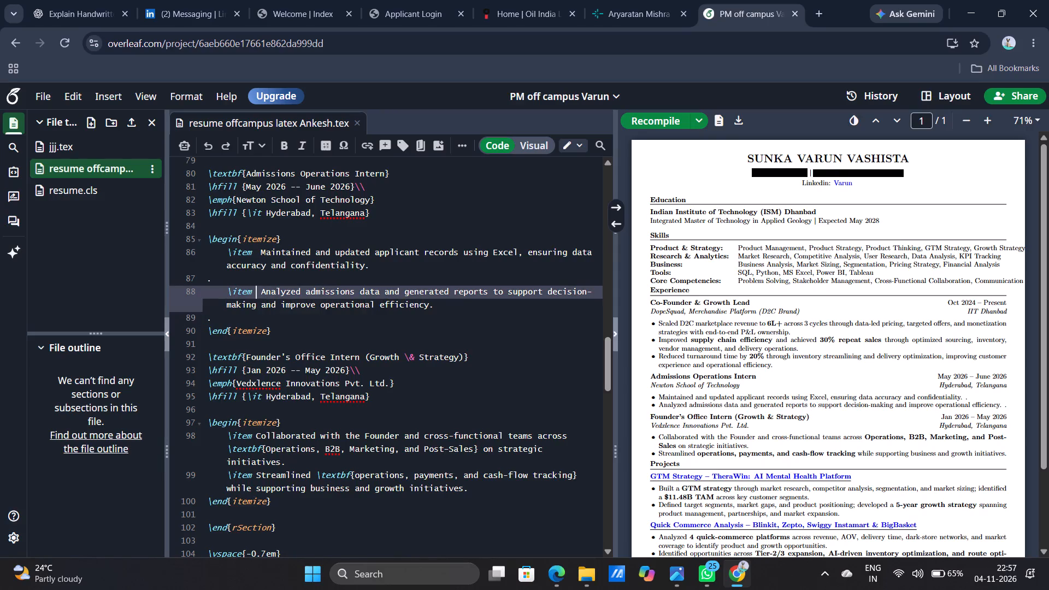
key("ctrl+shift+Left")
key("ctrl+shift+Left")
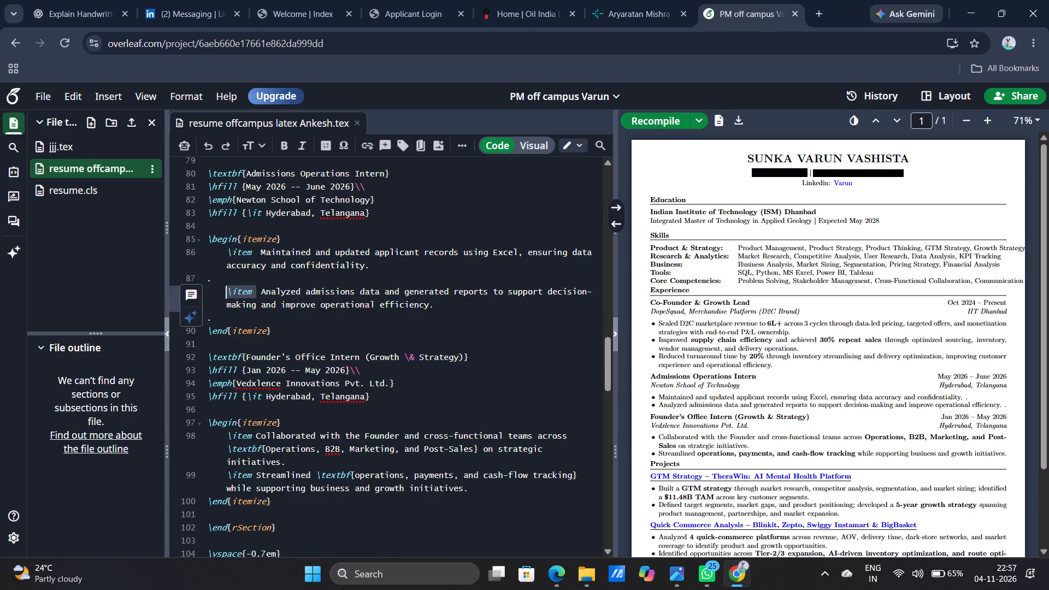
key("ctrl+c")
left_click(441, 306)
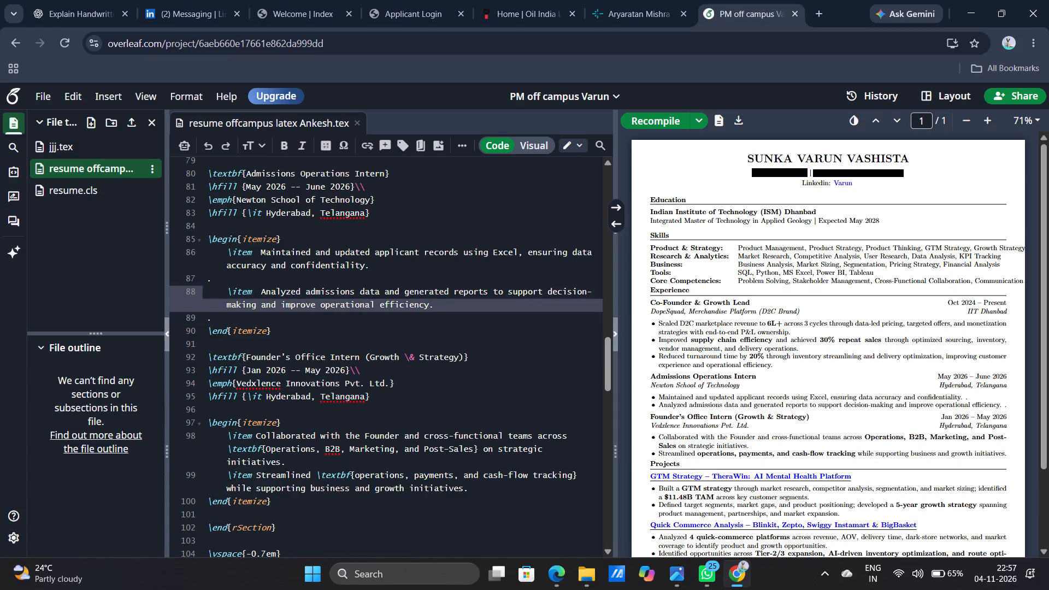
key("Return")
key("Return")
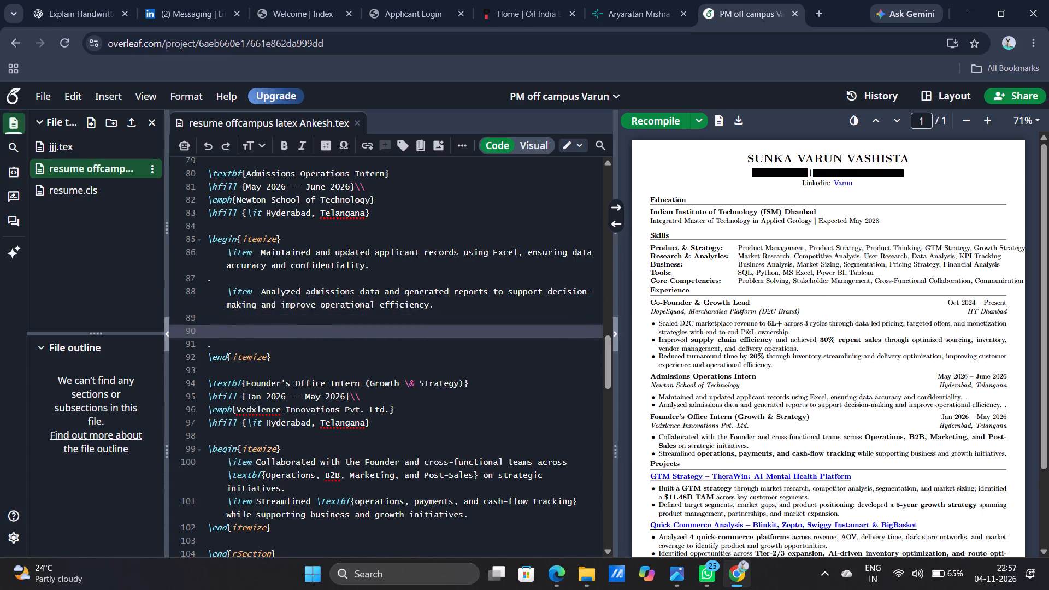
key("ctrl+v")
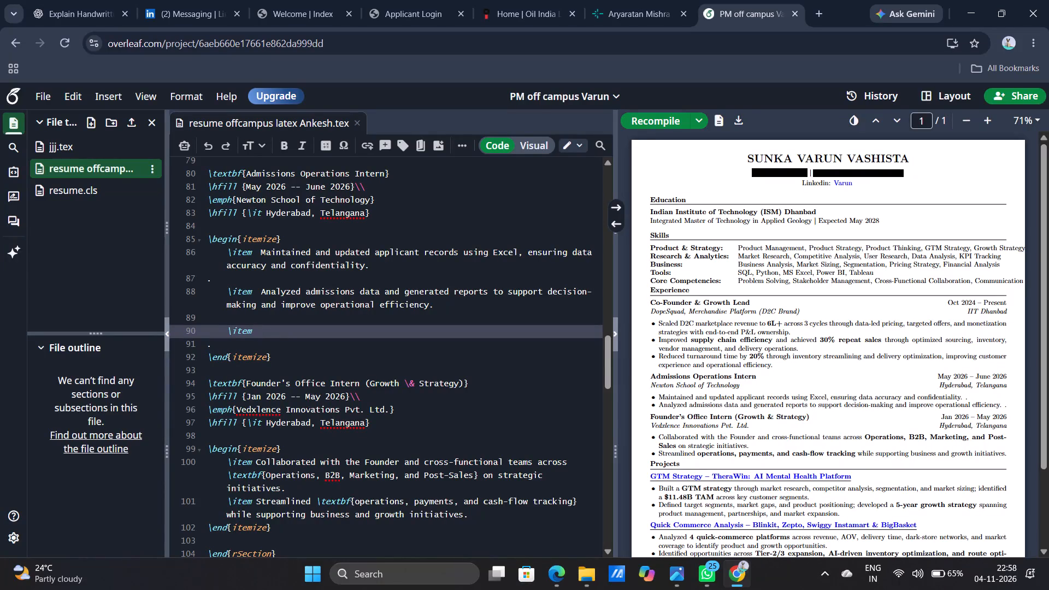
Copy the "Collaborated with cross-functional teams" bullet from the PDF résumé in Edge into the empty \item in Overleaf, and recompile.
key("alt+Tab")
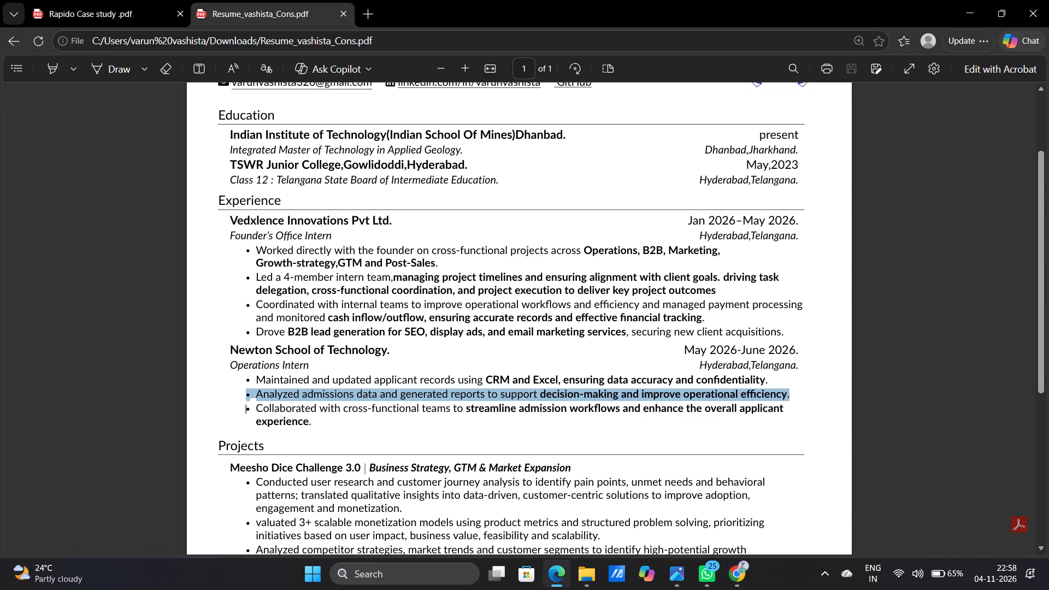
triple_click(256, 411)
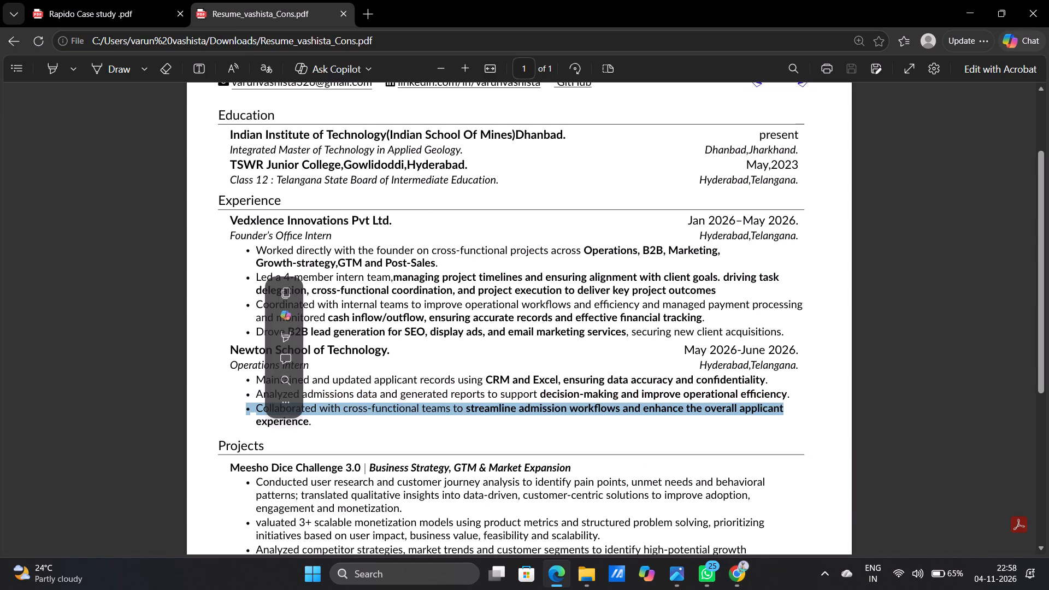
left_click(256, 411)
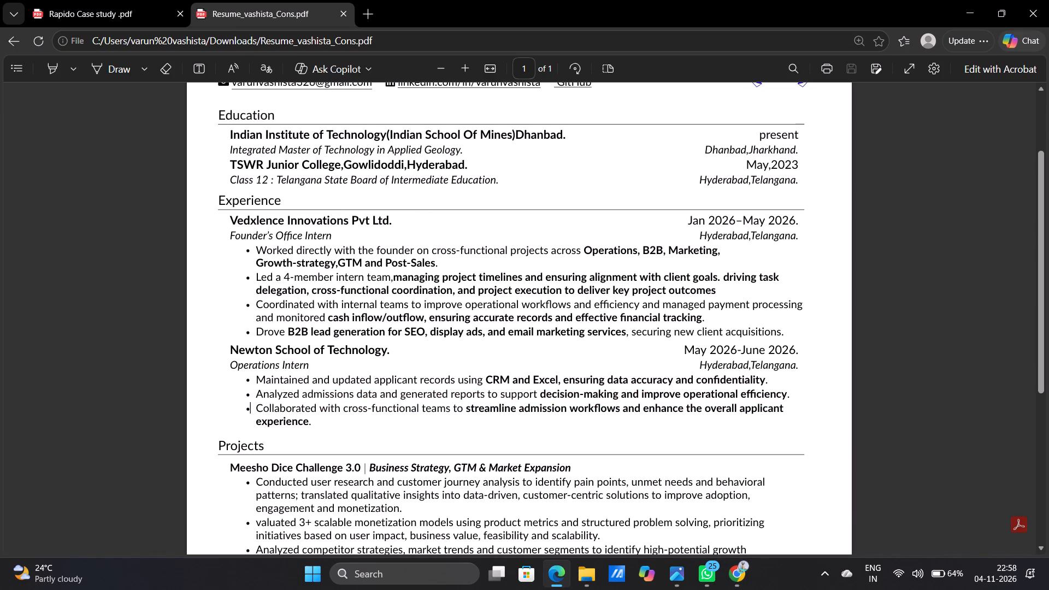
left_click_drag(253, 409, 271, 420)
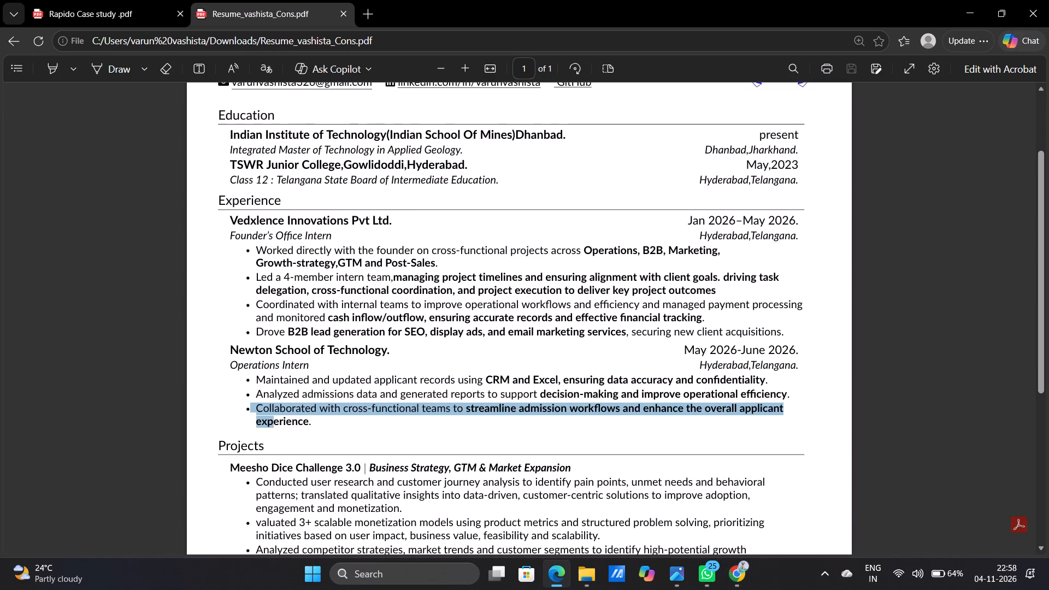
left_click_drag(271, 420, 312, 430)
key("ctrl+c")
key("alt+Tab")
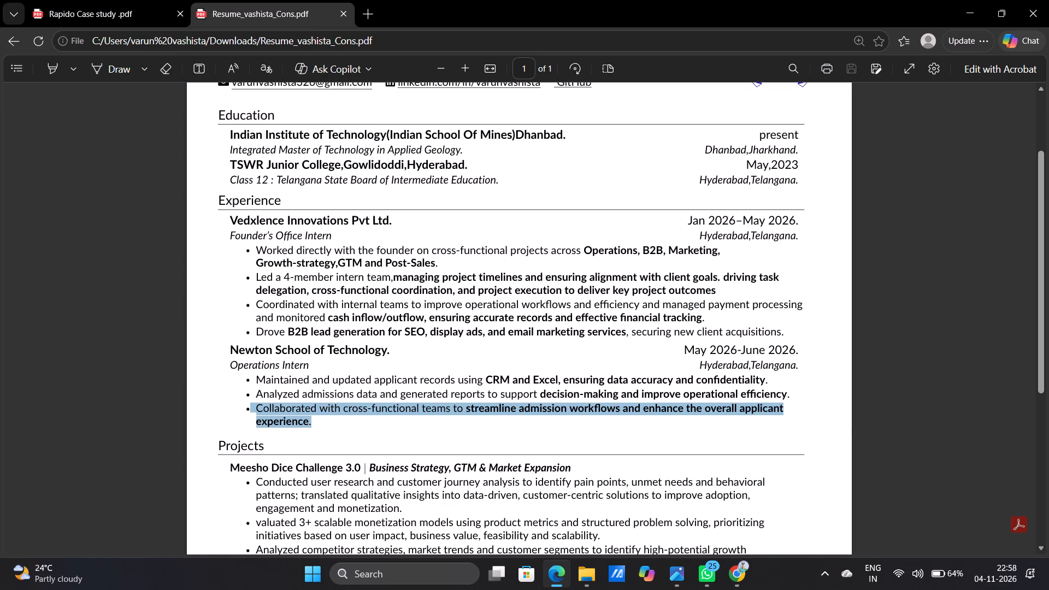
key("ctrl+v")
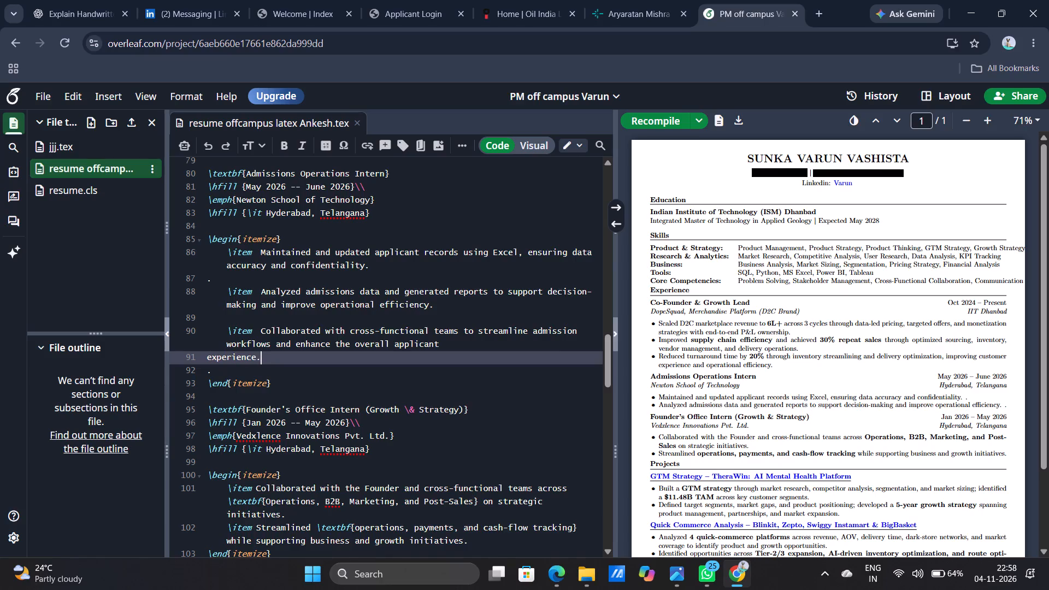
scroll(749, 361, "down", 2)
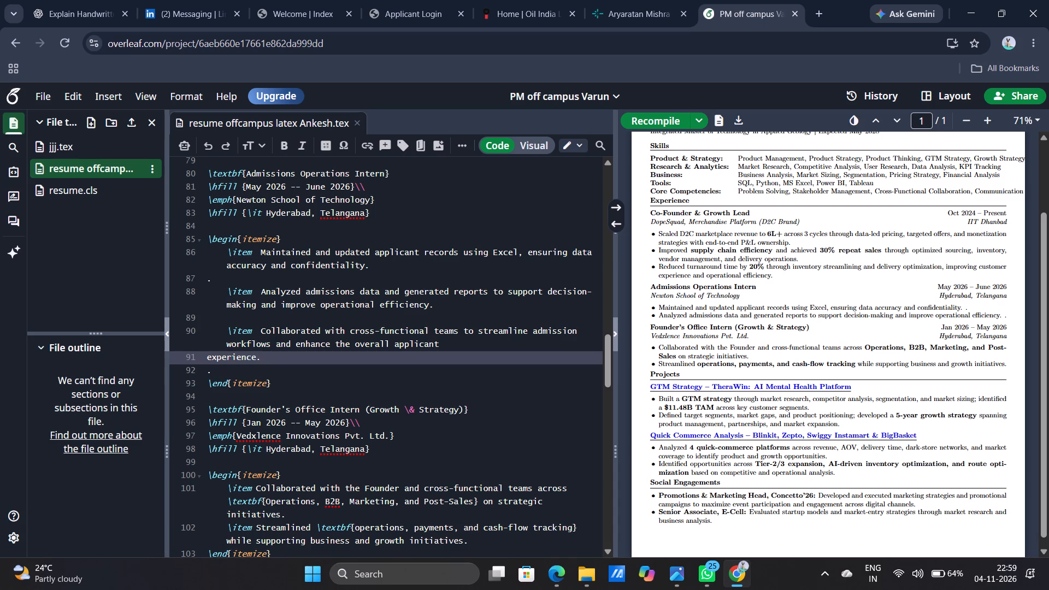
left_click(683, 116)
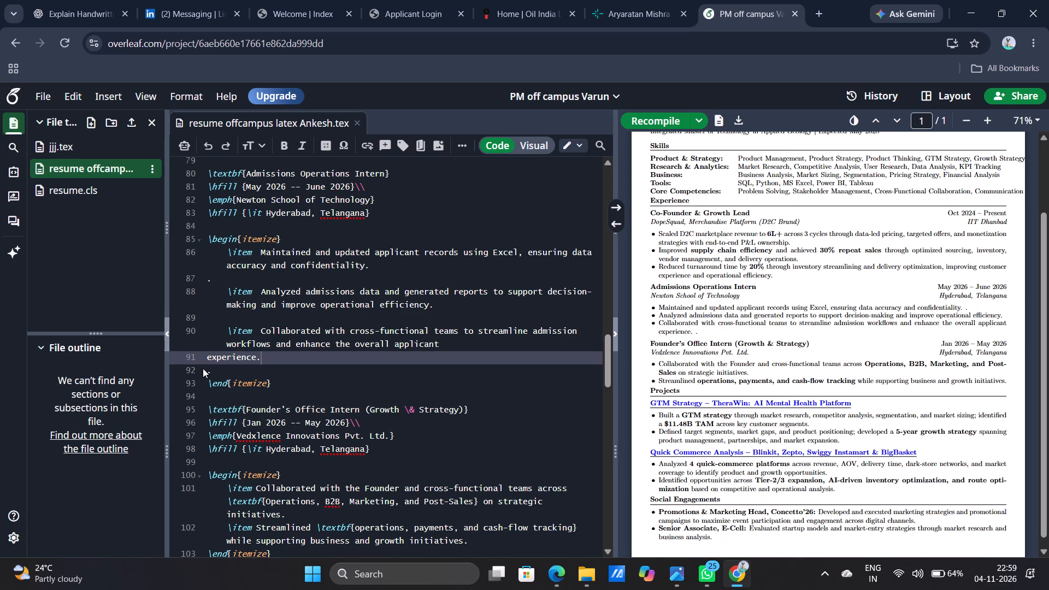
Delete the stray periods on the lines after the first and third Newton School of Technology items, and recompile.
left_click(217, 370)
key("BackSpace")
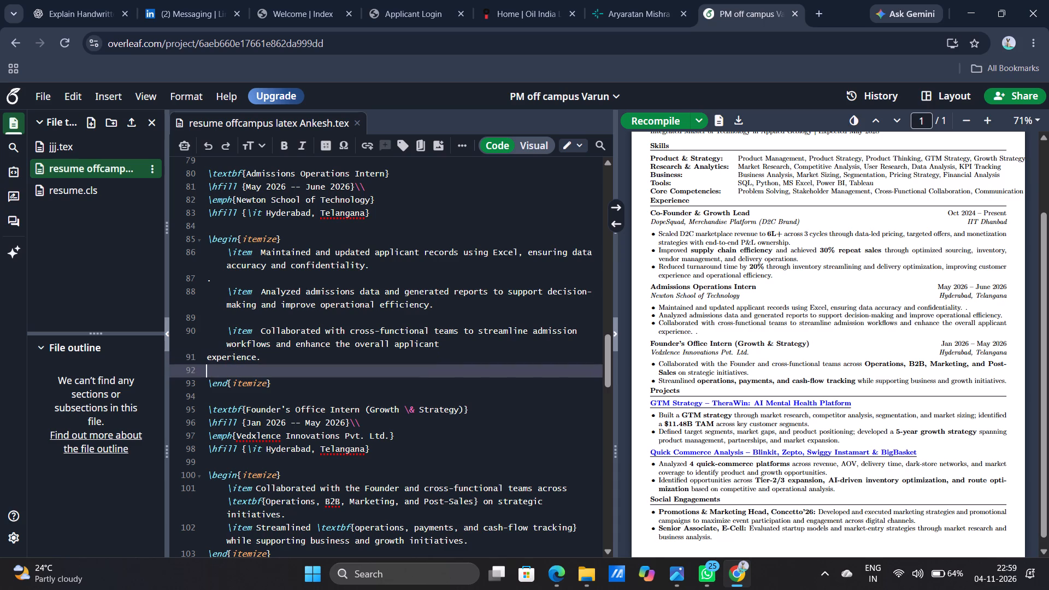
left_click(214, 285)
key("BackSpace")
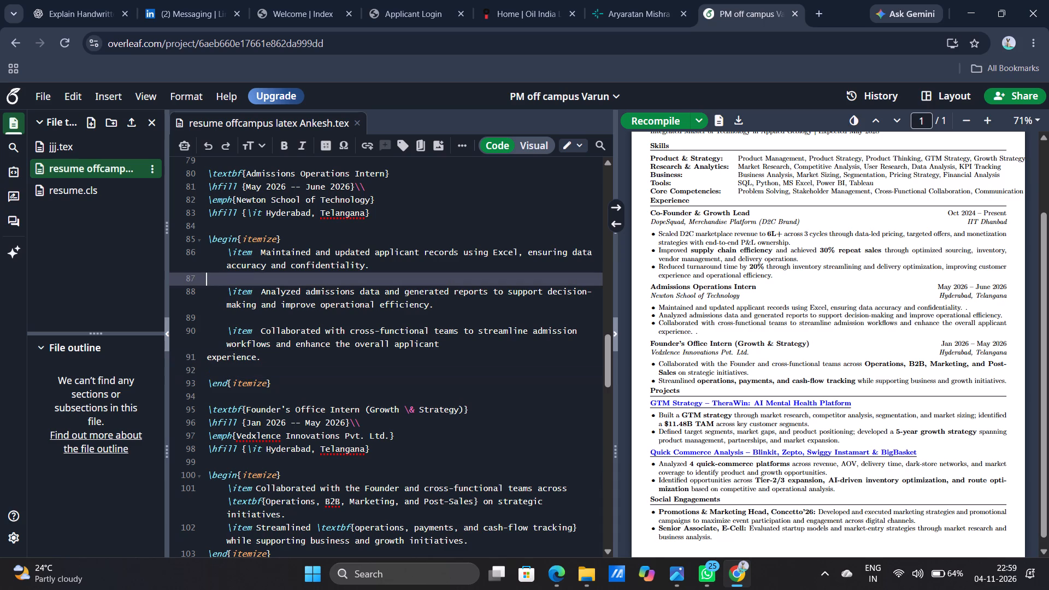
left_click(659, 118)
Copy the "Led a 4-member intern team" bullet under Vedxlence Innovations from the PDF résumé in Edge.
scroll(363, 394, "down", 2)
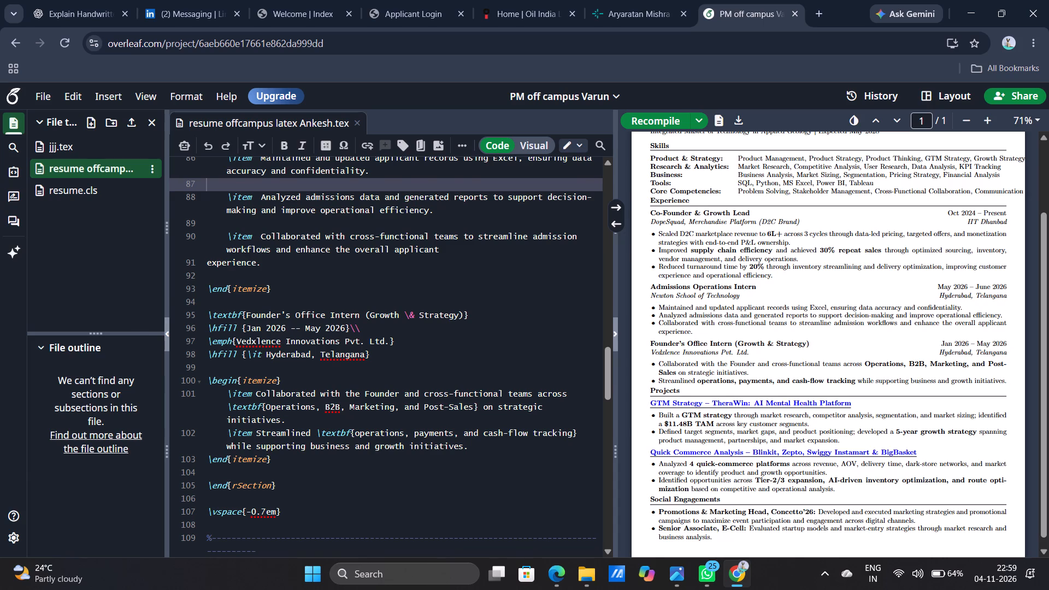
key("alt+Tab")
scroll(366, 468, "down", 1)
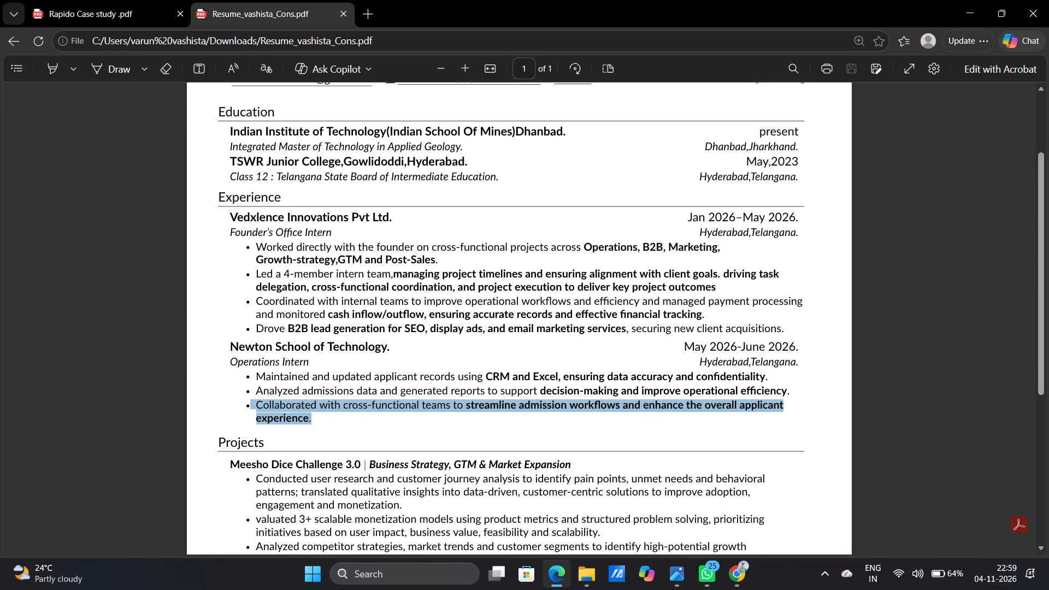
scroll(366, 468, "down", 1)
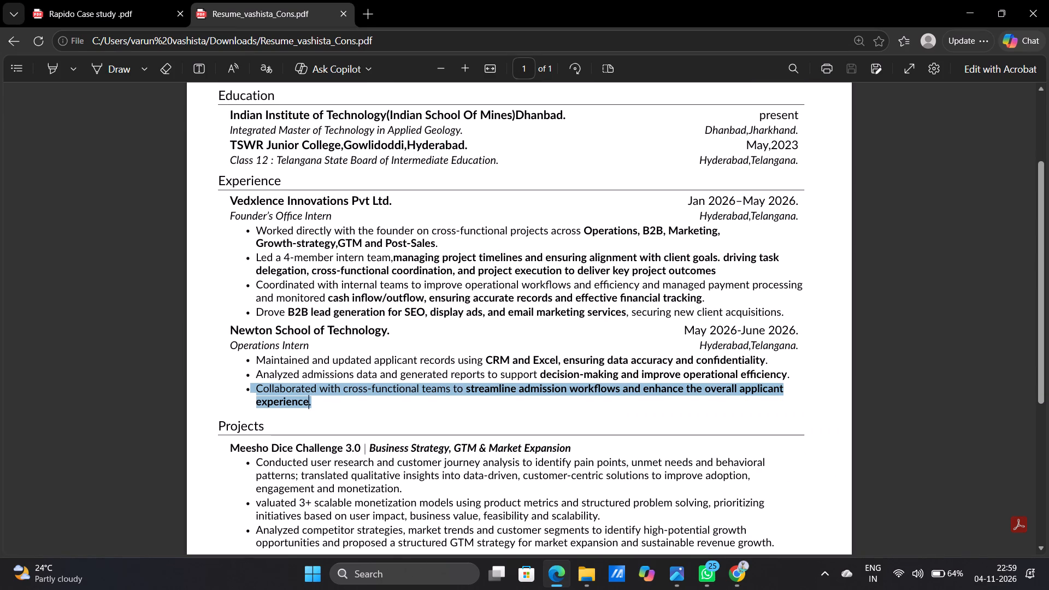
triple_click(257, 252)
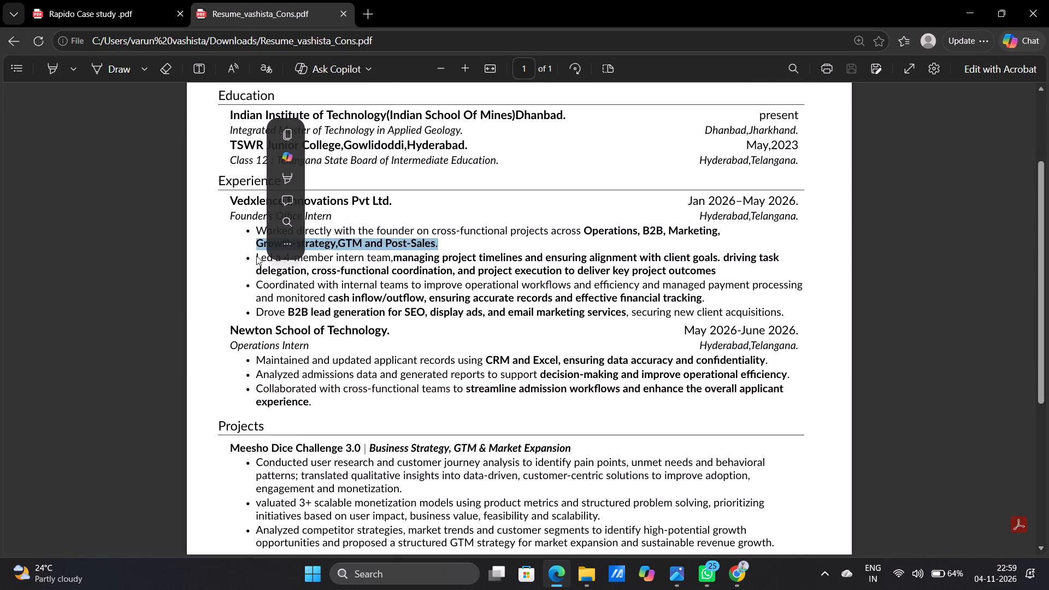
triple_click(256, 256)
left_click(256, 256)
left_click(256, 256)
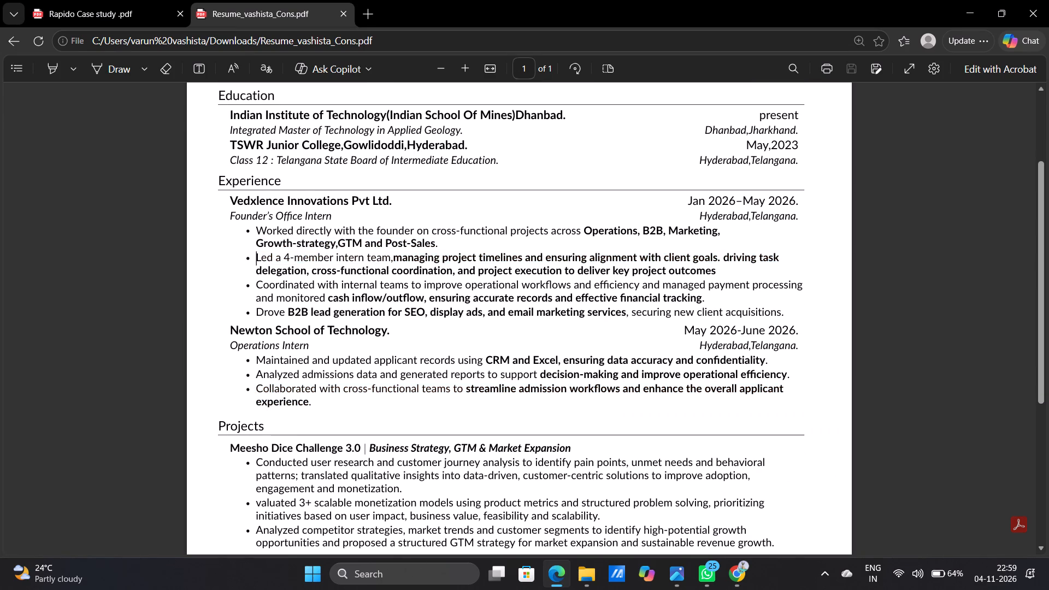
left_click_drag(256, 256, 428, 271)
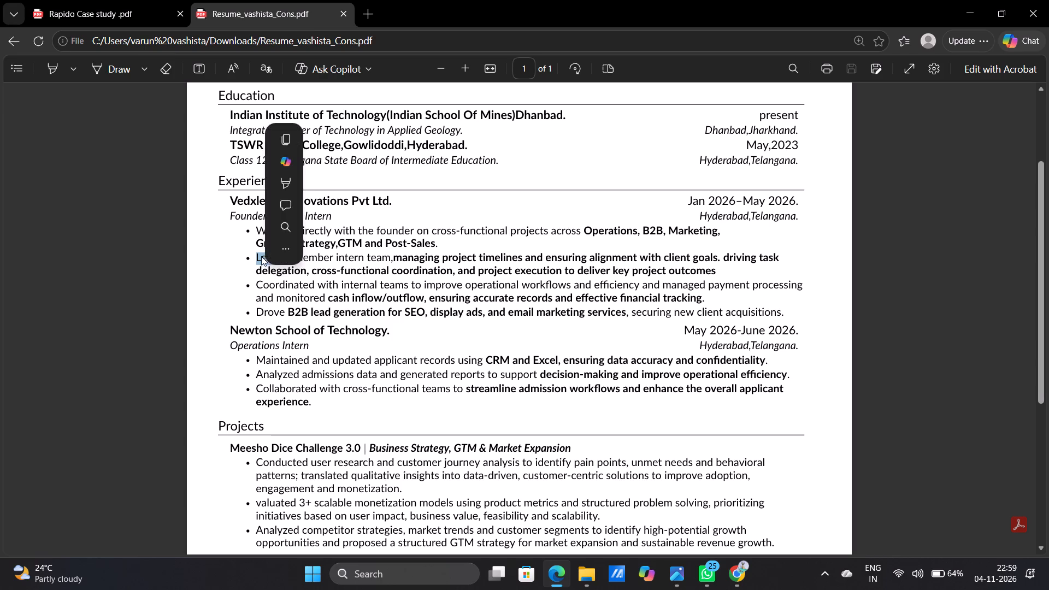
left_click(247, 262)
left_click(253, 258)
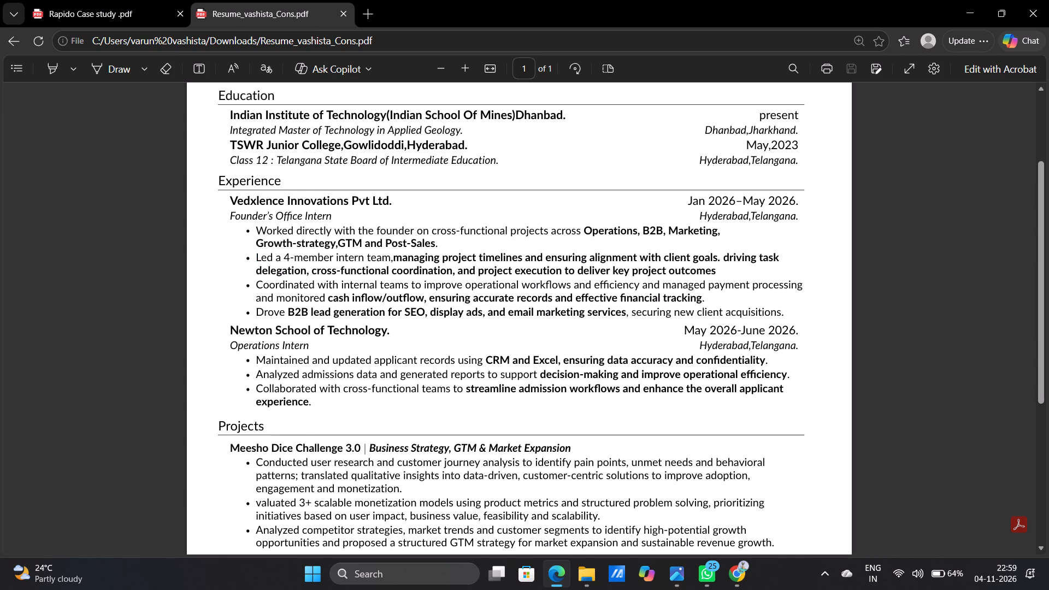
left_click(256, 257)
key("ctrl+shift+Right")
key("ctrl+shift+Right")
key("ctrl+shift+Right")
key("ctrl+shift+Right")
key("ctrl+shift+Right")
key("ctrl+shift+Right")
key("ctrl+shift+Right")
key("ctrl+shift+Right")
key("ctrl+shift+Right")
key("ctrl+shift+Right")
key("ctrl+shift+Right")
key("ctrl+shift+Right")
key("ctrl+shift+Right")
key("ctrl+shift+Down")
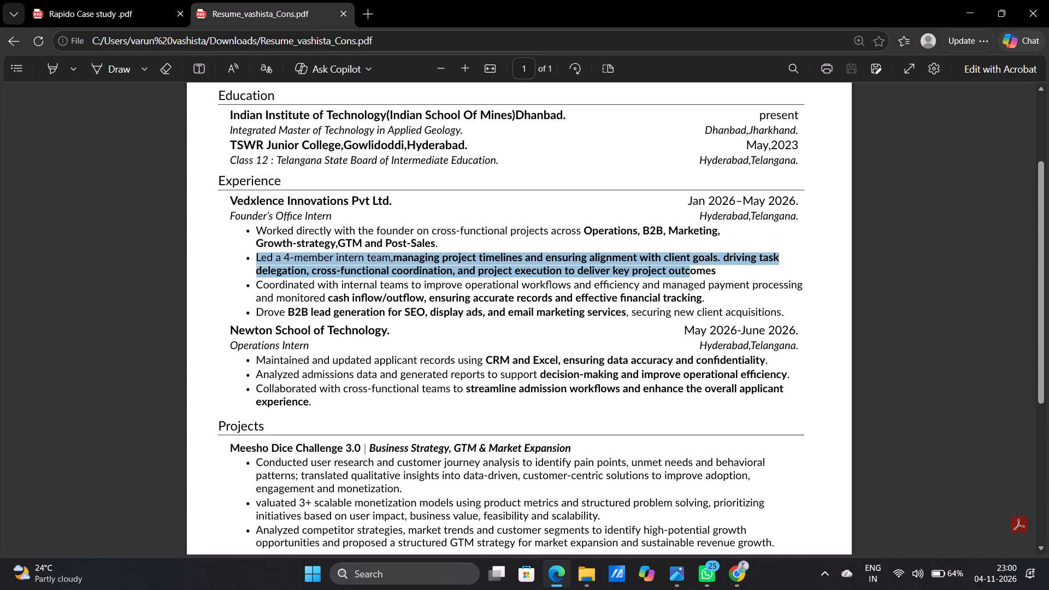
key("ctrl+shift+Right")
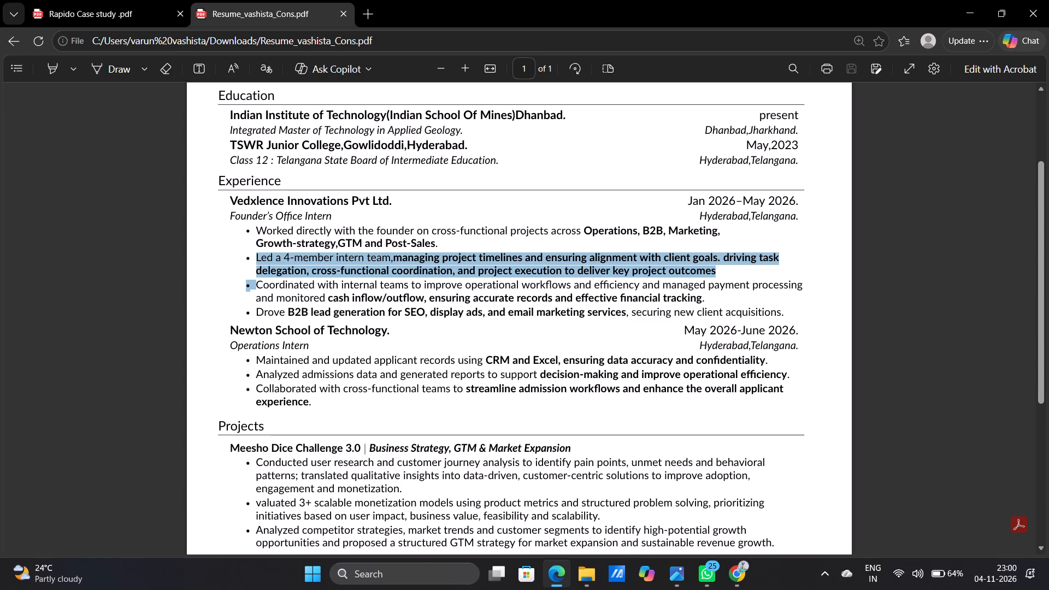
key("ctrl+c")
In Overleaf, replace the "Streamlined operations, payments, and cash-flow tracking" item with the copied "Led a 4-member intern team" text, space out "a 4-member", and recompile.
key("alt+Tab")
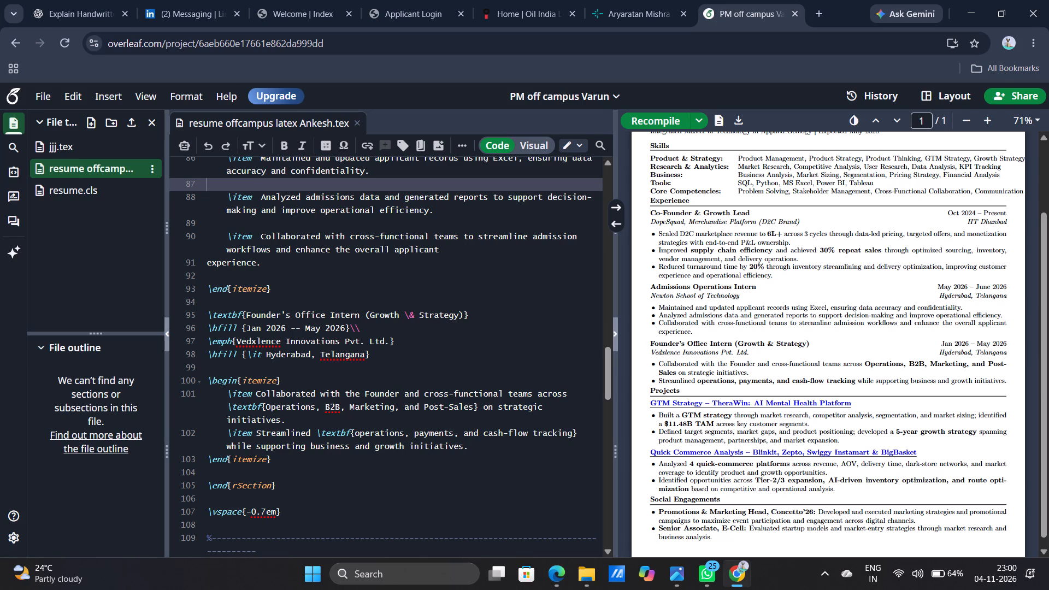
left_click(289, 417)
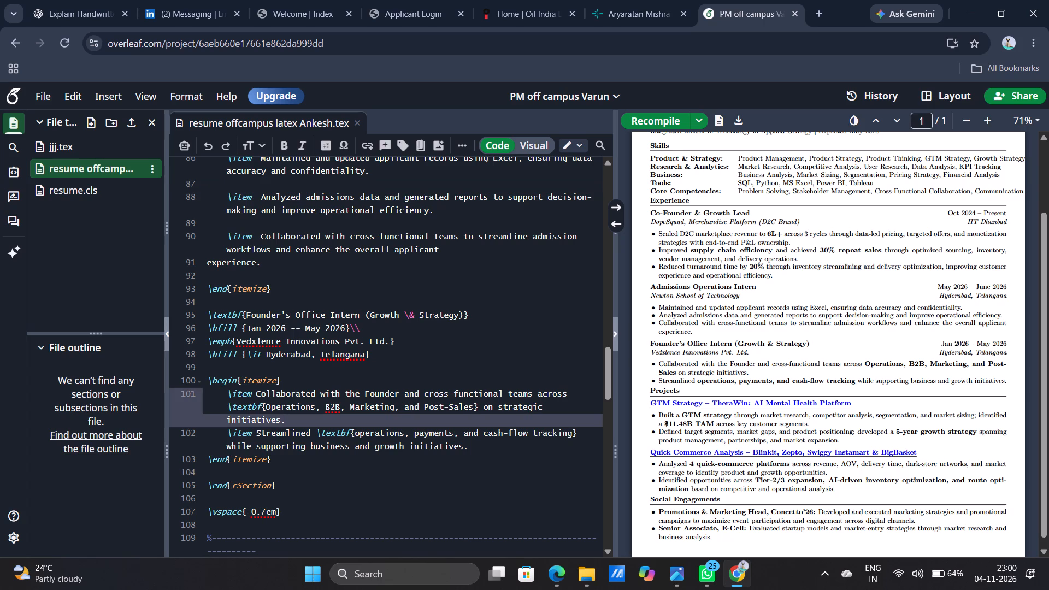
left_click_drag(462, 445, 360, 428)
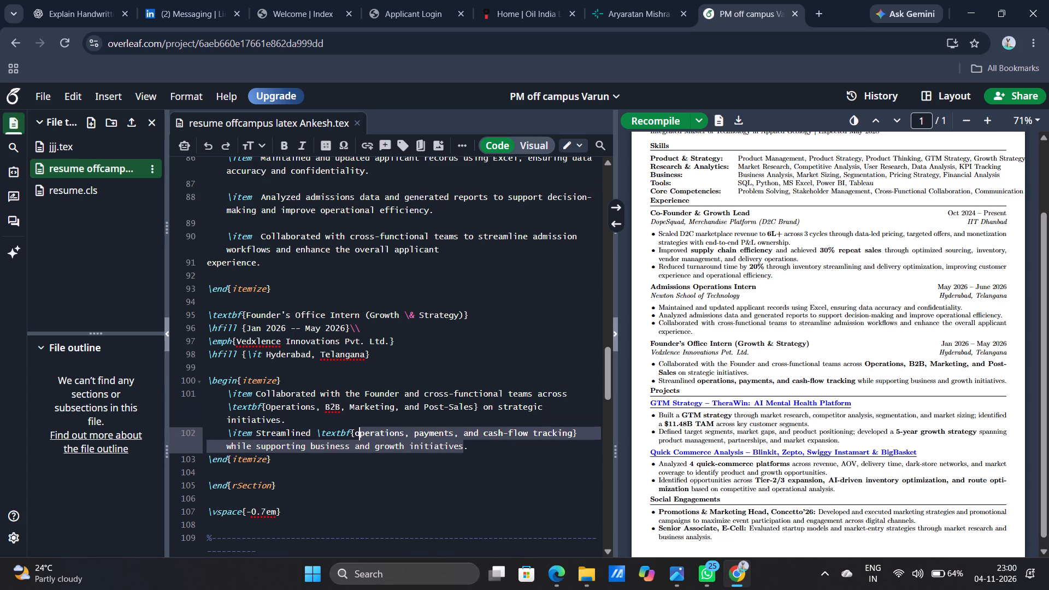
left_click_drag(360, 428, 358, 429)
left_click_drag(358, 429, 355, 430)
left_click_drag(355, 430, 268, 441)
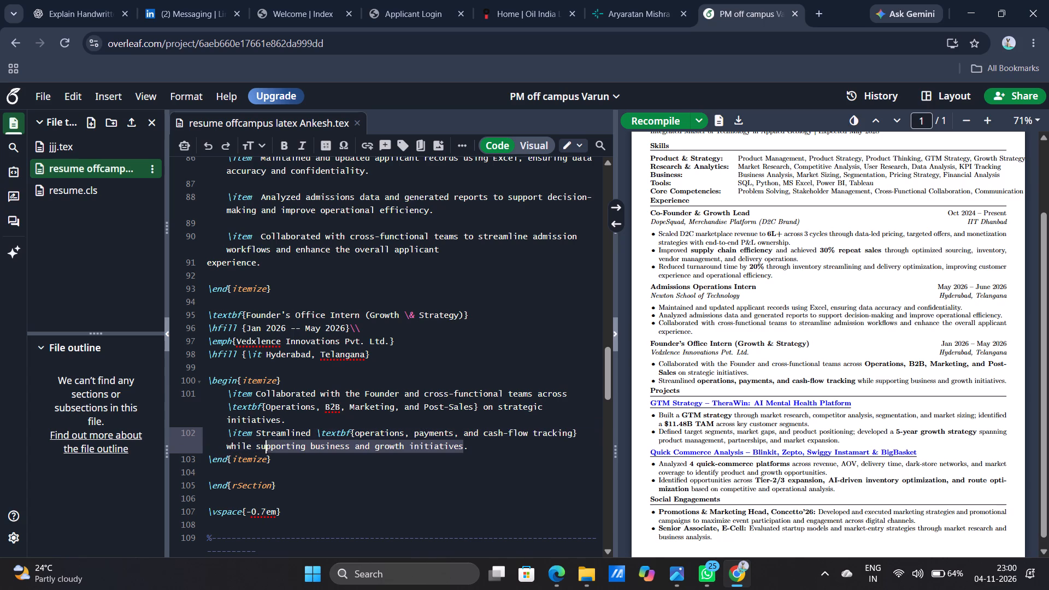
left_click_drag(268, 441, 258, 433)
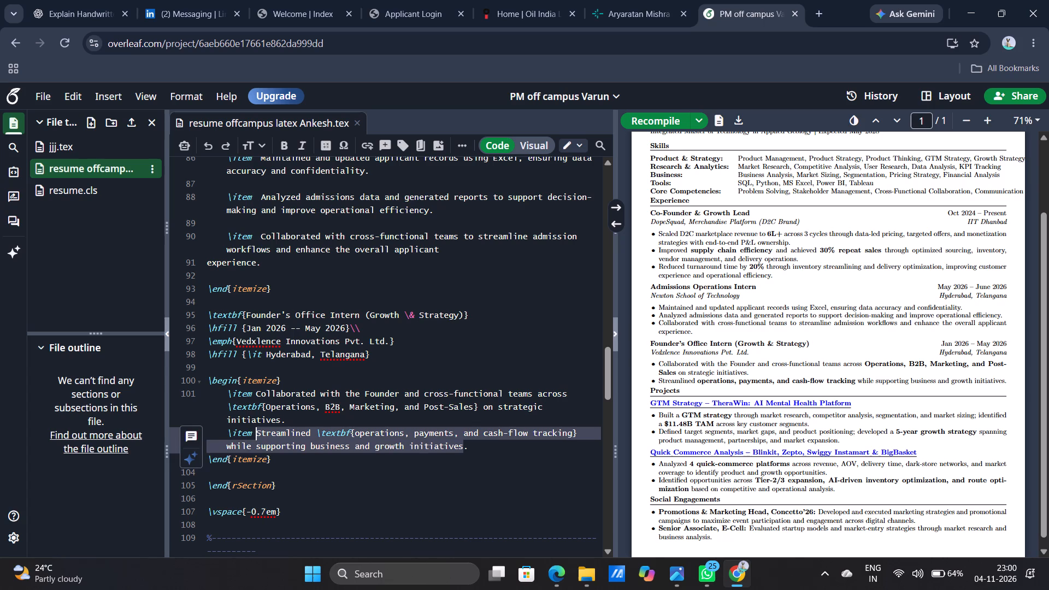
key("ctrl+v")
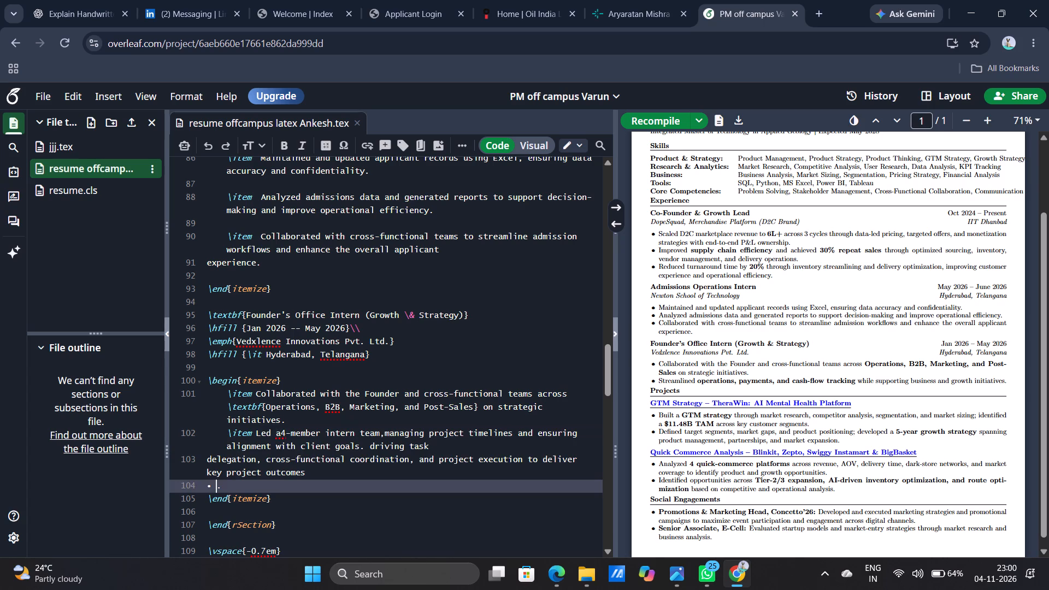
left_click(279, 435)
key("space")
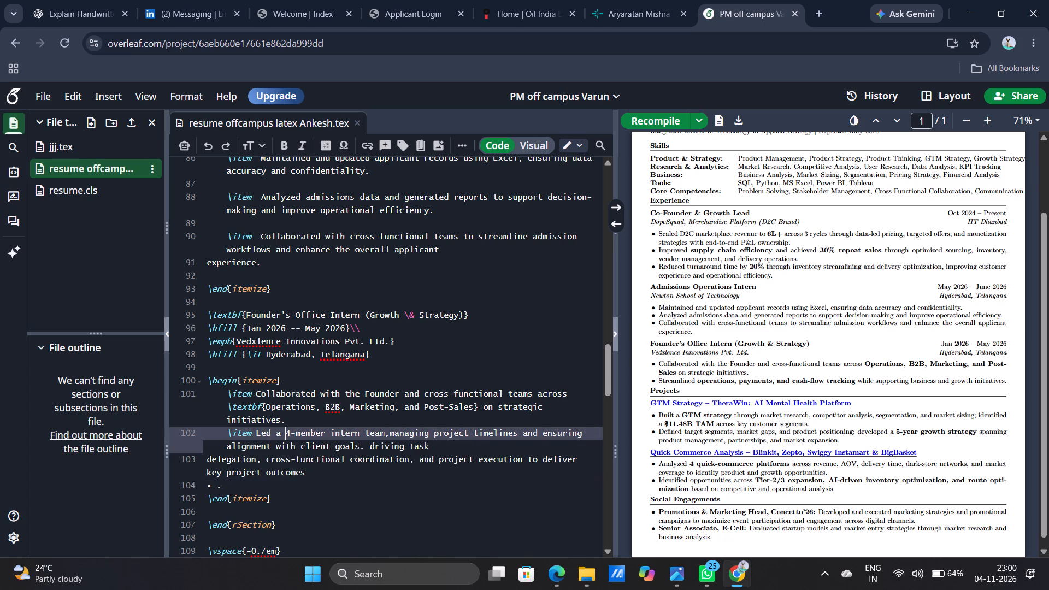
left_click(661, 119)
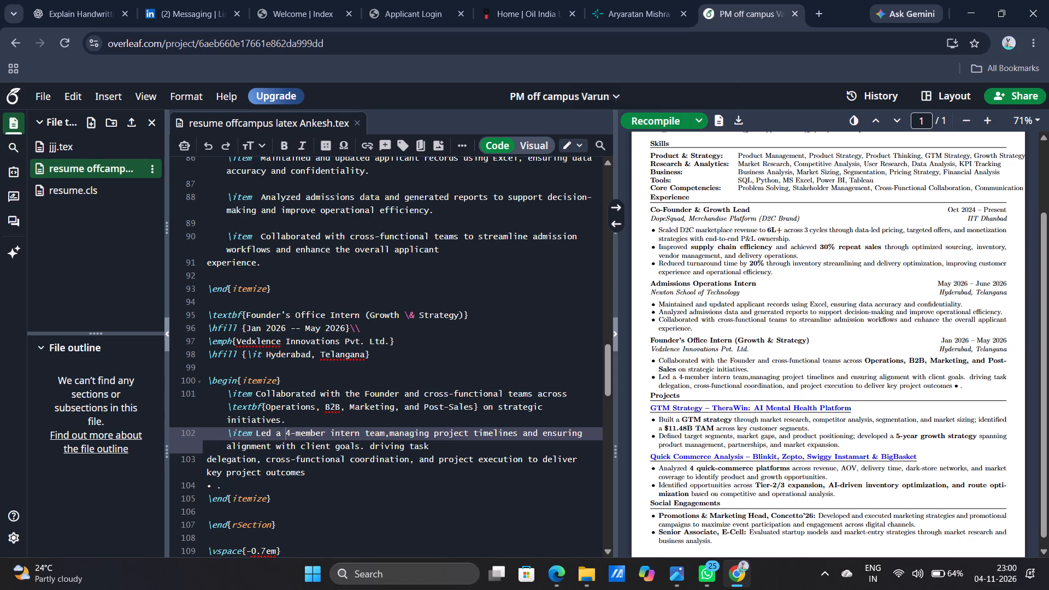
Delete the stray bullet line below the "Led a 4-member intern team" item and end its text with a period after "outcomes".
left_click(222, 483)
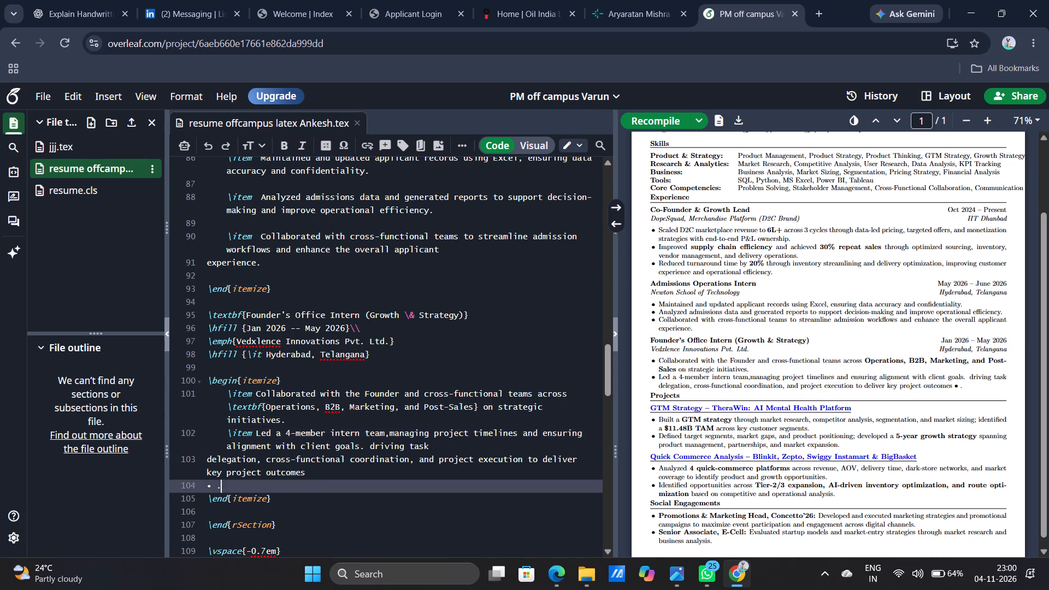
key("Left")
key("Right")
key("BackSpace")
key("BackSpace")
key("BackSpace")
key("BackSpace")
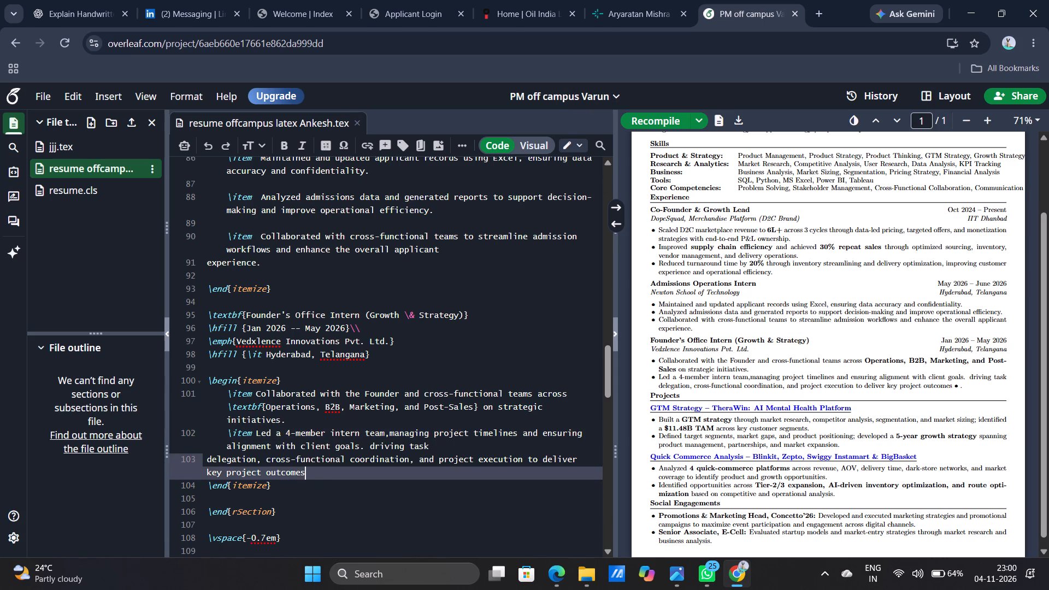
key("period")
Add an empty, indented third \item below the "Led a 4-member intern team" bullet, reusing the existing \item command.
left_click_drag(254, 433, 239, 433)
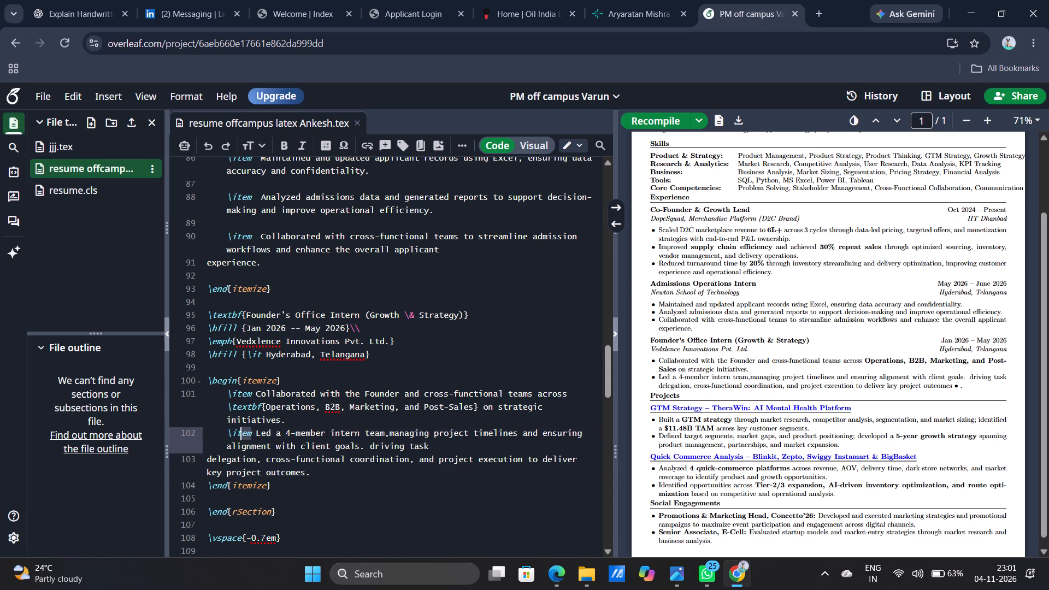
left_click_drag(239, 433, 229, 434)
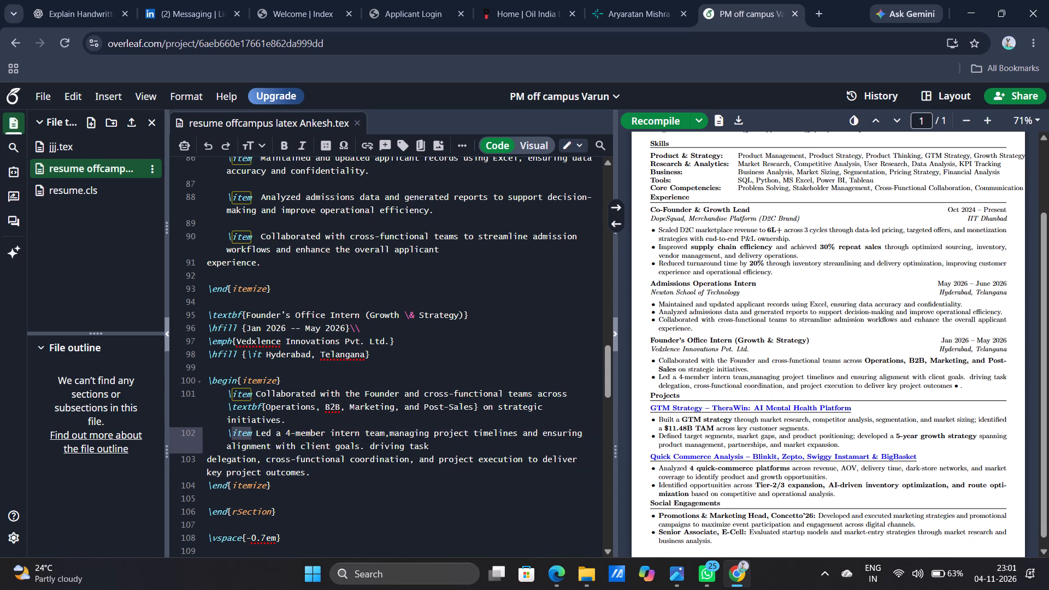
left_click_drag(229, 434, 228, 434)
key("ctrl+c")
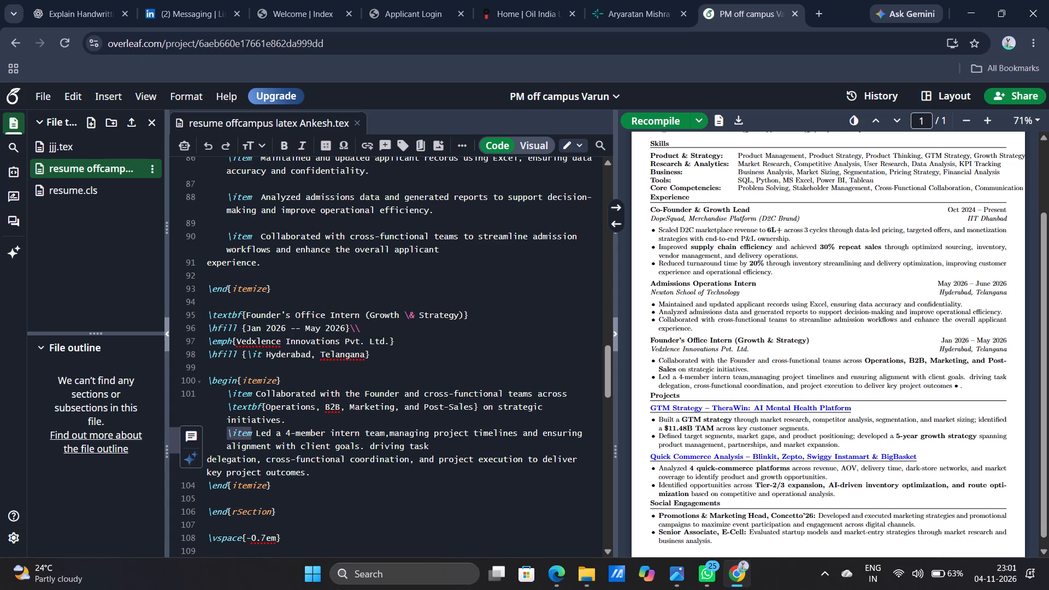
left_click(318, 474)
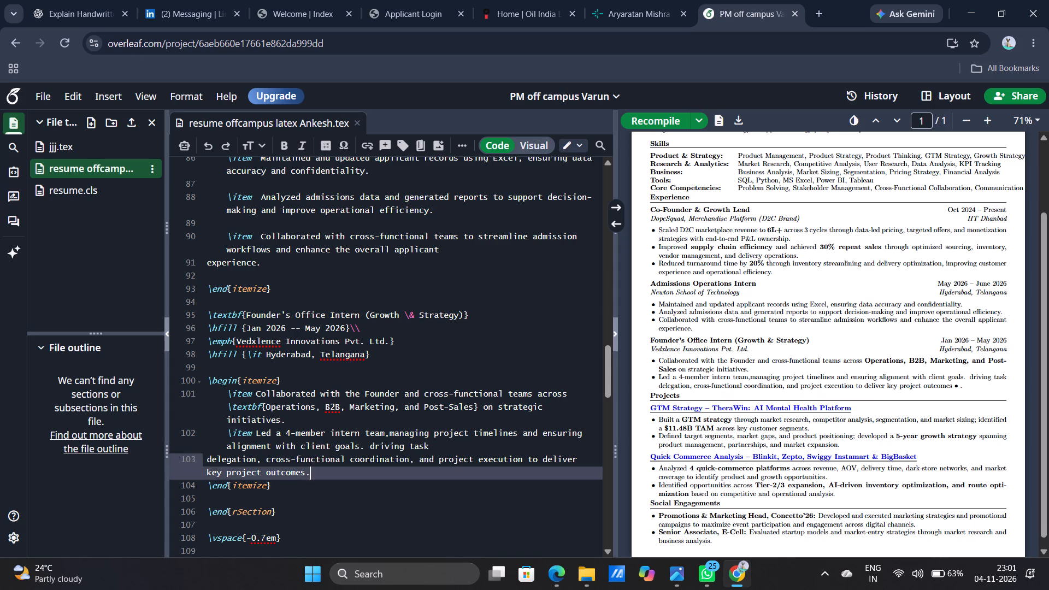
key("Return")
key("space")
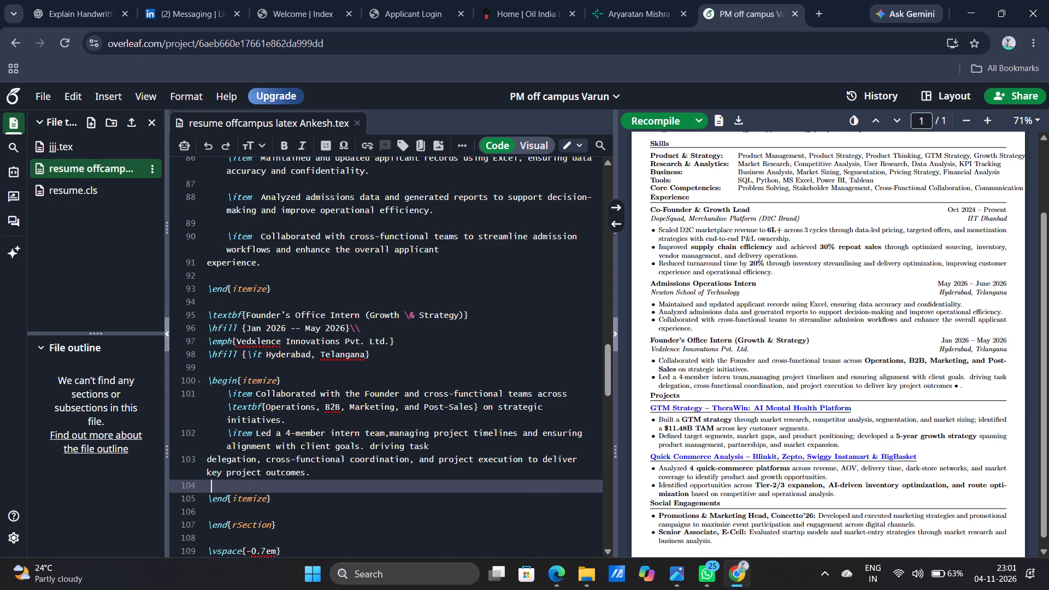
key("space")
key("space")
key("space")
key("ctrl+v")
key("space")
Copy the "Drove B2B lead generation" bullet from the PDF résumé in Edge into the empty \item in Overleaf, without its bullet character, and recompile.
key("alt+Tab")
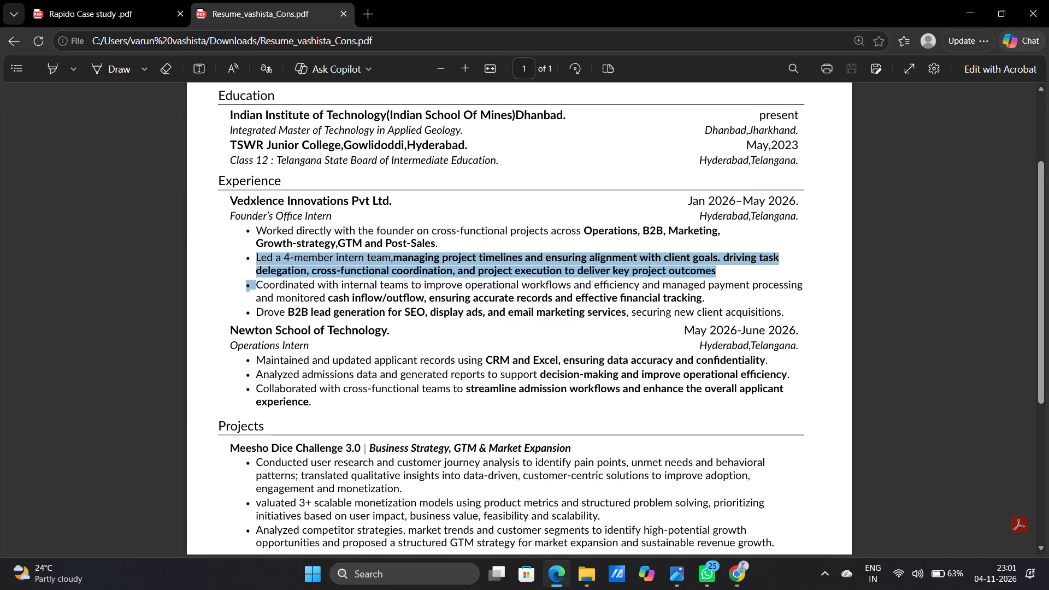
left_click(399, 338)
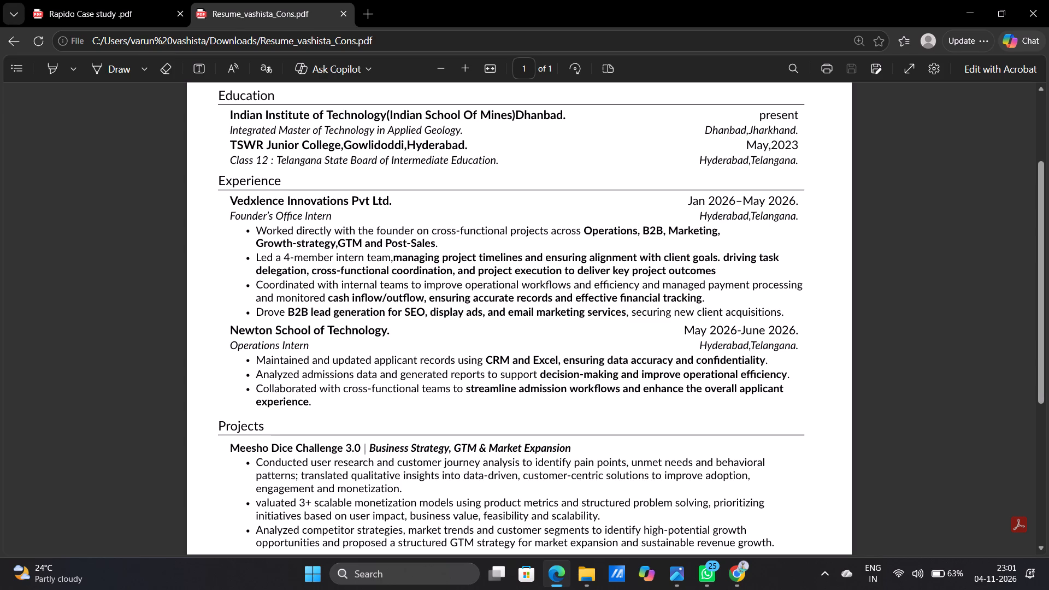
triple_click(255, 310)
left_click(255, 310)
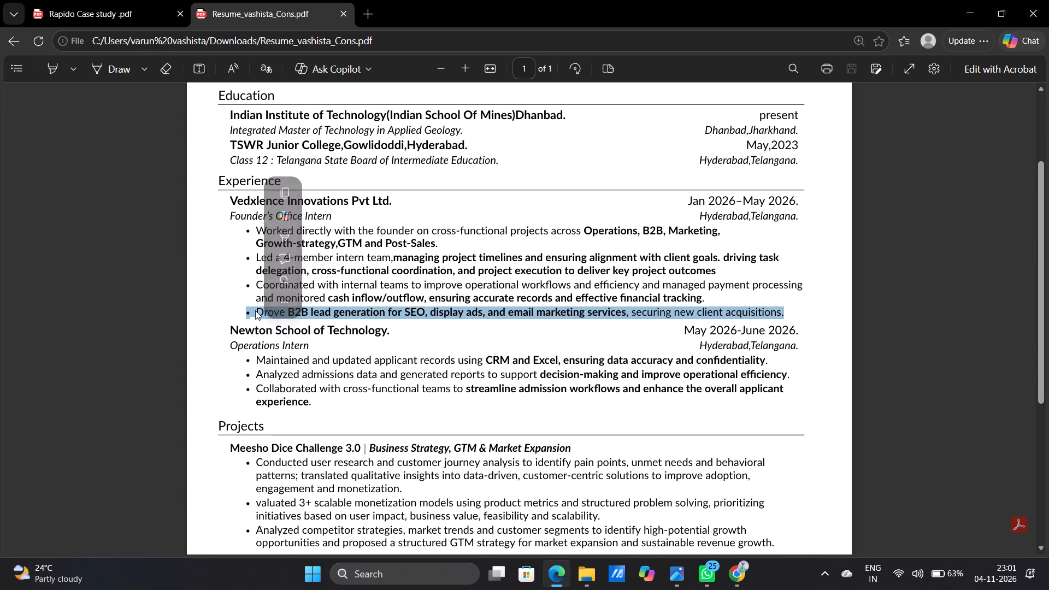
key("ctrl+c")
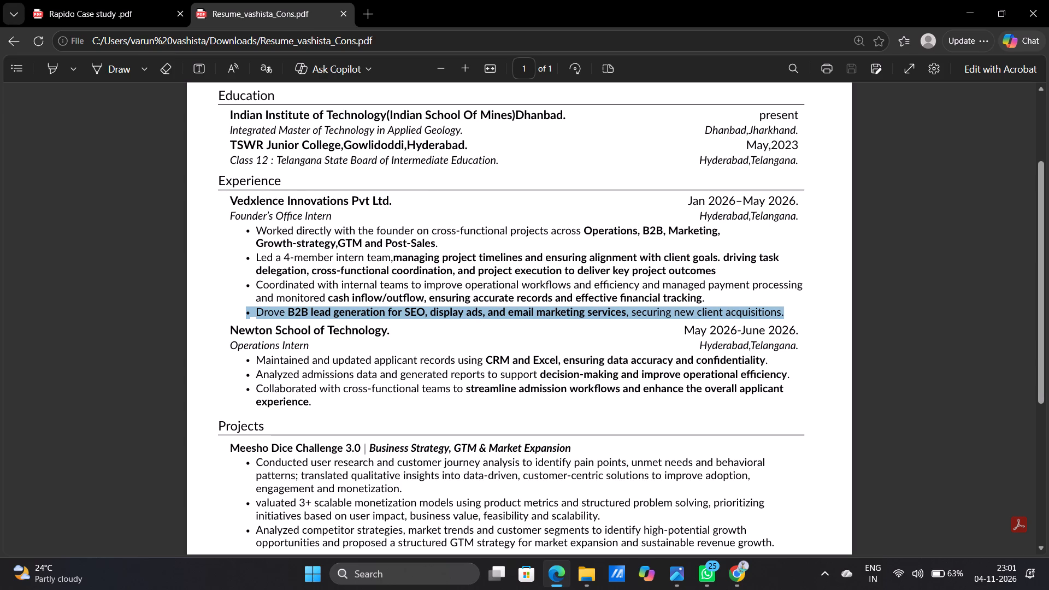
key("alt+Tab")
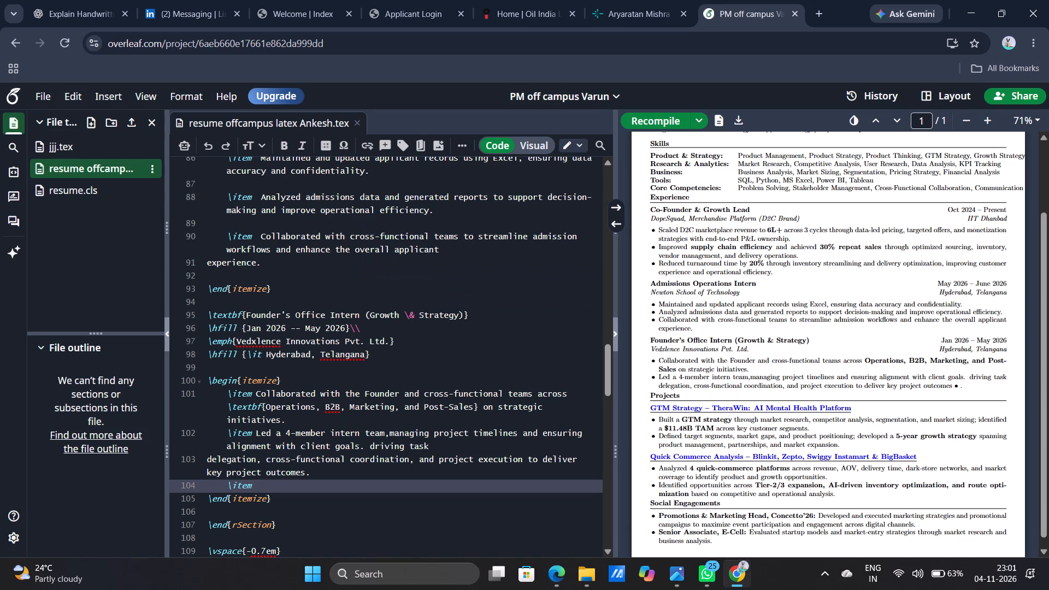
key("ctrl+v")
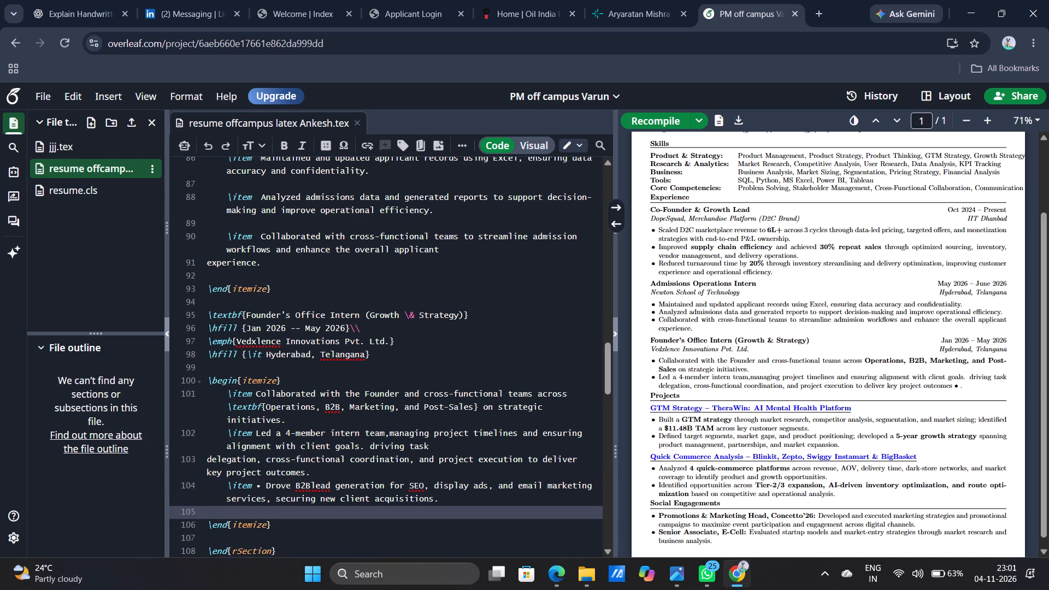
left_click(265, 487)
key("BackSpace")
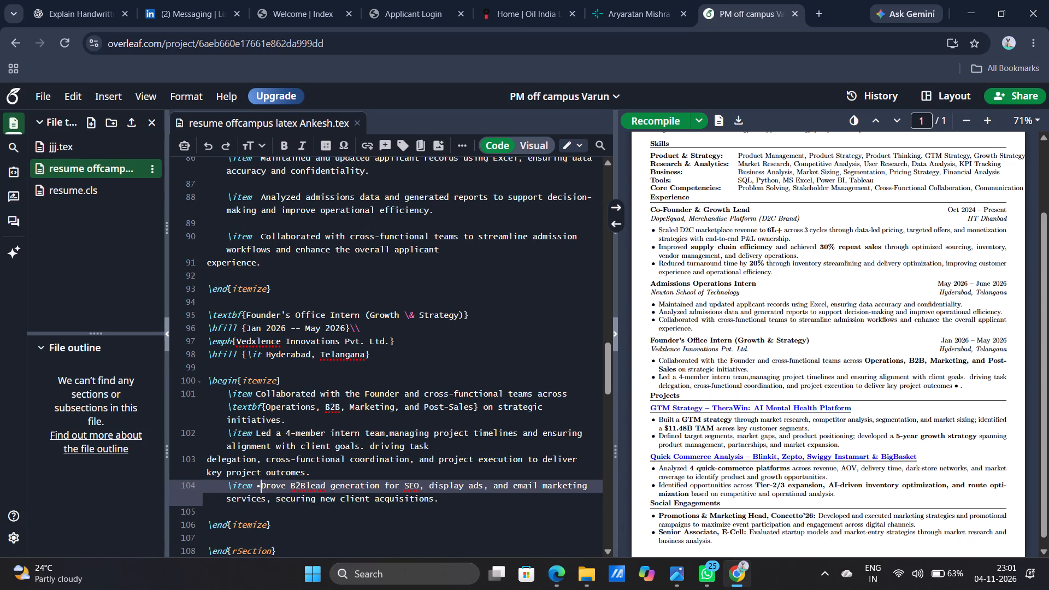
key("BackSpace")
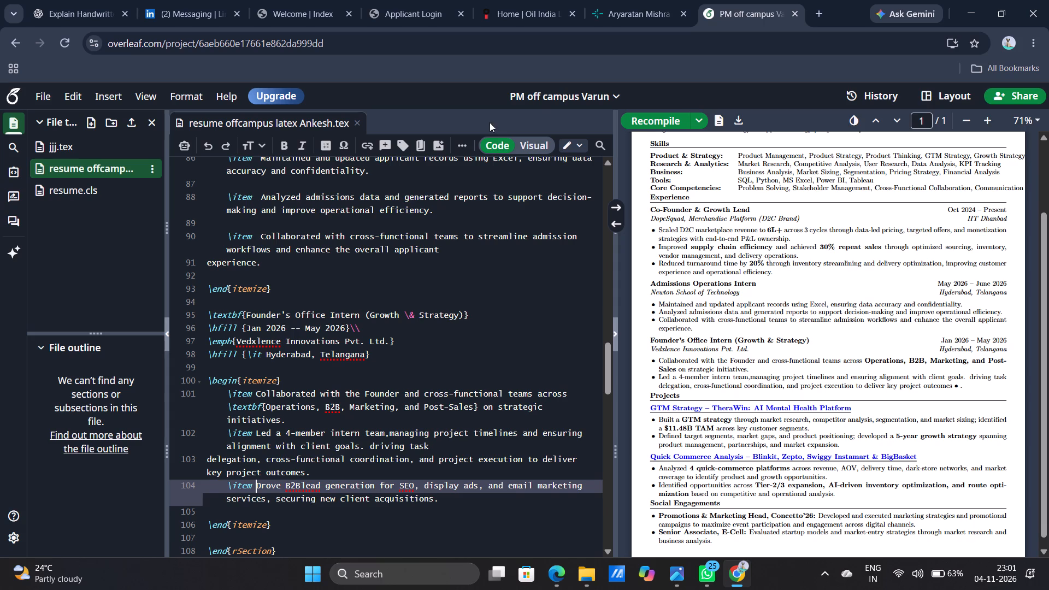
left_click(645, 127)
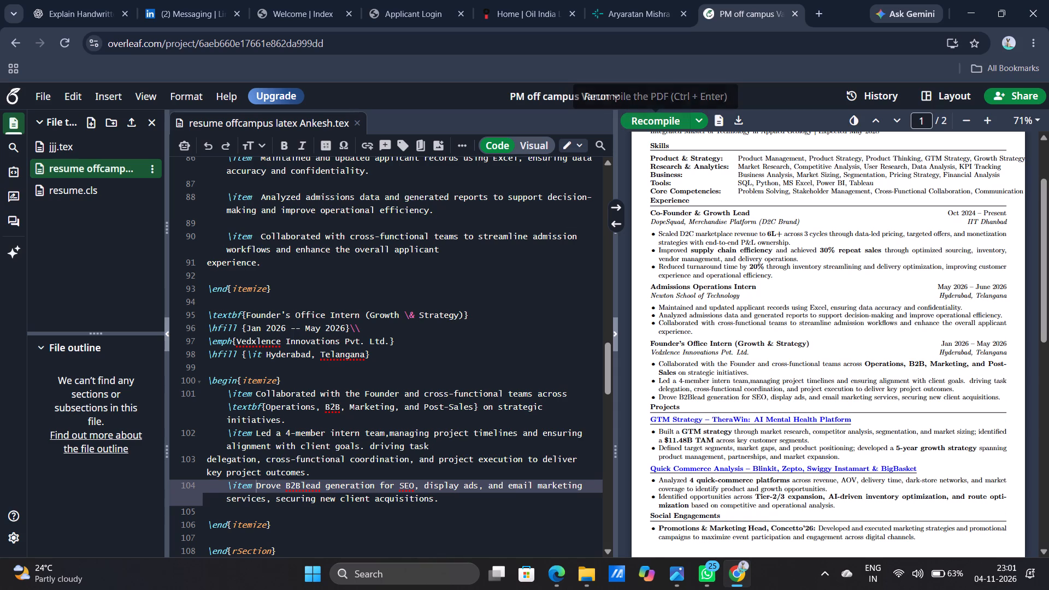
Insert the missing space between "B2B" and "lead" in the "Drove B2B lead generation" item.
left_click(299, 490)
key("space")
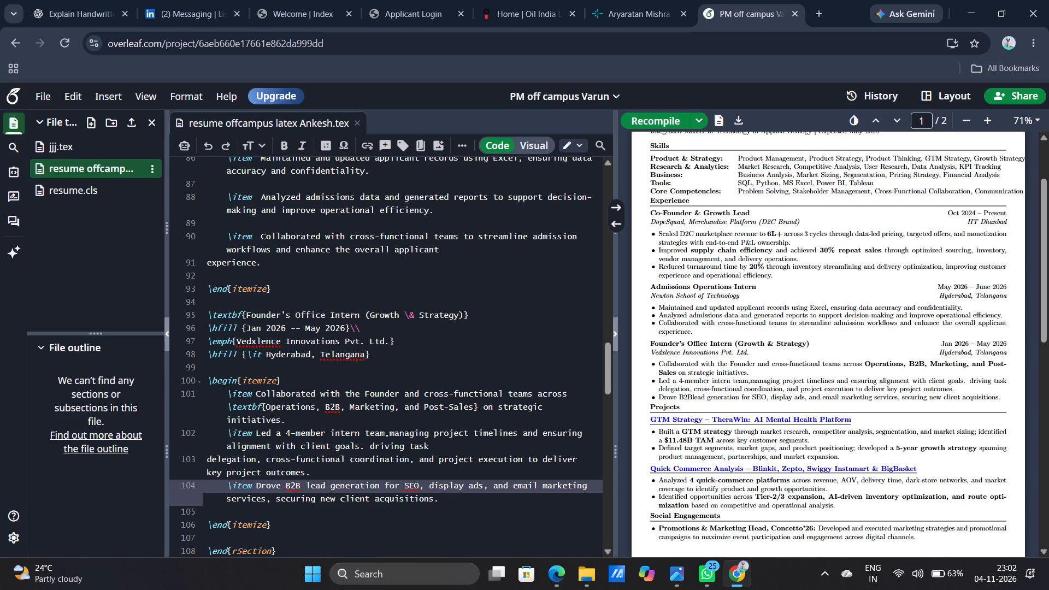
Bold the text from "managing project timelines" through "project execution" in the "Led a 4-member intern team" item, following the PDF résumé, and recompile.
key("alt+Tab")
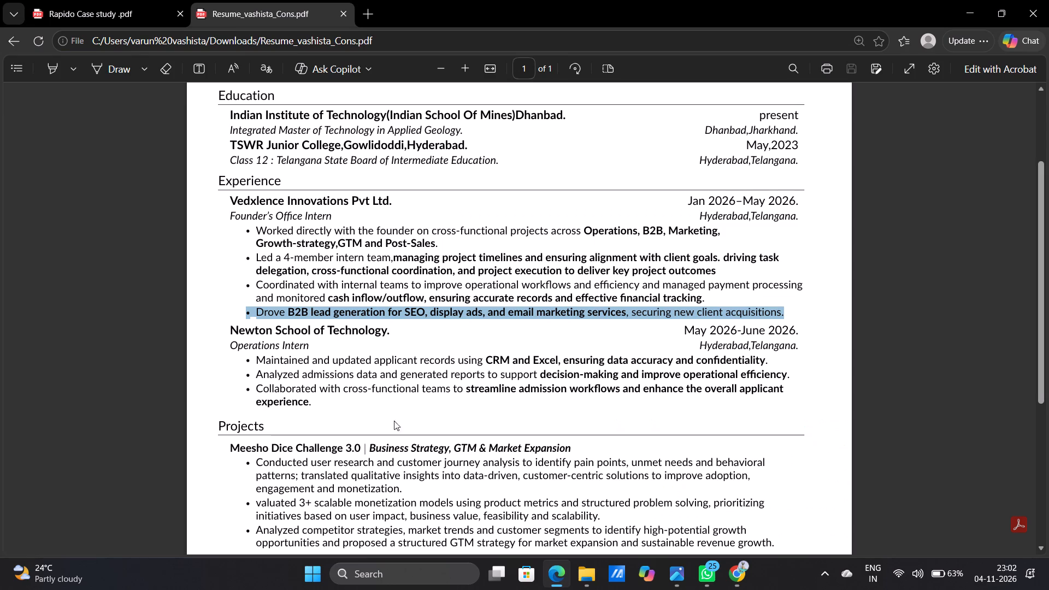
left_click(475, 314)
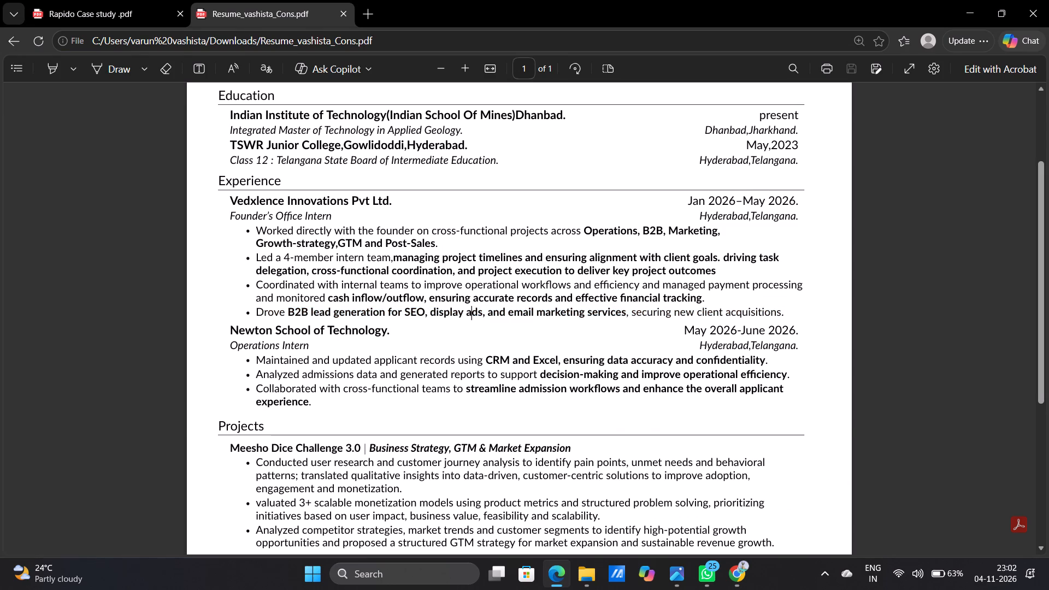
key("alt+Tab")
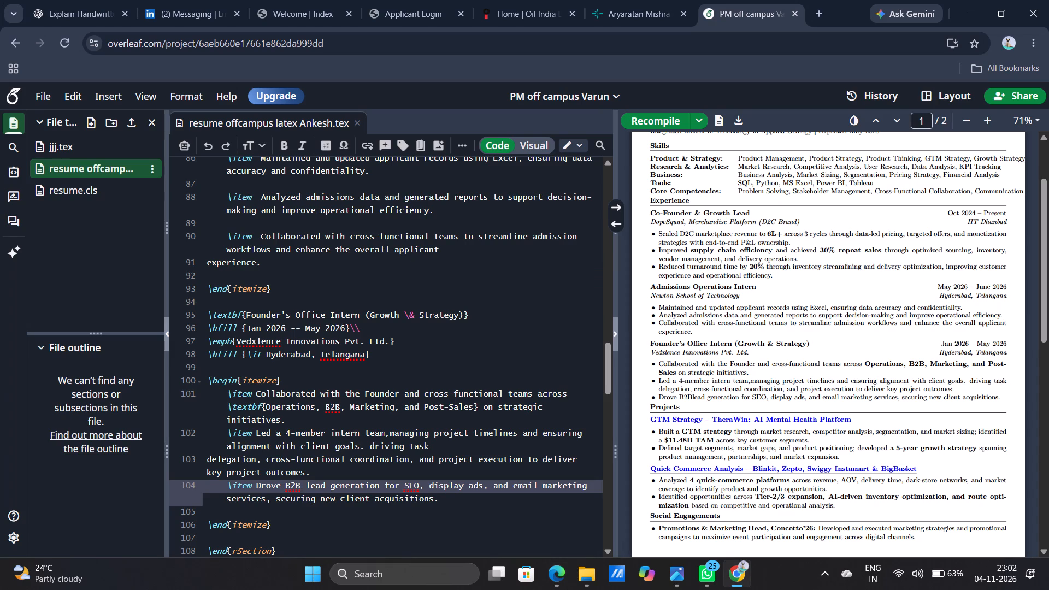
left_click_drag(390, 429, 421, 446)
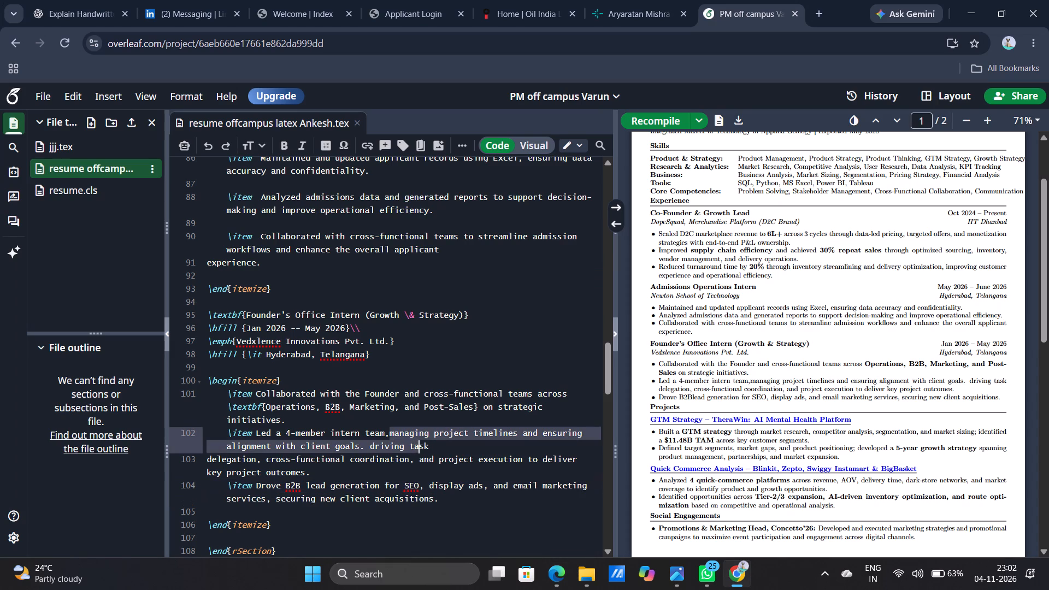
left_click_drag(421, 446, 280, 467)
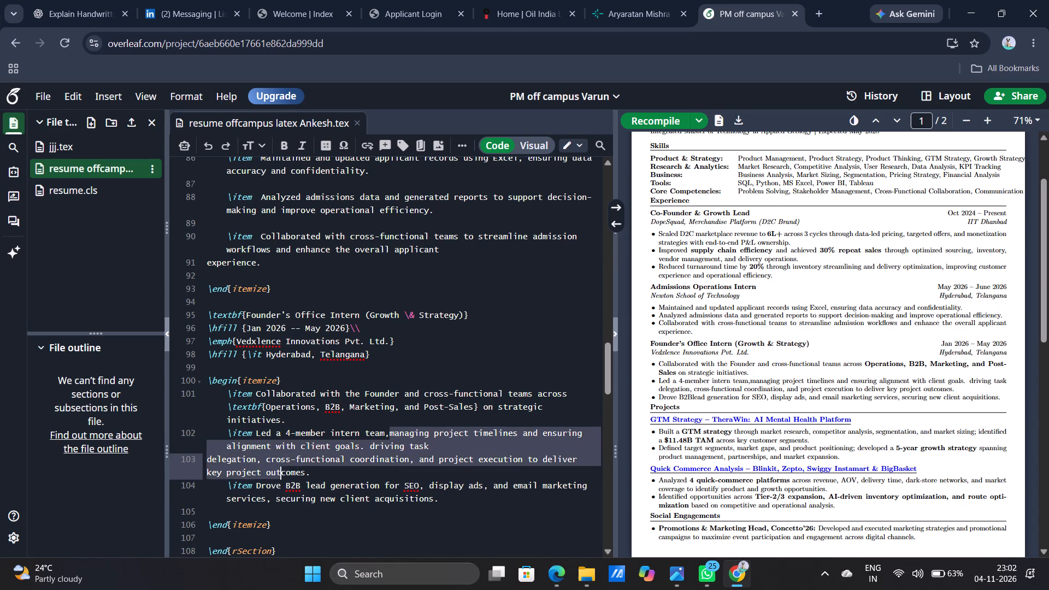
left_click_drag(280, 467, 486, 460)
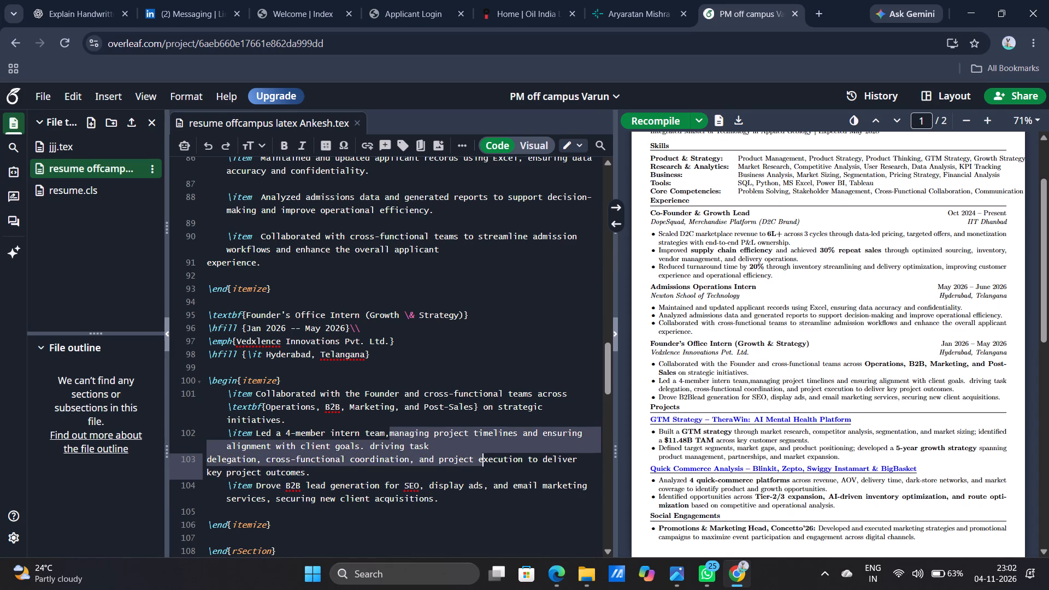
left_click_drag(486, 460, 523, 463)
key("ctrl+b")
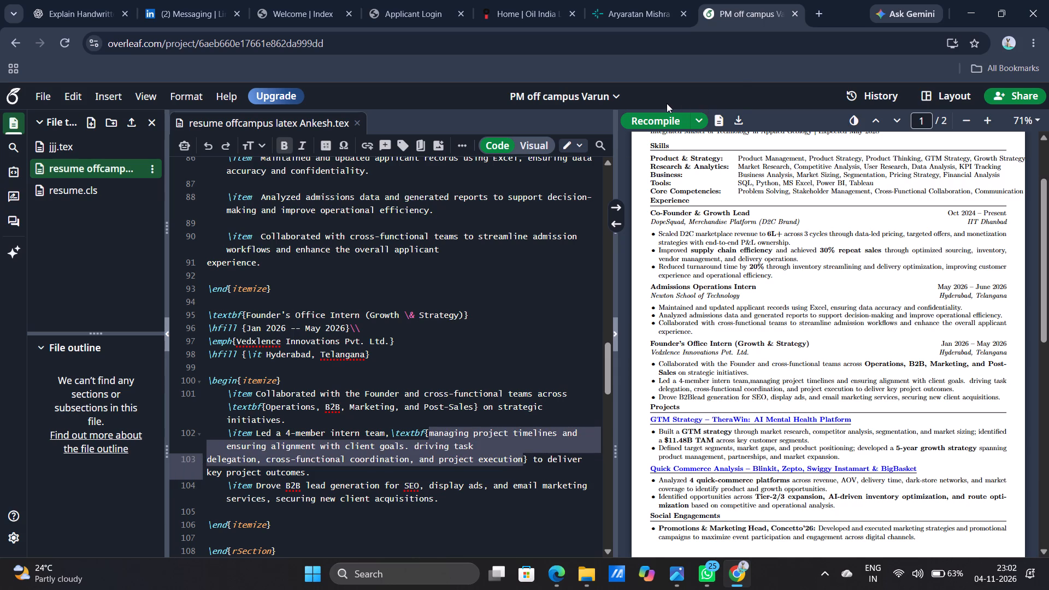
left_click(661, 117)
left_click(699, 123)
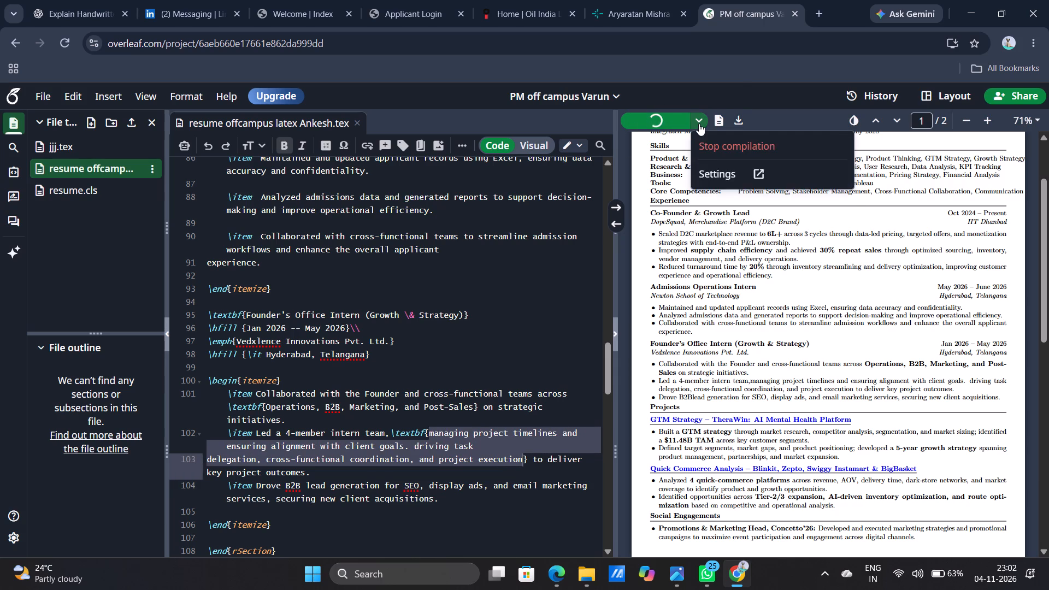
left_click(722, 138)
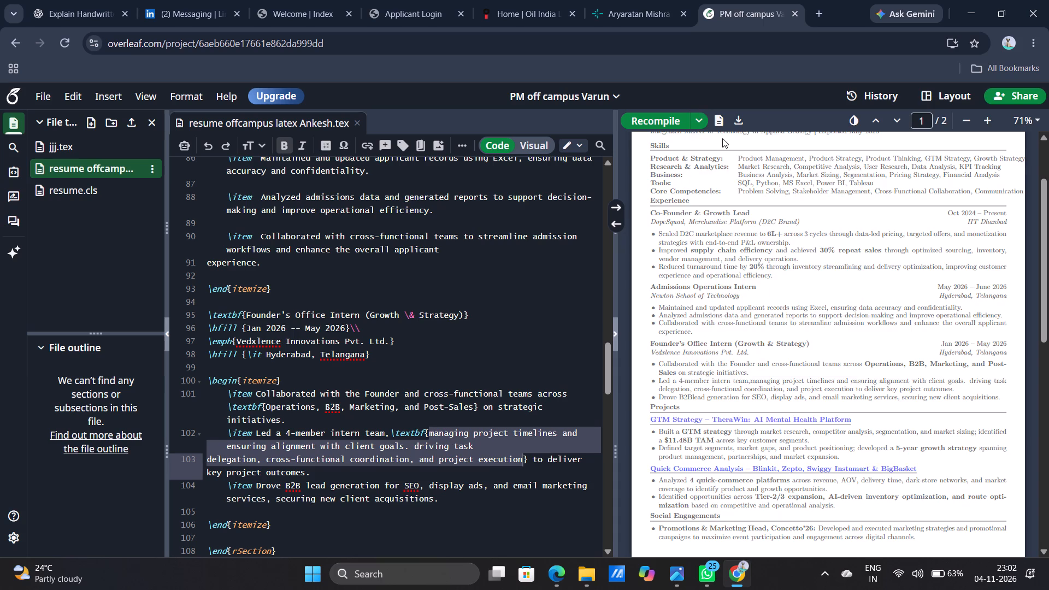
scroll(690, 358, "down", 1)
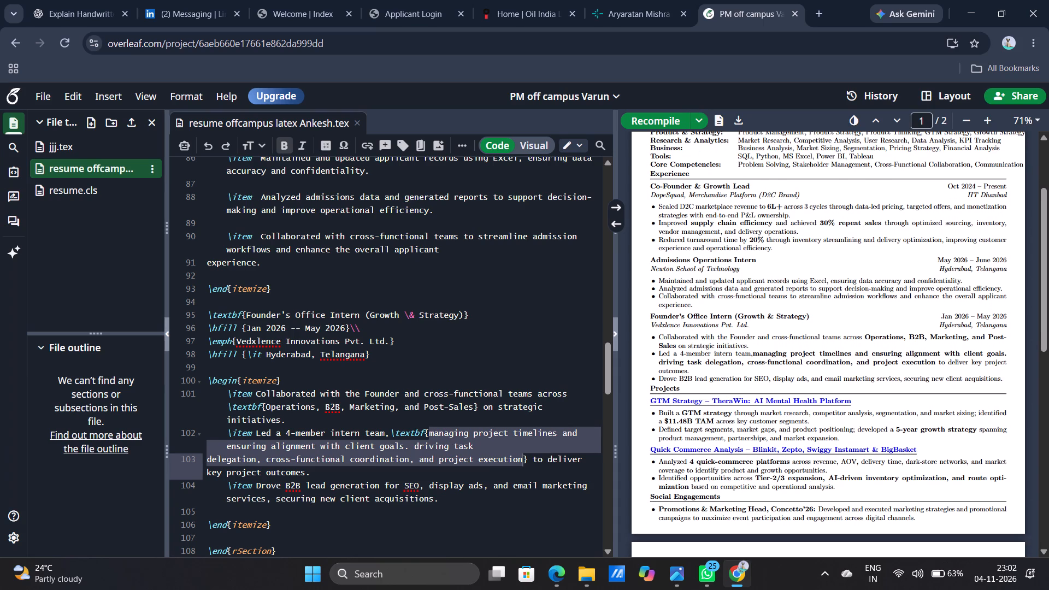
Bold "B2B lead generation for SEO, display ads, and email marketing services" in the "Drove" item, following the PDF résumé, and review the recompiled preview.
left_click(415, 466, "alt")
key("alt+Tab")
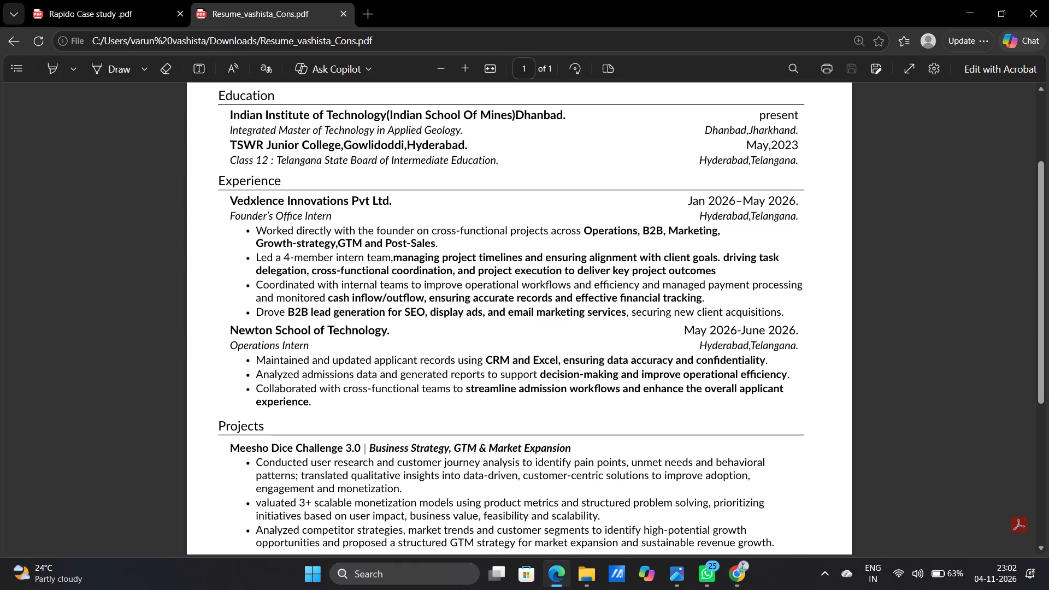
key("alt+Tab")
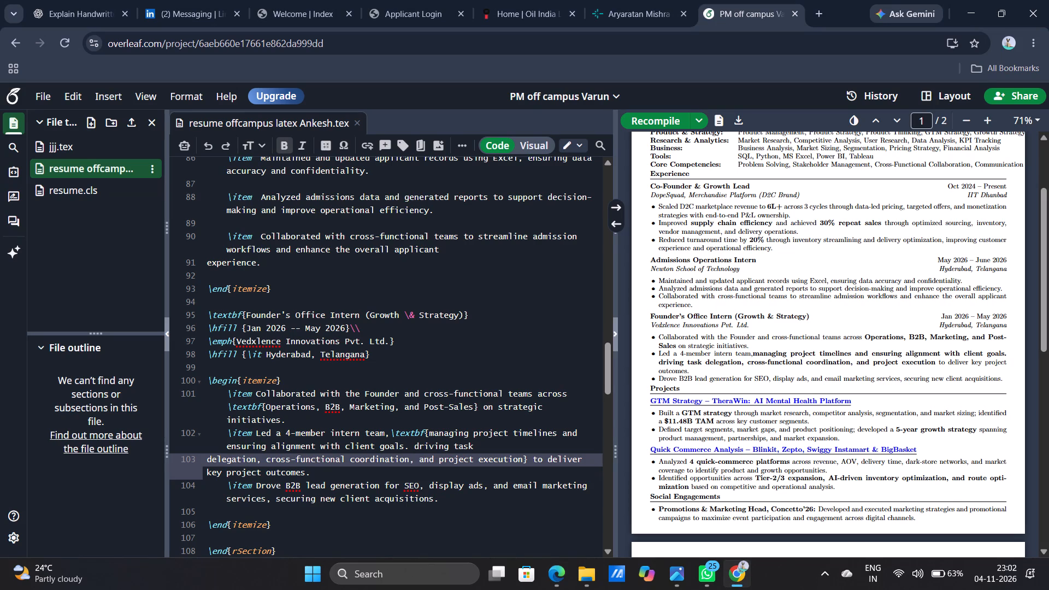
left_click(286, 485)
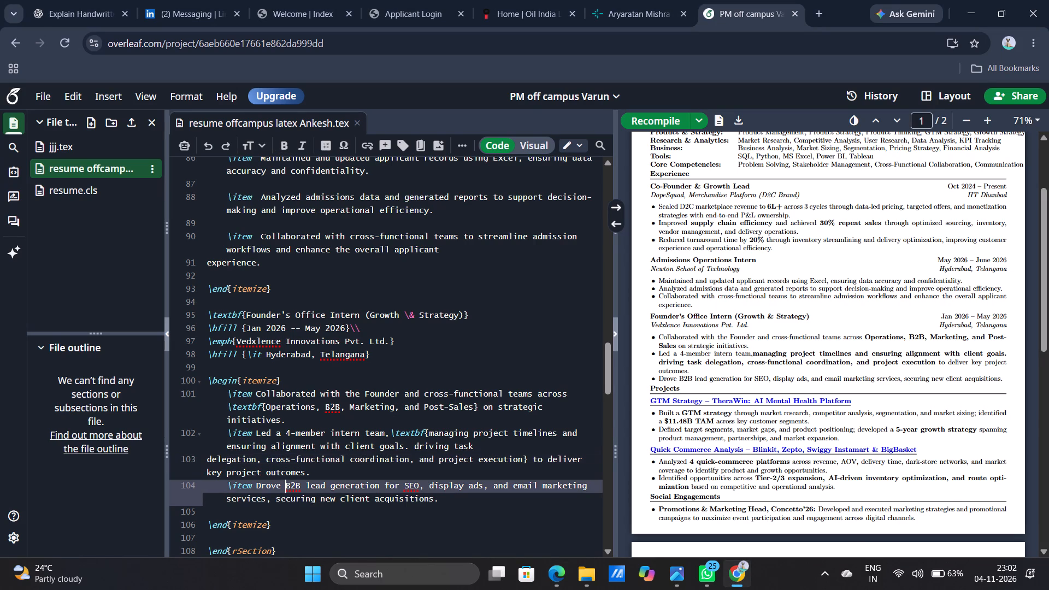
key("ctrl+shift+Right")
key("ctrl+shift+Right")
key("ctrl+shift+Right")
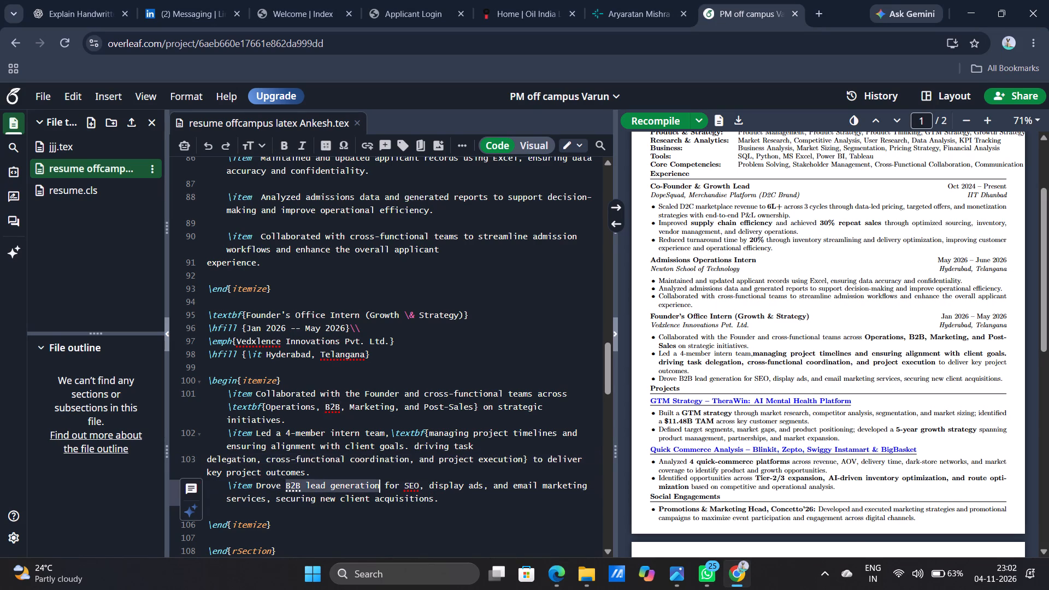
key("ctrl+shift+Right")
key("ctrl+shift+Right")
key("ctrl+shift+Right")
key("ctrl+shift+Right")
key("ctrl+shift+Right")
key("ctrl+shift+Right")
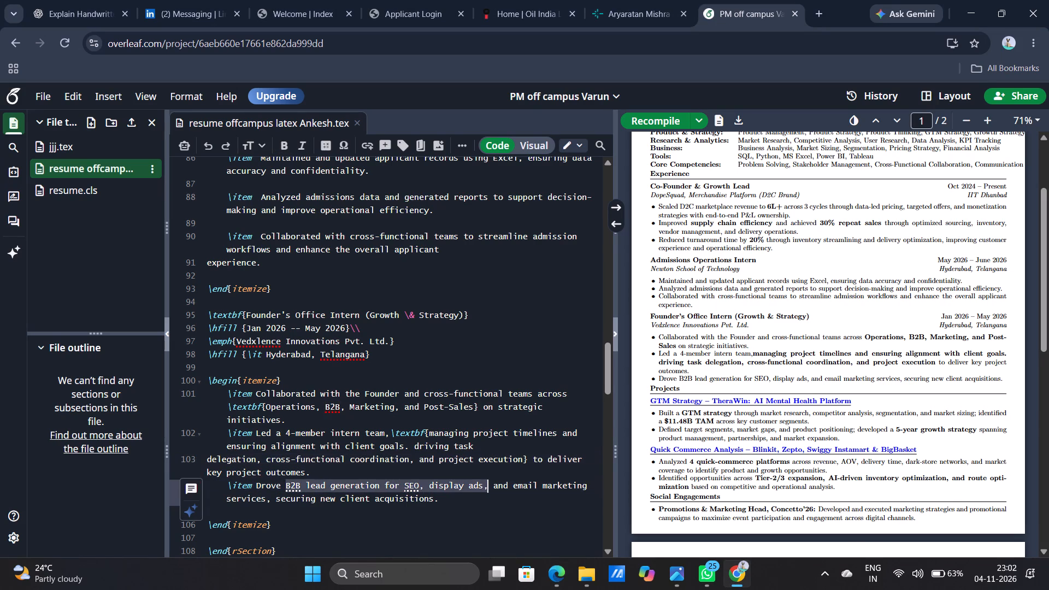
key("ctrl+shift+Right")
key("ctrl+shift+Right")
key("ctrl+shift+Right")
key("ctrl+shift+Right")
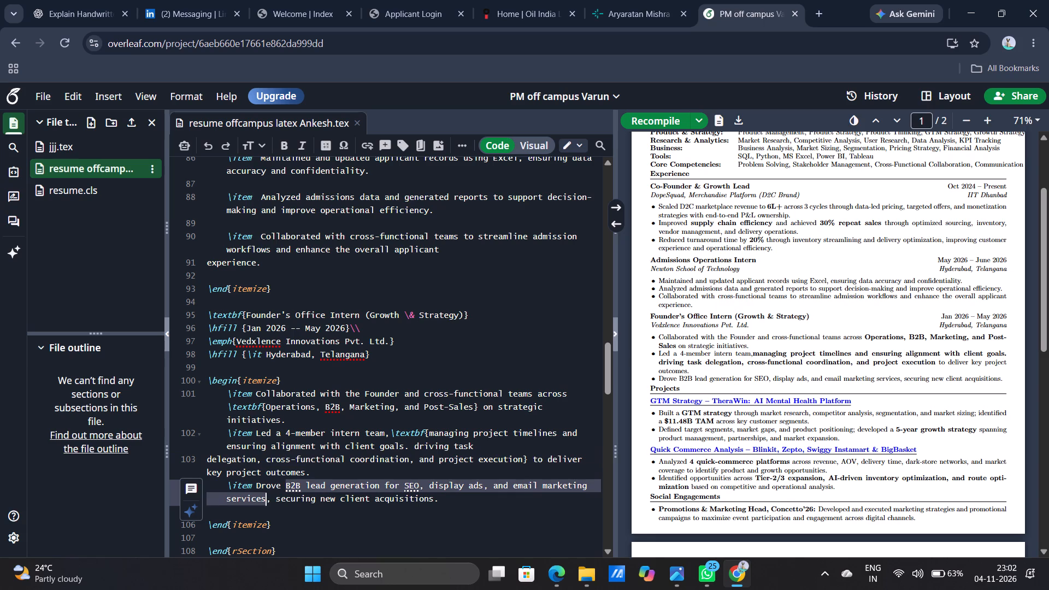
key("ctrl+b")
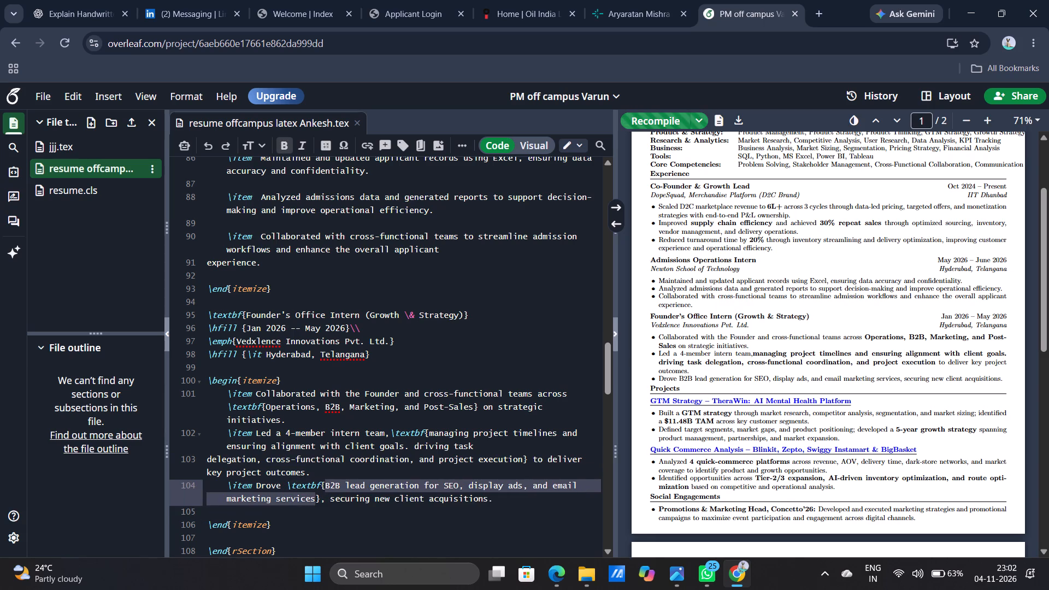
scroll(320, 492, "down", 2)
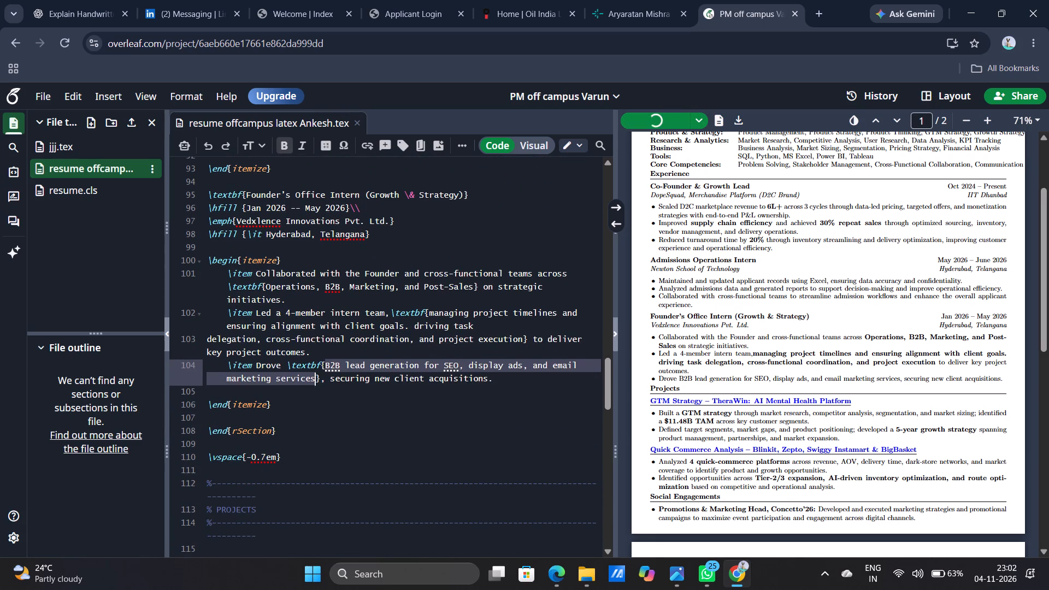
scroll(679, 474, "down", 1)
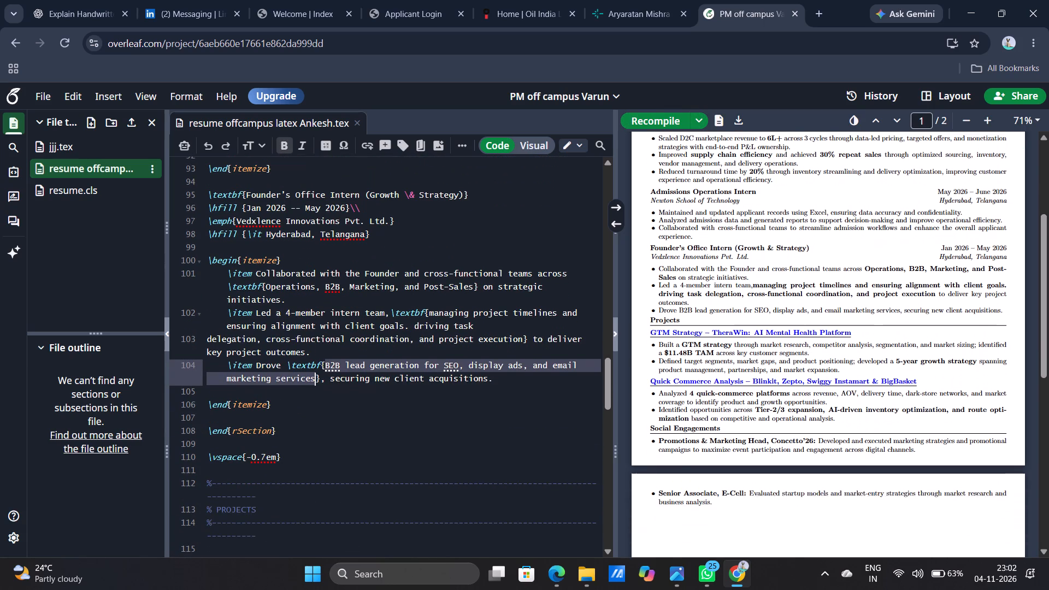
scroll(679, 474, "down", 3)
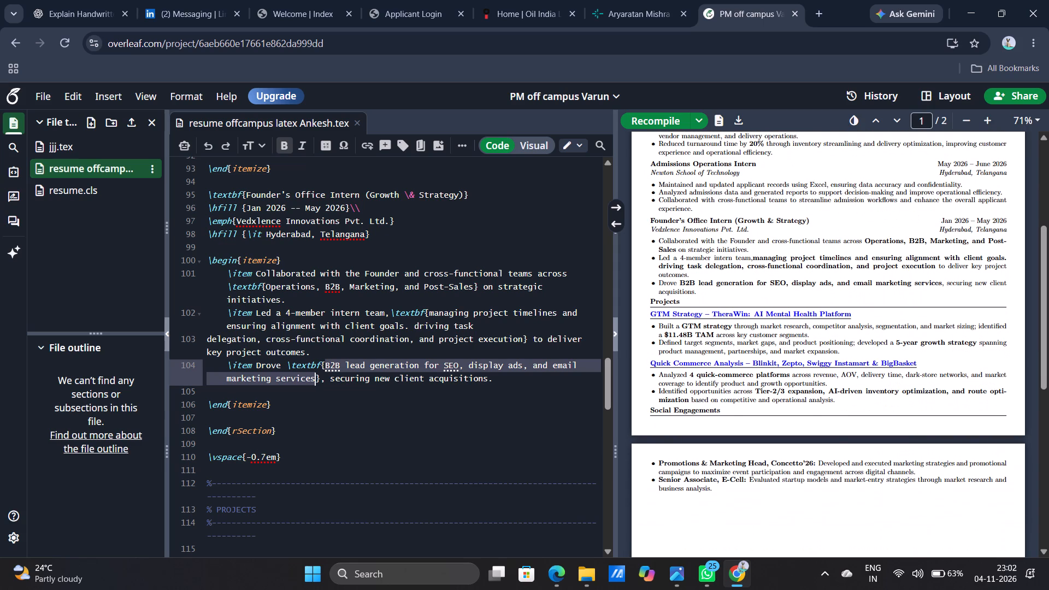
Replace "TheraWin: AI Mental Health Platform" in the first project title with "Meesho Dice Challenge 3.0" copied from the PDF résumé in Edge.
scroll(398, 413, "down", 1)
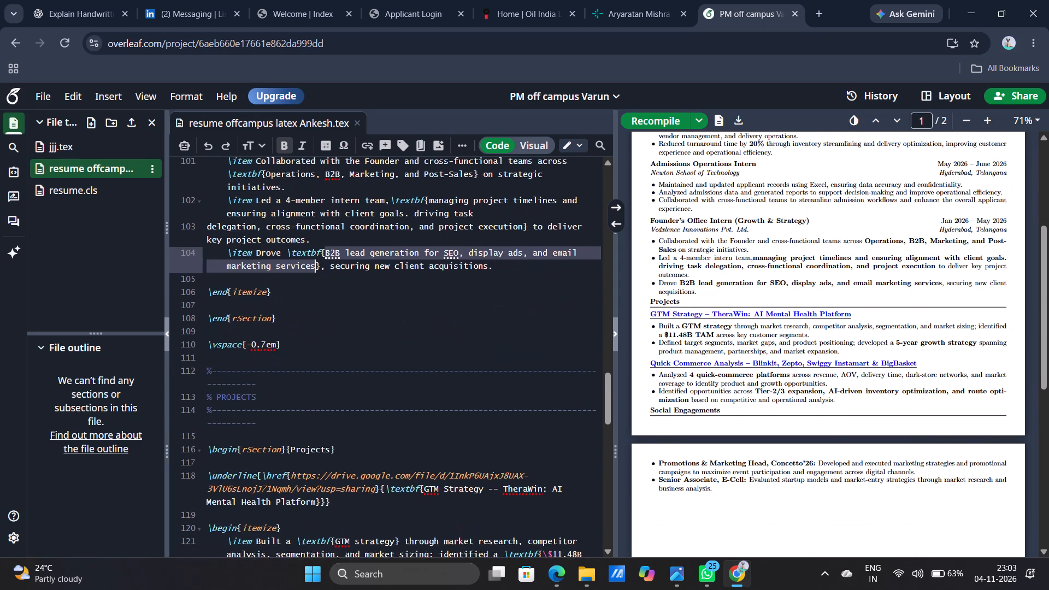
scroll(398, 413, "down", 2)
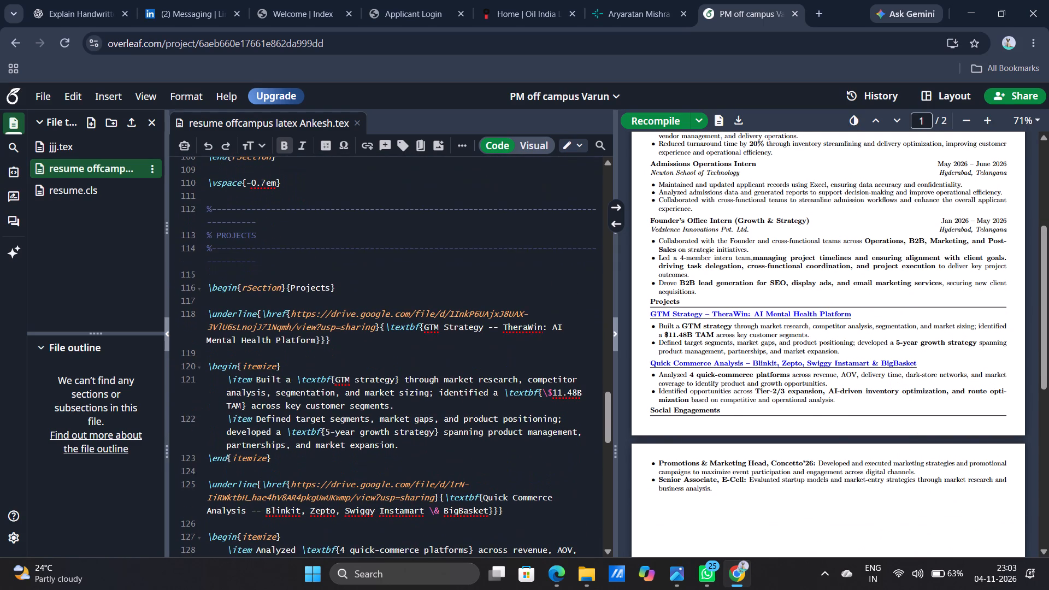
left_click(317, 340)
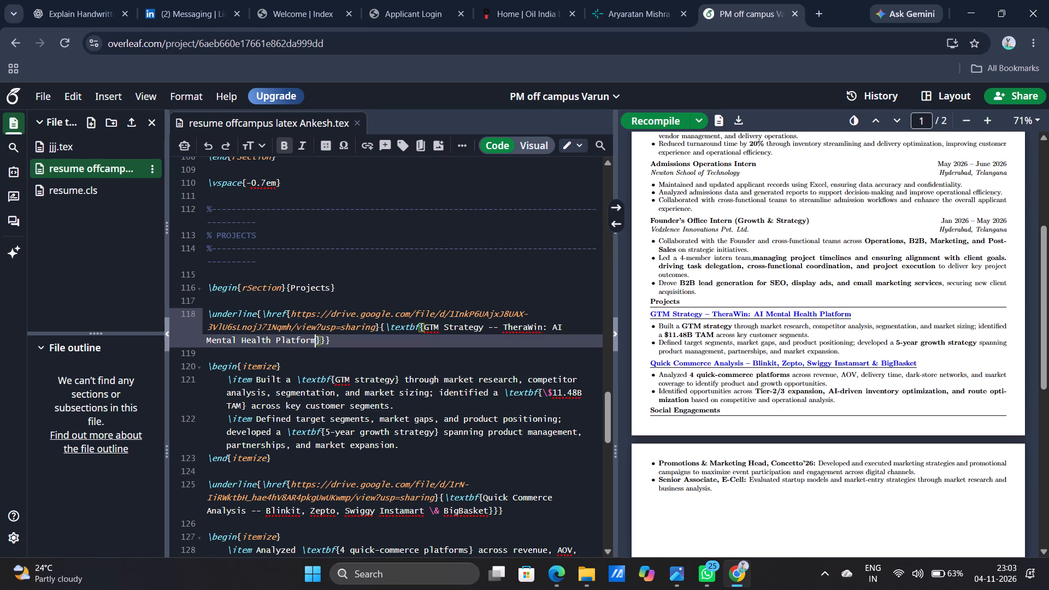
left_click(409, 344)
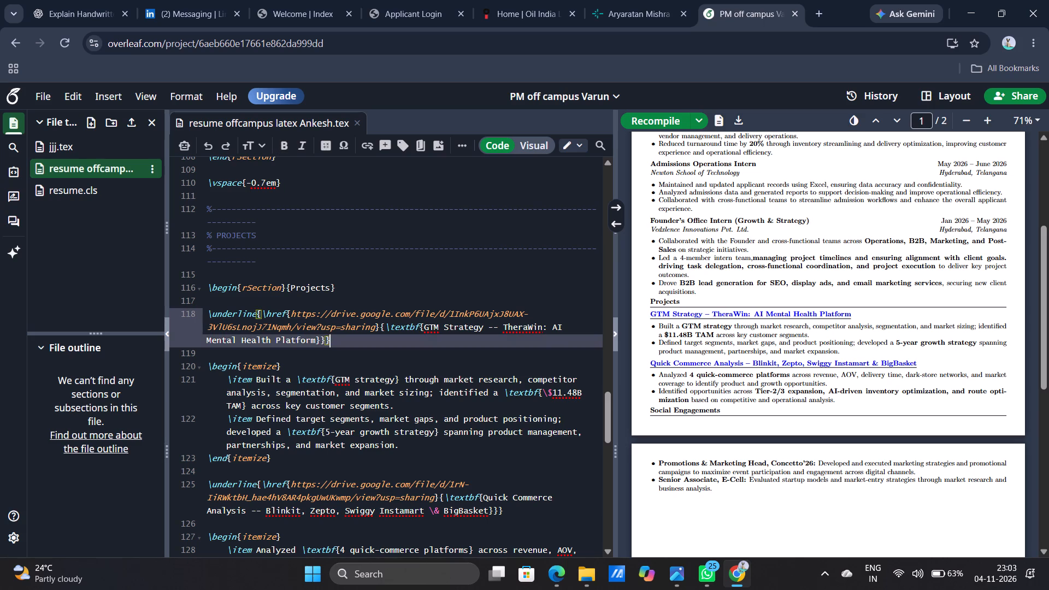
key("alt+Tab")
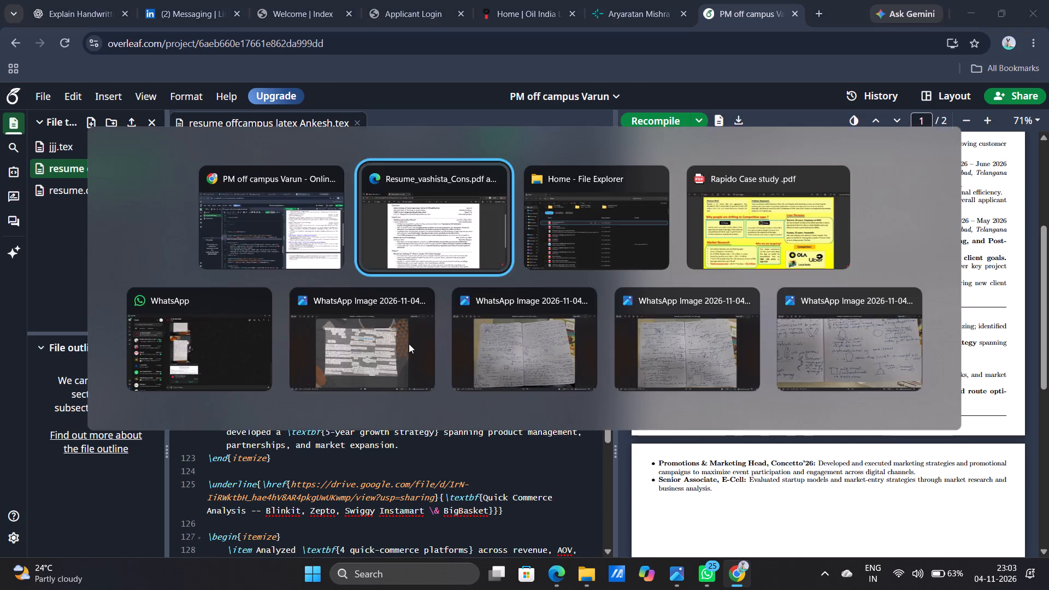
scroll(376, 449, "down", 2)
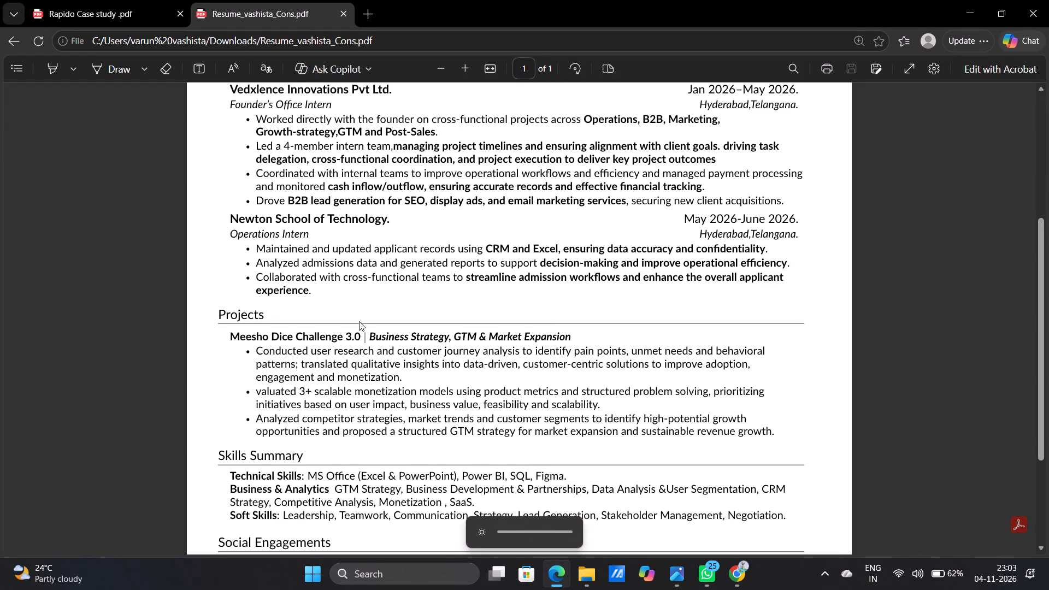
left_click_drag(361, 333, 238, 341)
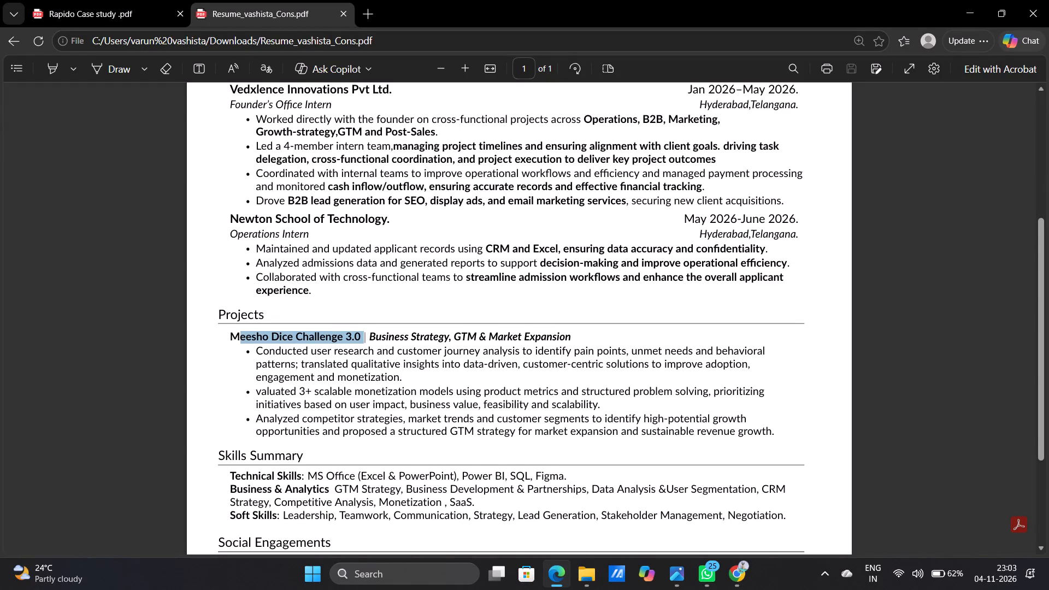
left_click_drag(238, 341, 223, 337)
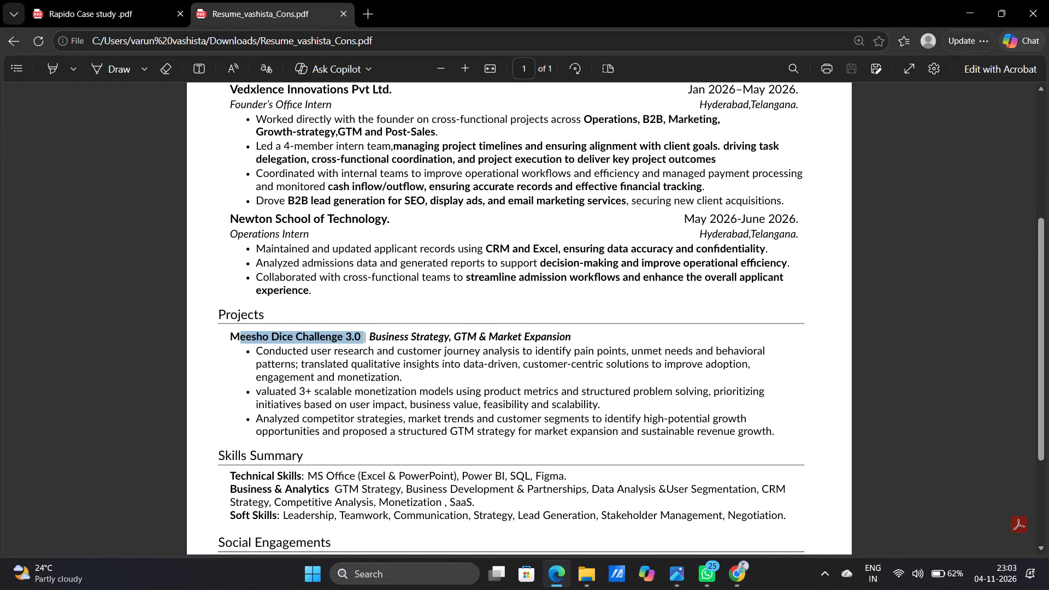
left_click(227, 342)
left_click_drag(228, 333, 364, 334)
left_click_drag(364, 334, 361, 334)
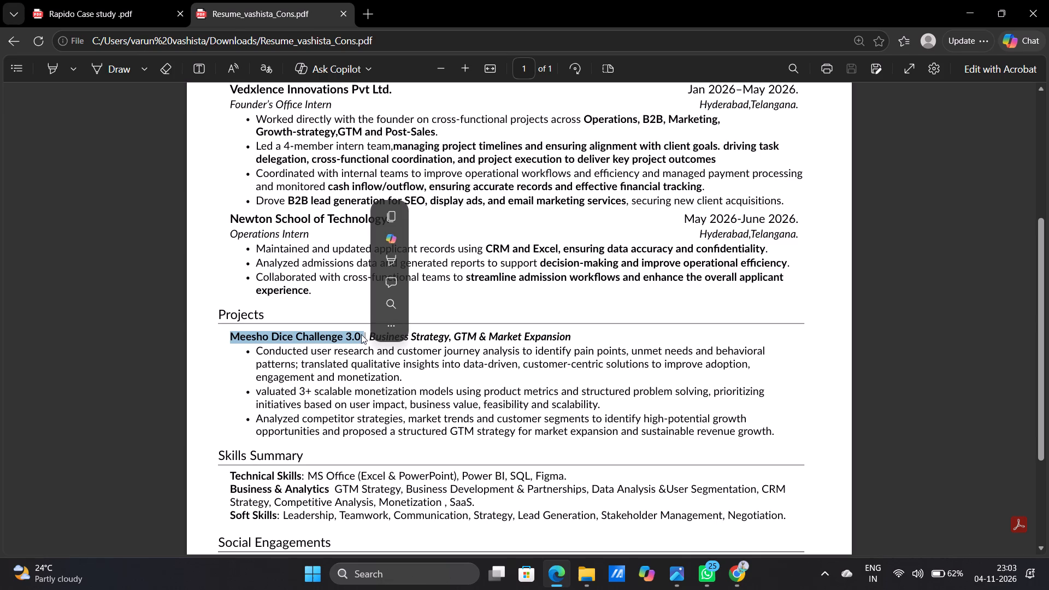
key("ctrl+c")
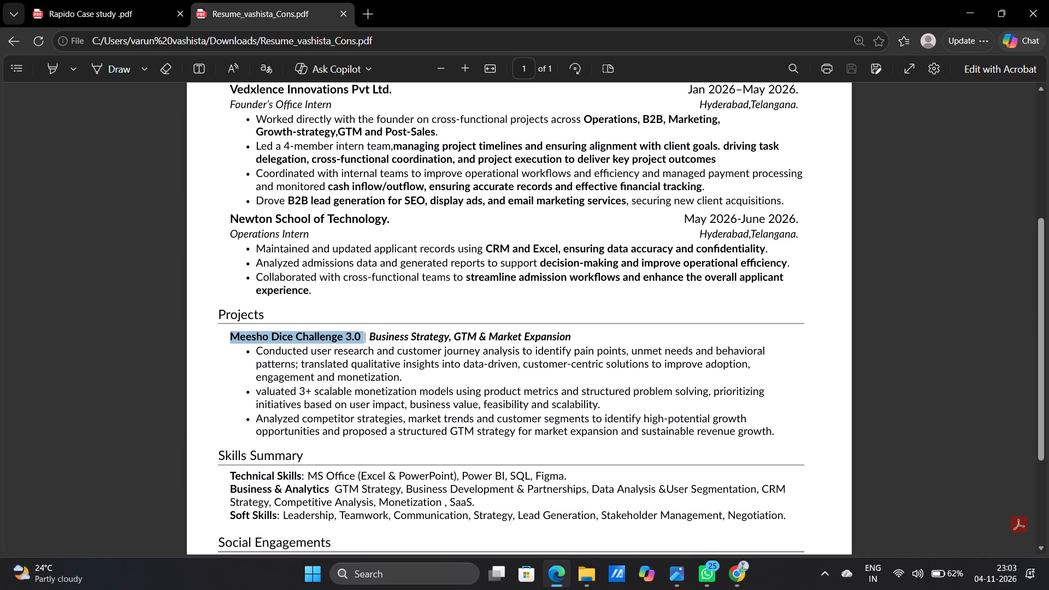
key("alt+Tab")
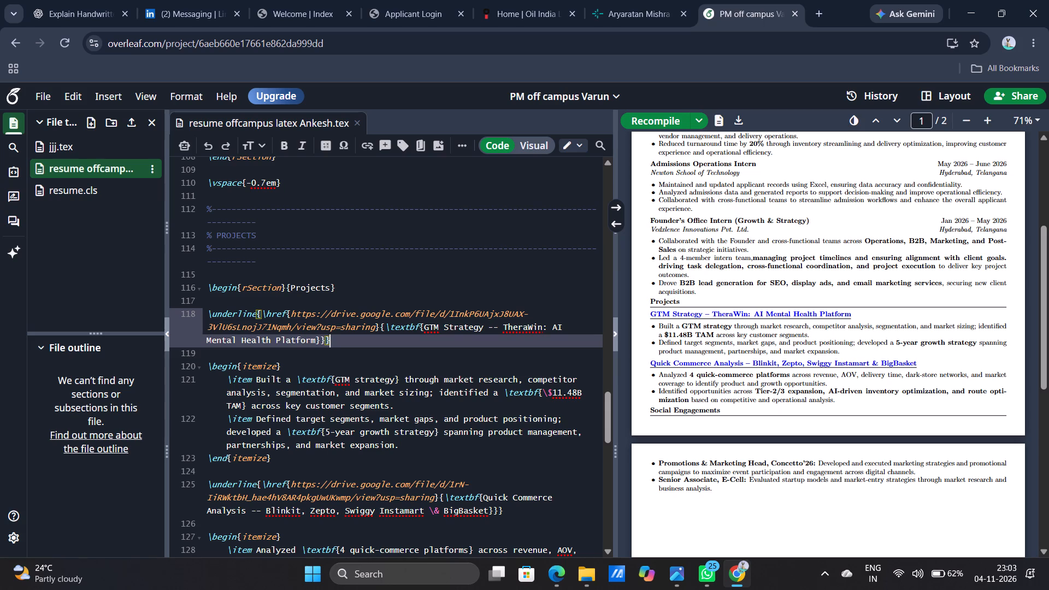
left_click_drag(316, 339, 380, 333)
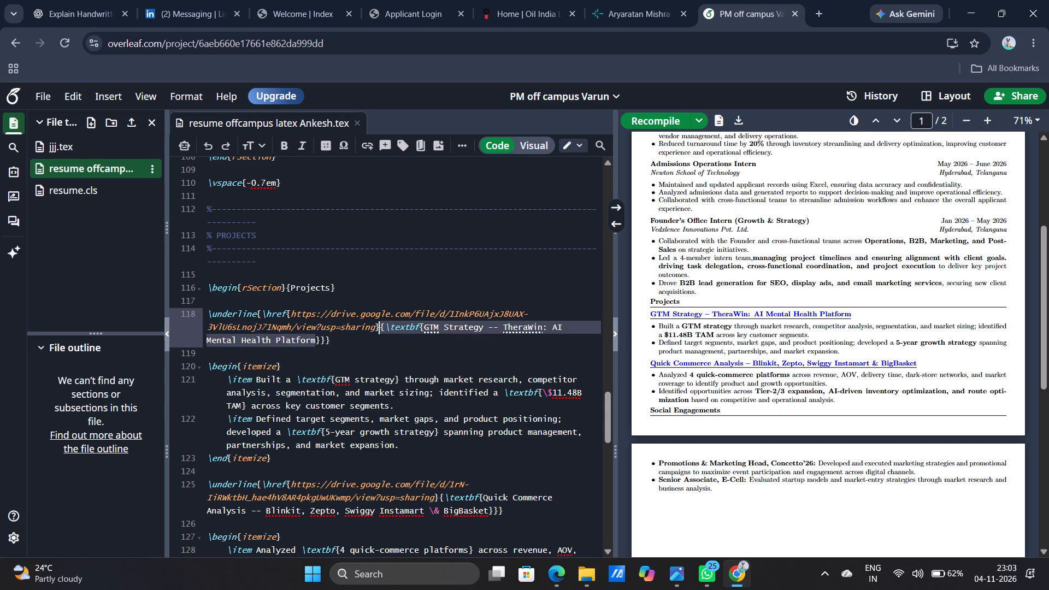
left_click_drag(380, 333, 505, 326)
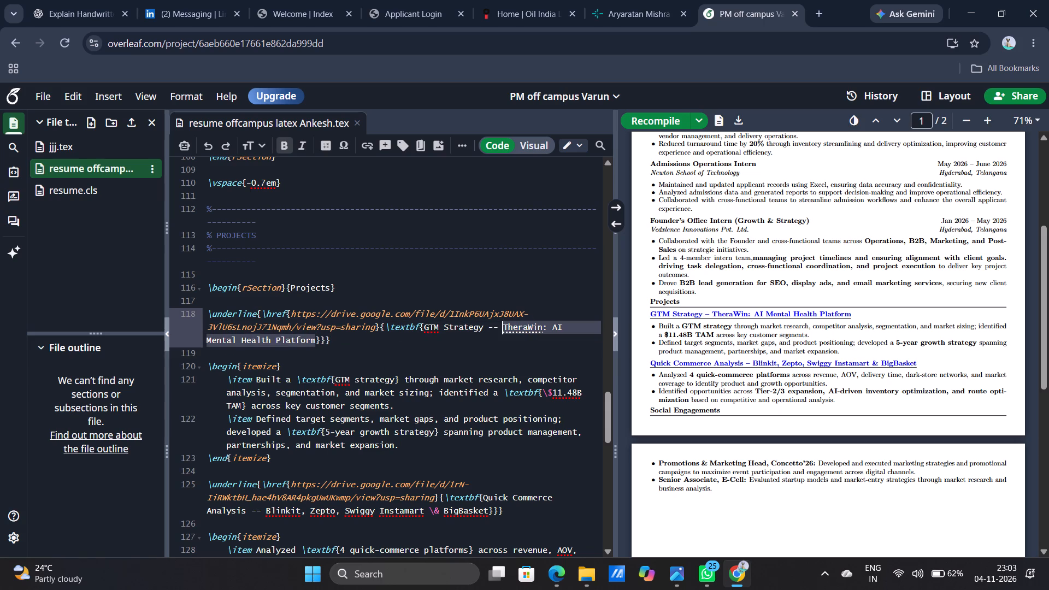
left_click_drag(505, 326, 505, 326)
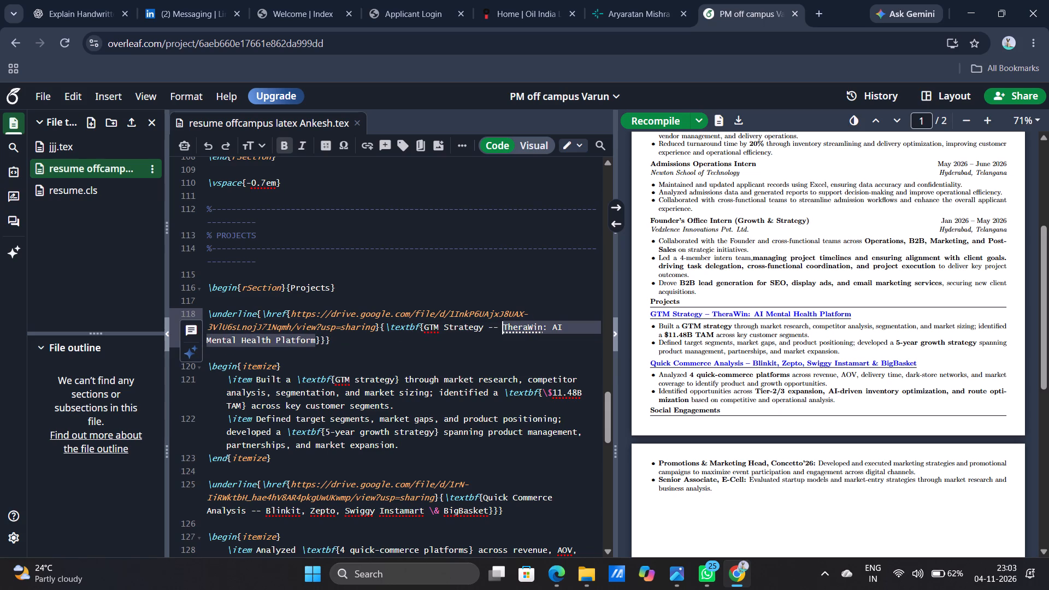
key("ctrl+v")
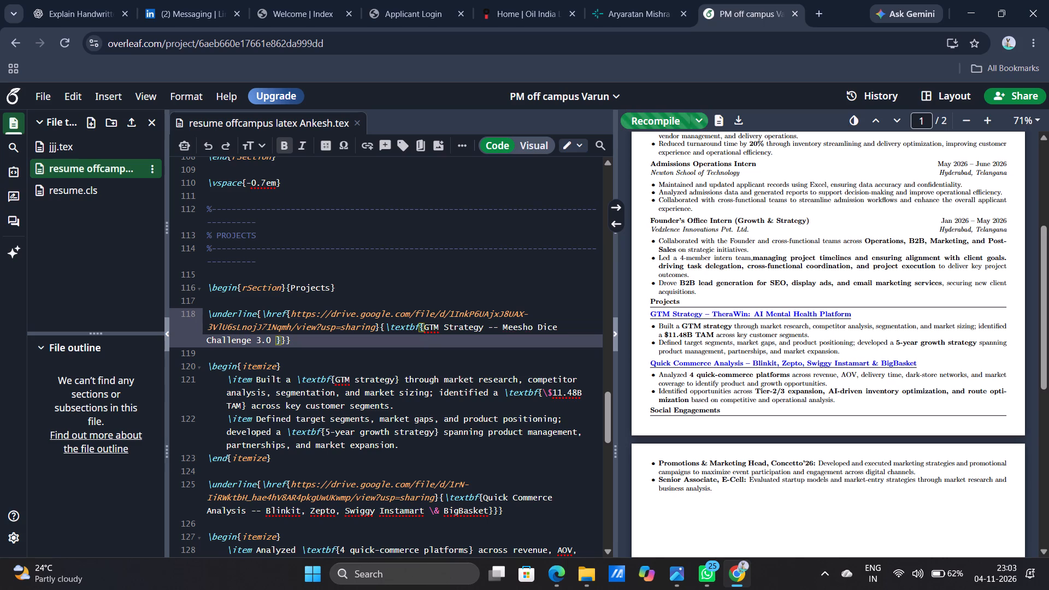
Replace "GTM Strategy" in the first Overleaf project title with the full Meesho heading line, including "Business Strategy, GTM & Market Expansion", copied from the PDF résumé.
key("alt+Tab")
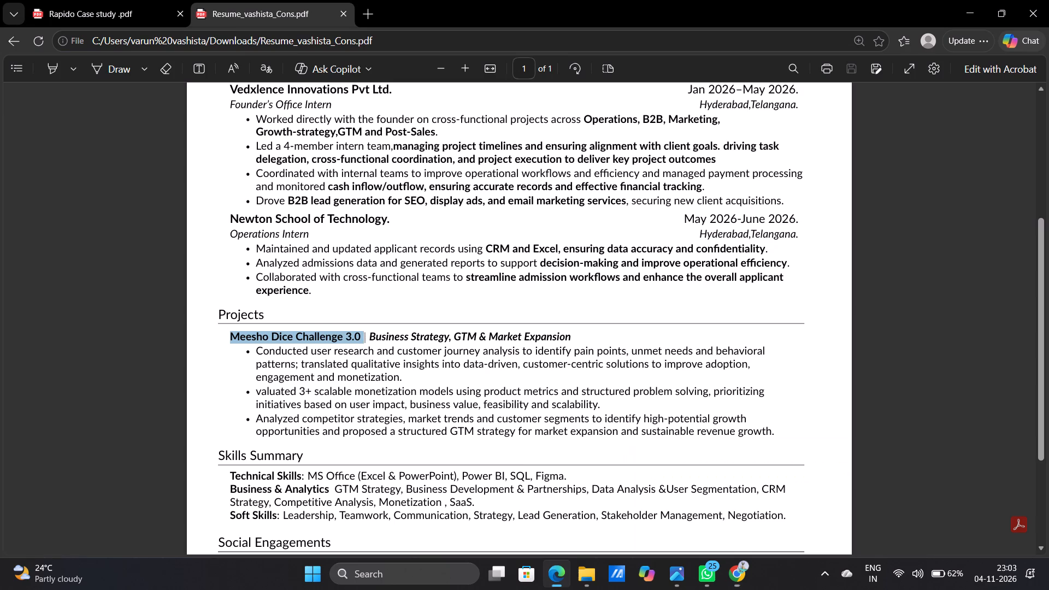
left_click(571, 337)
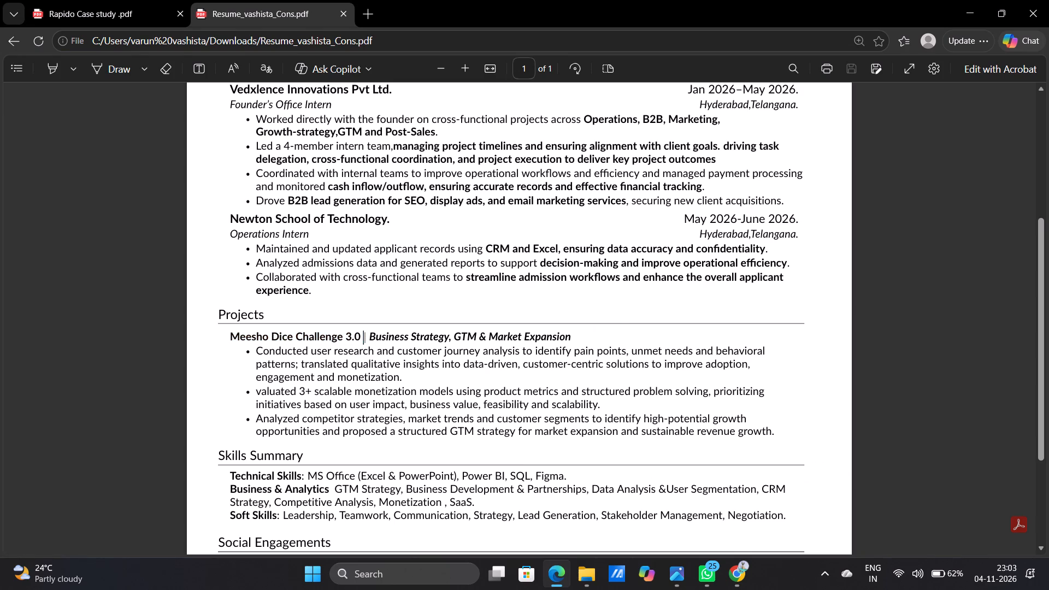
left_click_drag(571, 337, 522, 337)
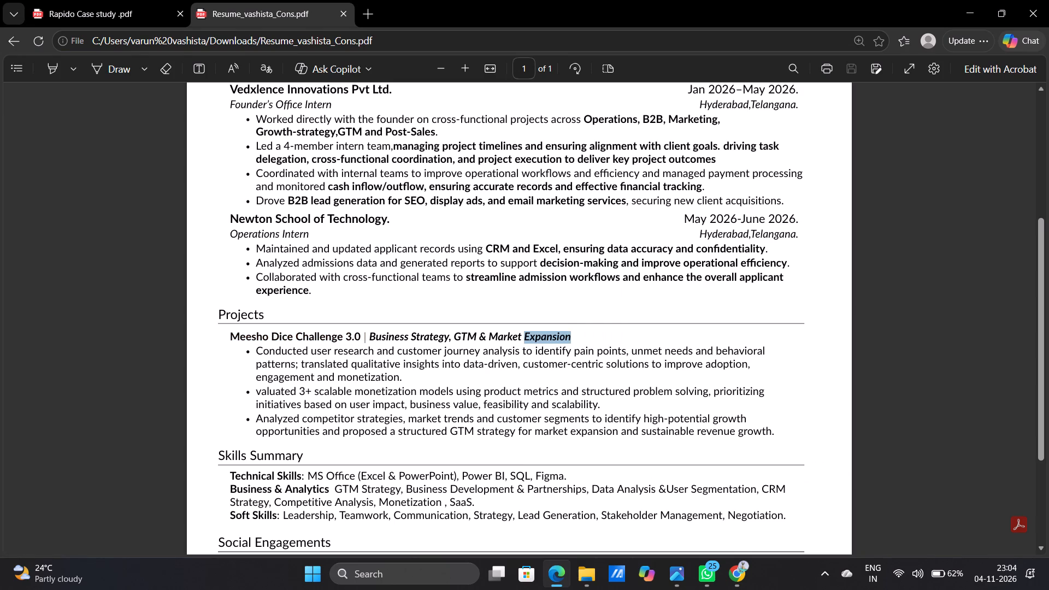
left_click(370, 334)
double_click(370, 334)
left_click(370, 334)
left_click_drag(370, 334, 563, 340)
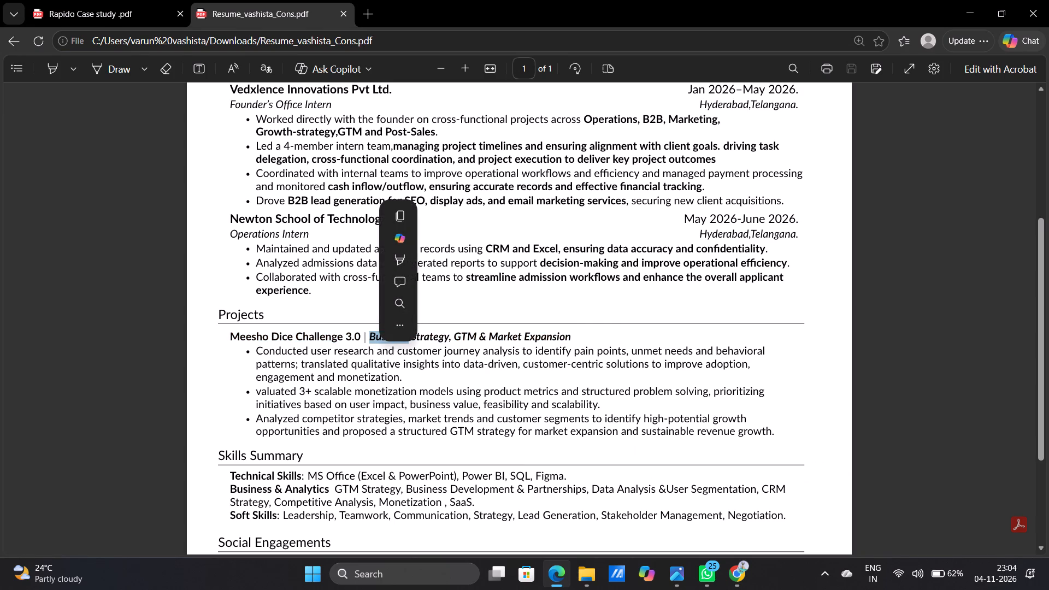
left_click(574, 337)
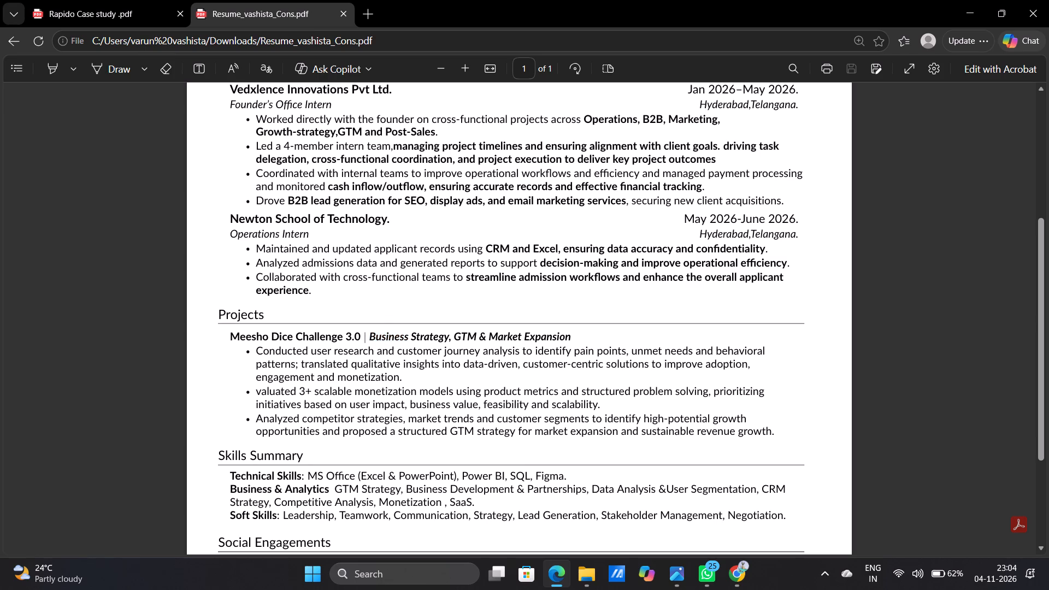
key("Right")
left_click(574, 337)
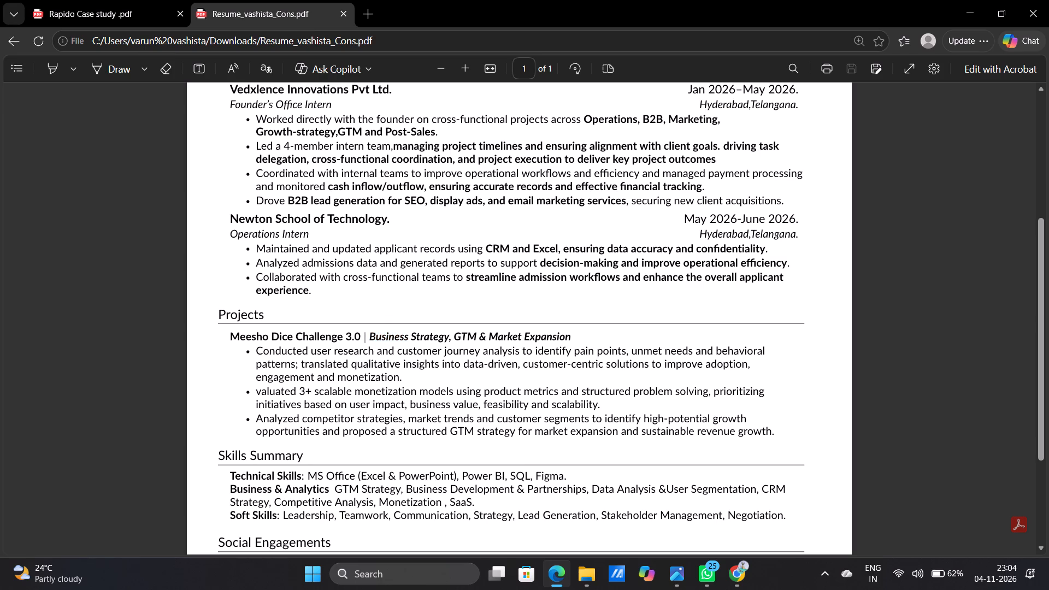
double_click(574, 337)
triple_click(574, 337)
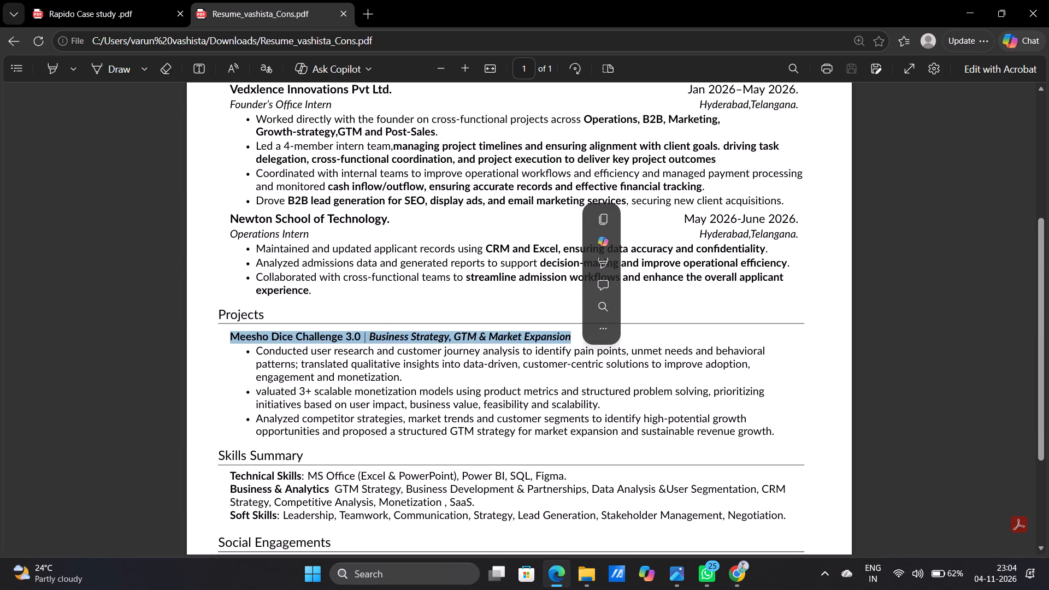
double_click(574, 337)
triple_click(574, 337)
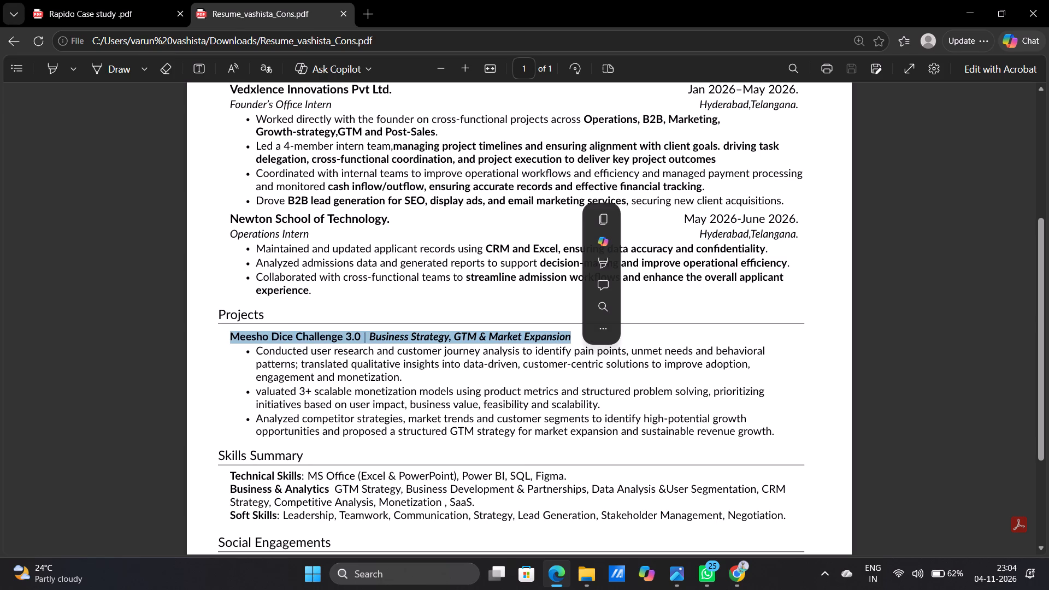
key("ctrl+c")
key("alt+Tab")
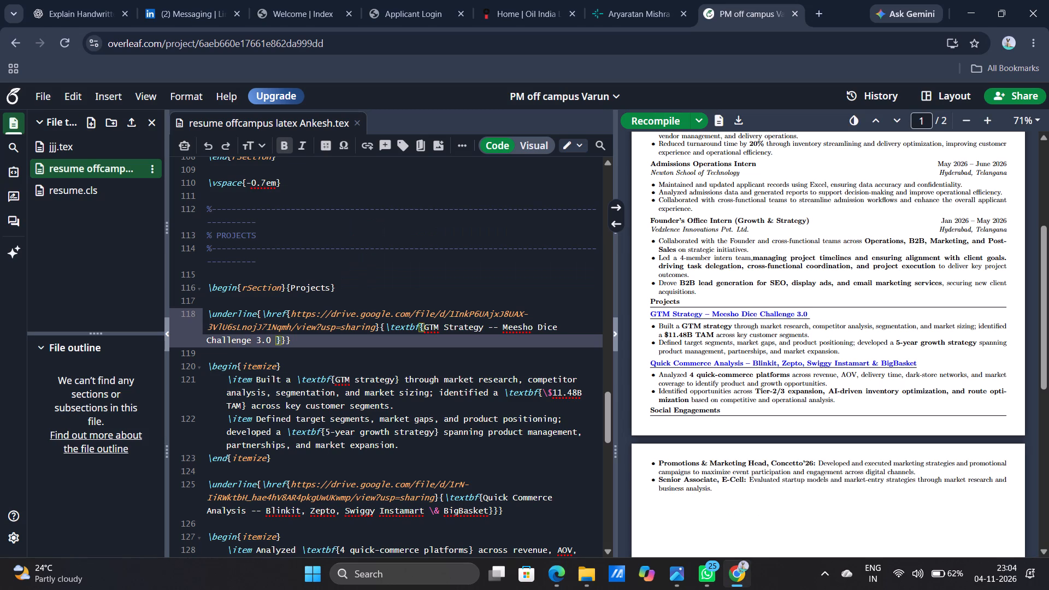
left_click(485, 329)
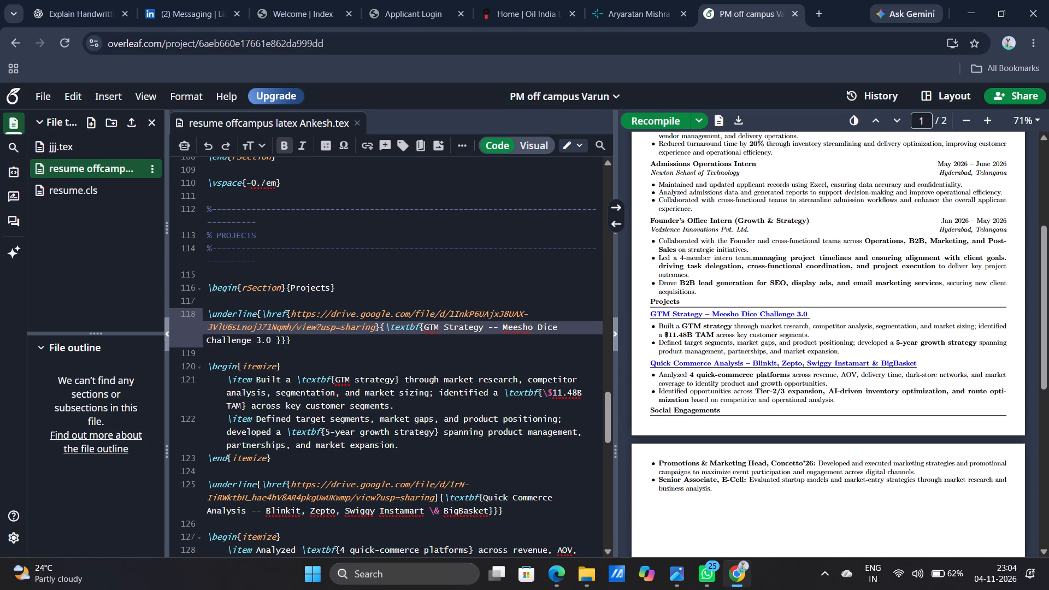
key("ctrl+shift+Left")
key("ctrl+shift+Left")
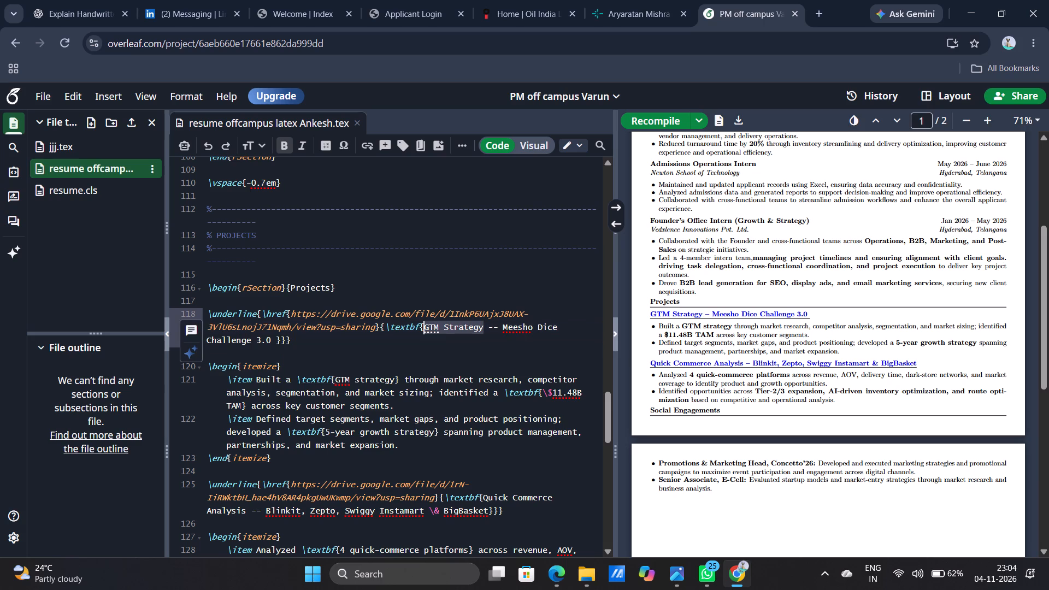
key("ctrl+v")
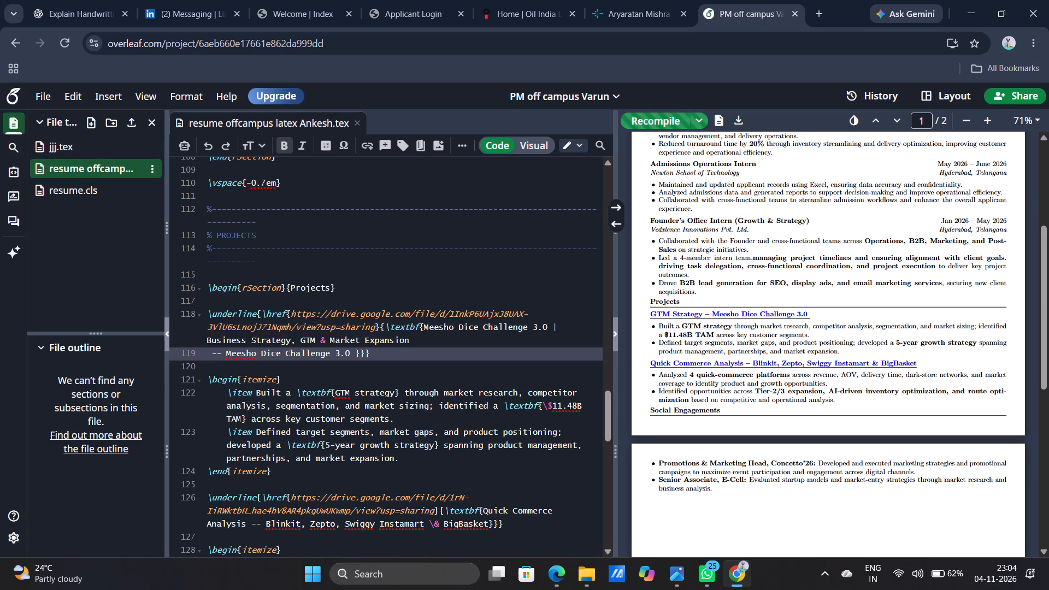
Delete the duplicate "Meesho Dice Challenge 3.0 |" and its trailing space before "Business Strategy" in the first project title.
left_click(558, 324)
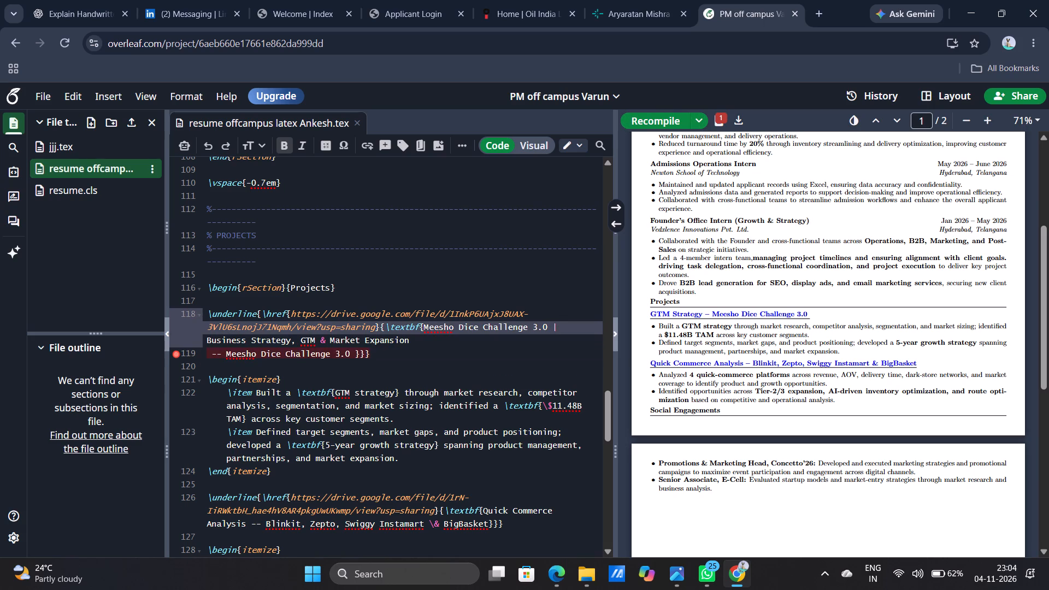
key("ctrl+BackSpace")
key("ctrl+BackSpace")
key("ctrl+BackSpace")
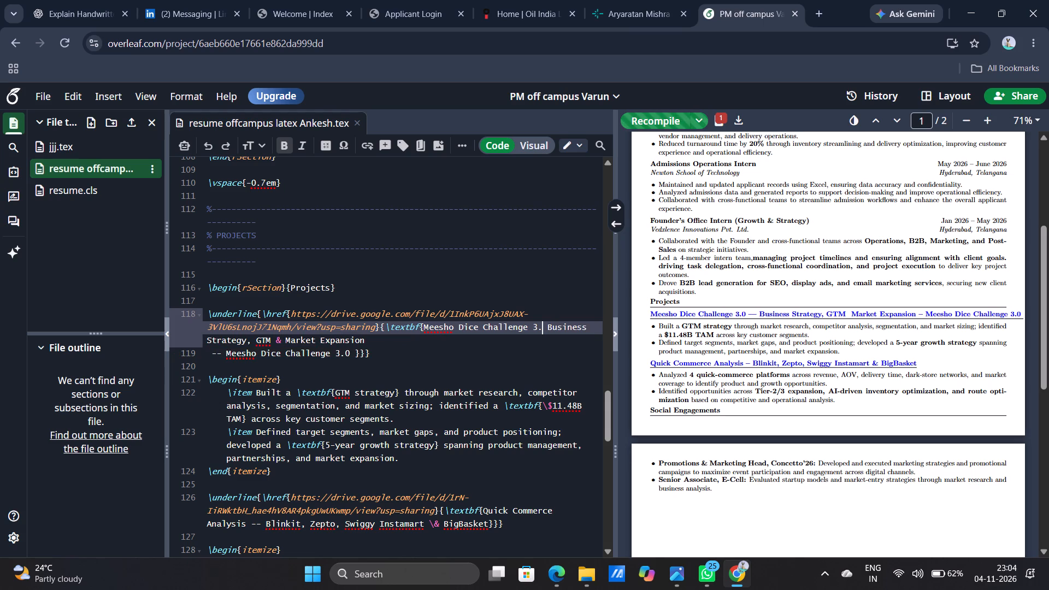
key("ctrl+BackSpace")
key("ctrl+BackSpace")
key("ctrl+BackSpace")
key("ctrl+BackSpace")
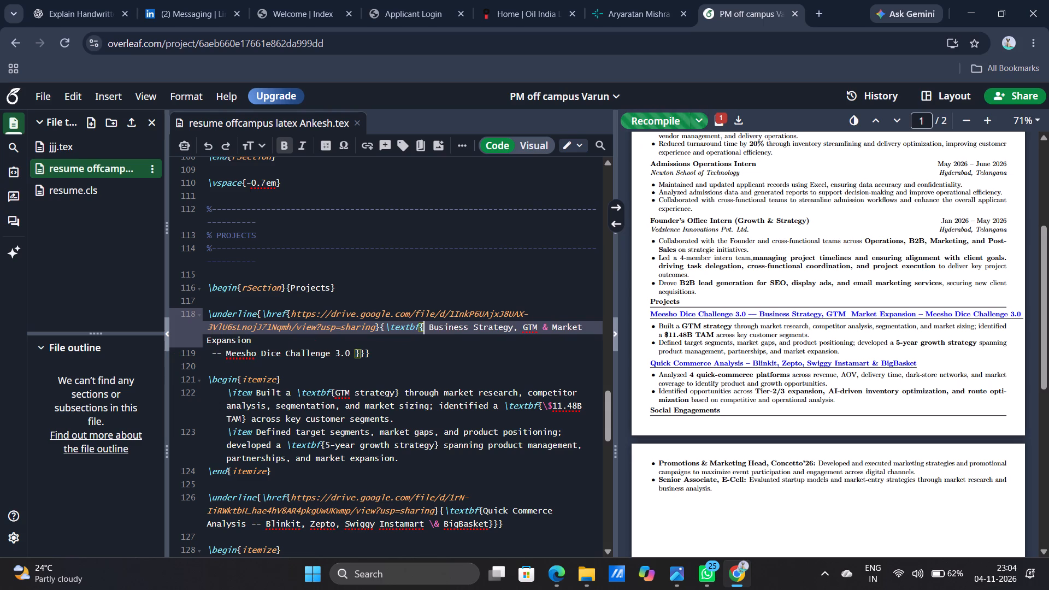
key("Right")
key("BackSpace")
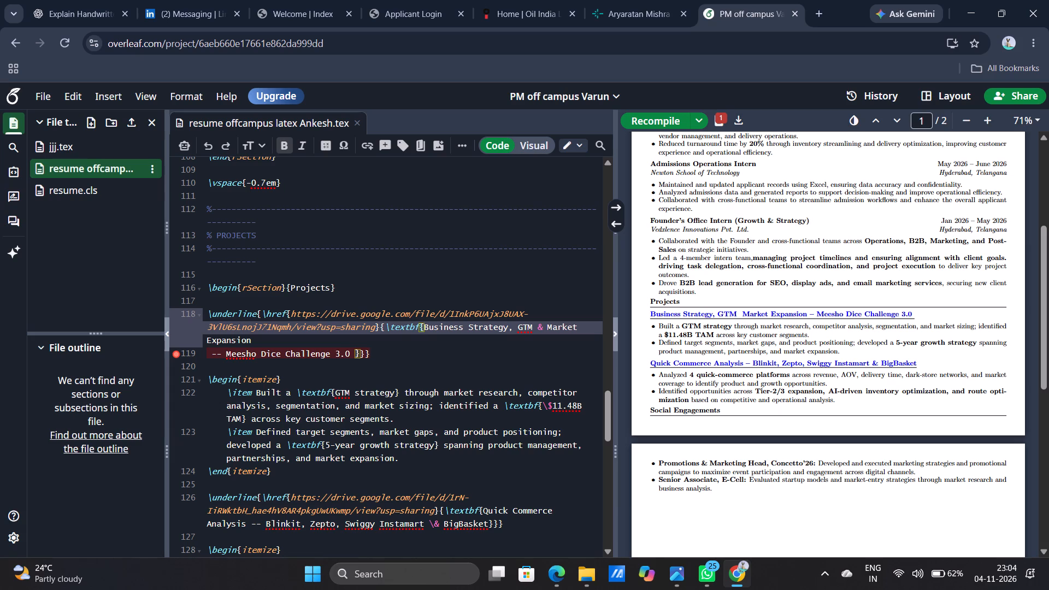
Remove the leading space before "-- Meesho Dice Challenge 3.0" on the title's second source line.
left_click(211, 355)
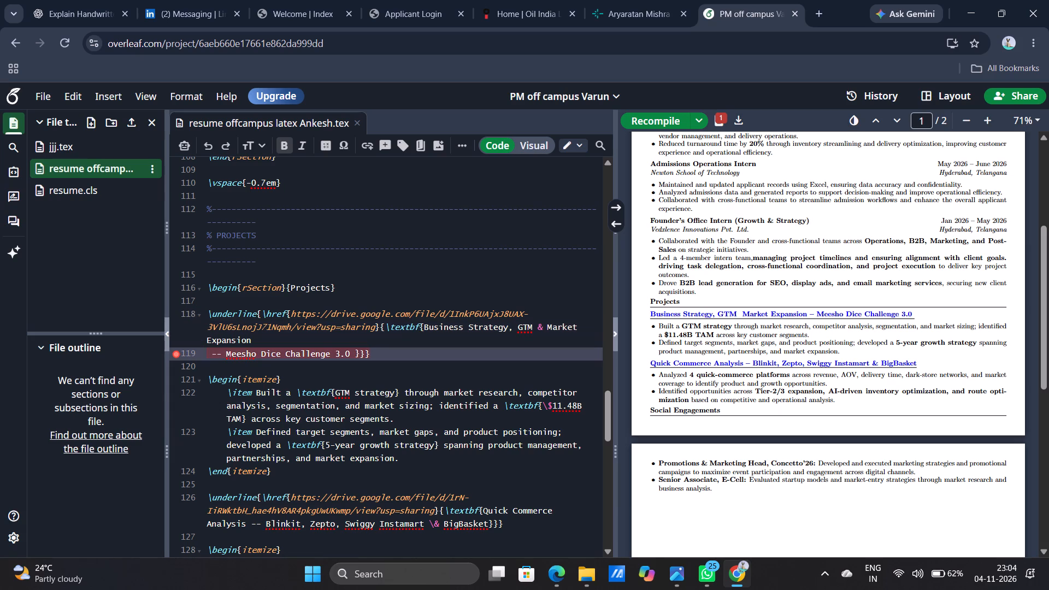
key("BackSpace")
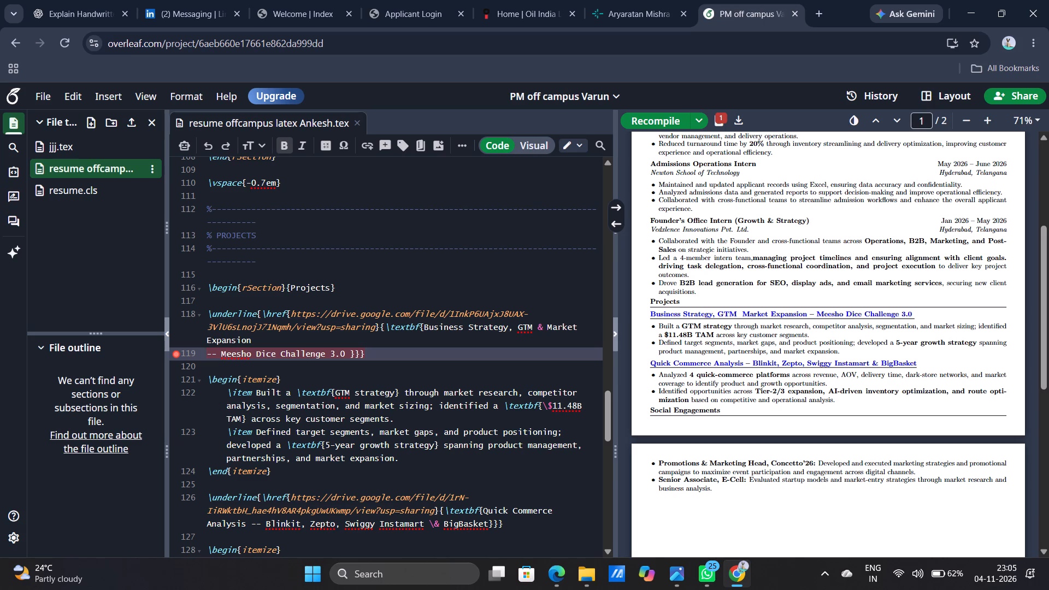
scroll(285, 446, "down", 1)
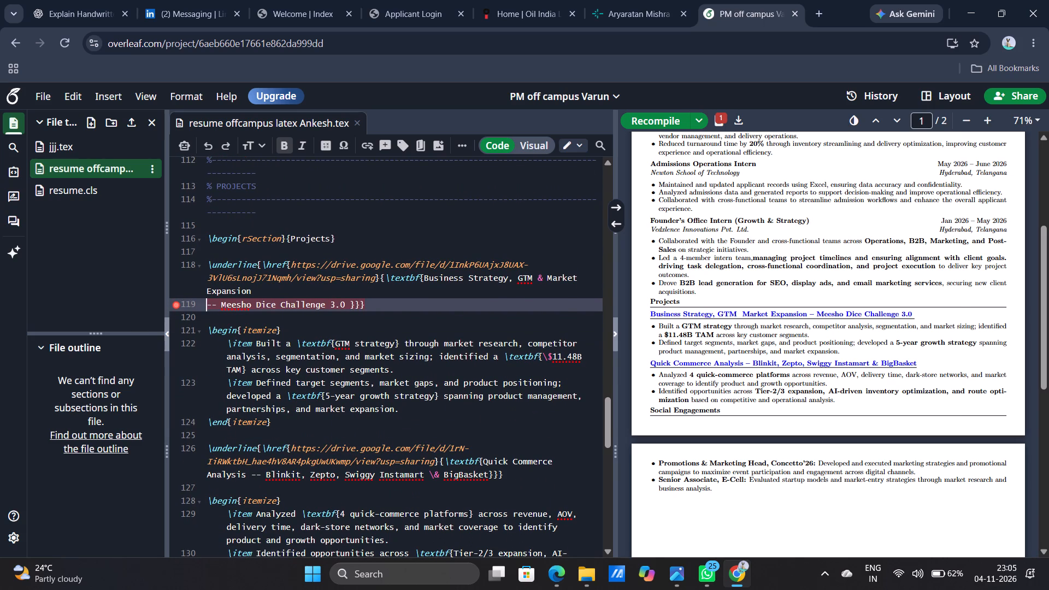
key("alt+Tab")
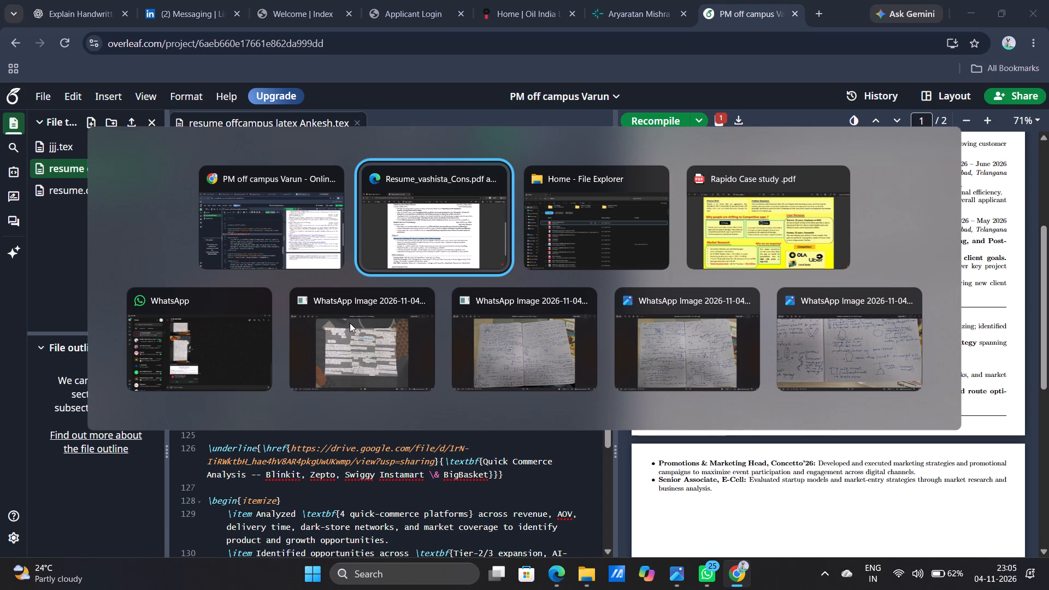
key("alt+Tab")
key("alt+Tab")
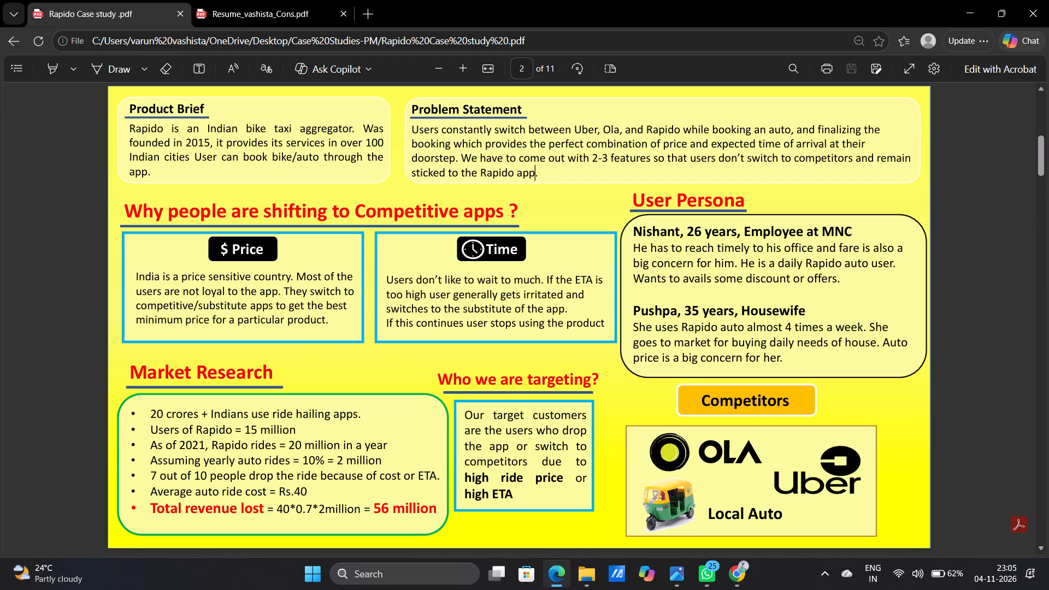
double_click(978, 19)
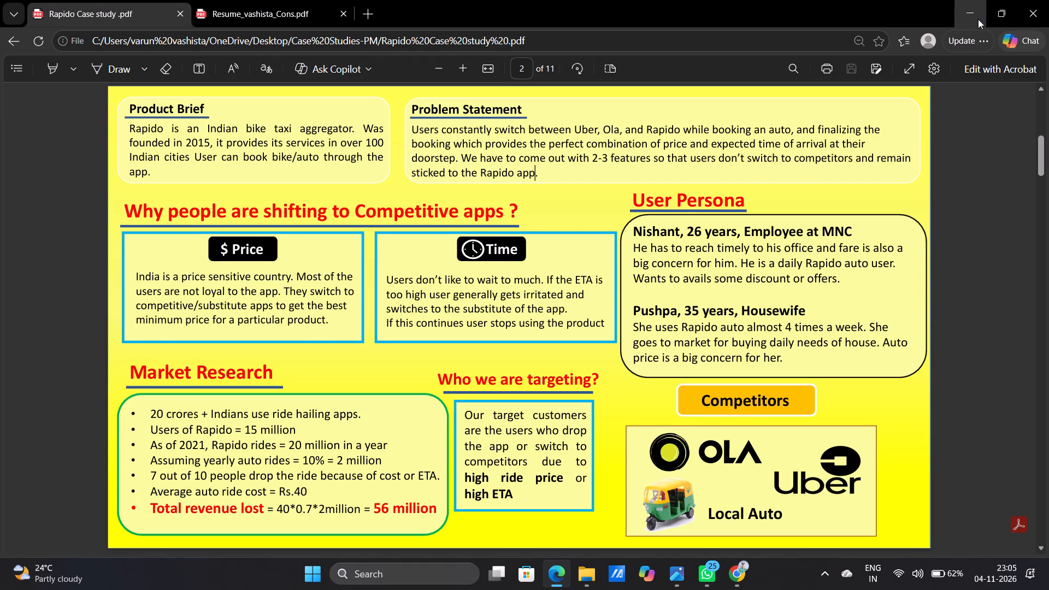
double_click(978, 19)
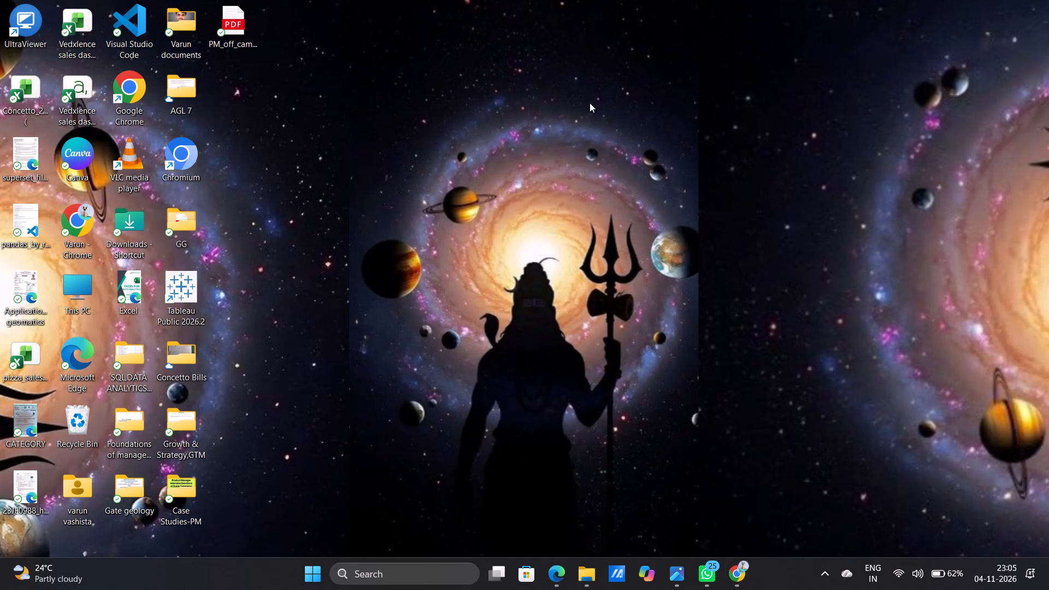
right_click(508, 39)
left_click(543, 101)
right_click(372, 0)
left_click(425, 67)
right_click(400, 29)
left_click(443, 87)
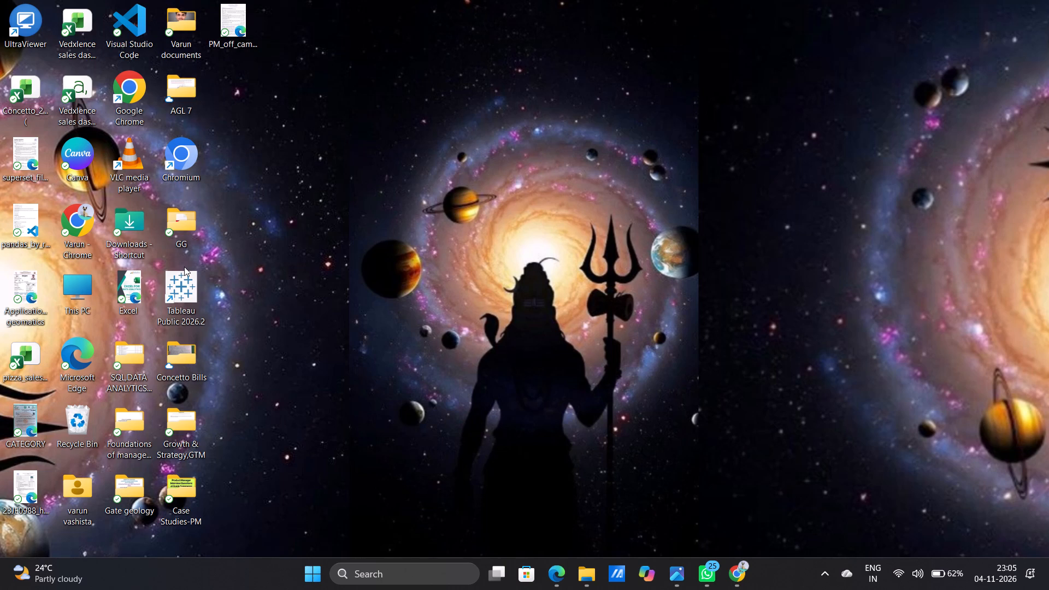
Switch to File Explorer, search Home for "23je" and open the IIT(ISM)DHANBAD (1) PDF from the Case Studies folder.
left_click(595, 573)
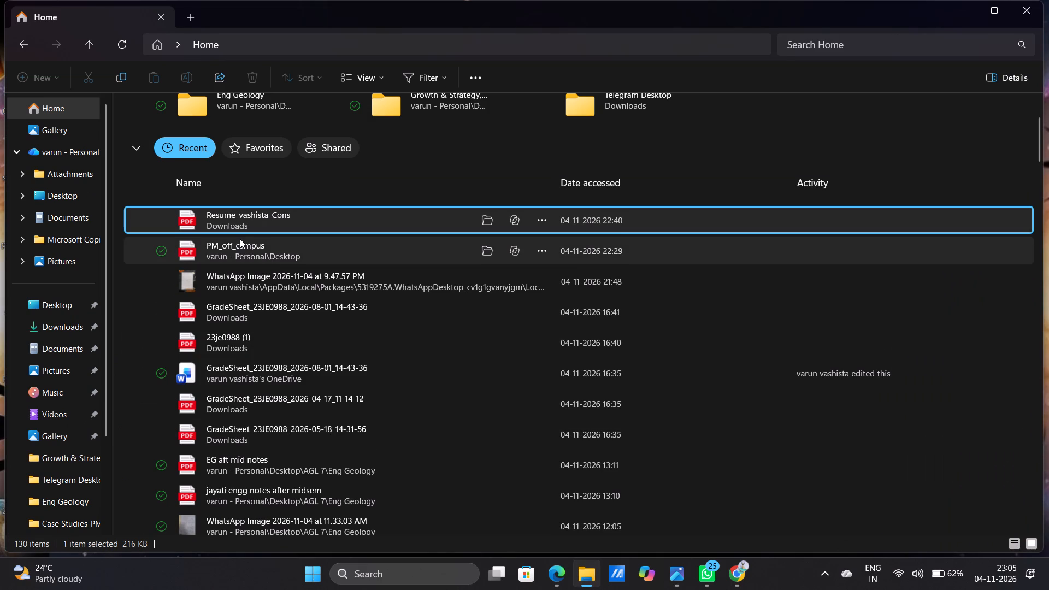
scroll(161, 152, "up", 3)
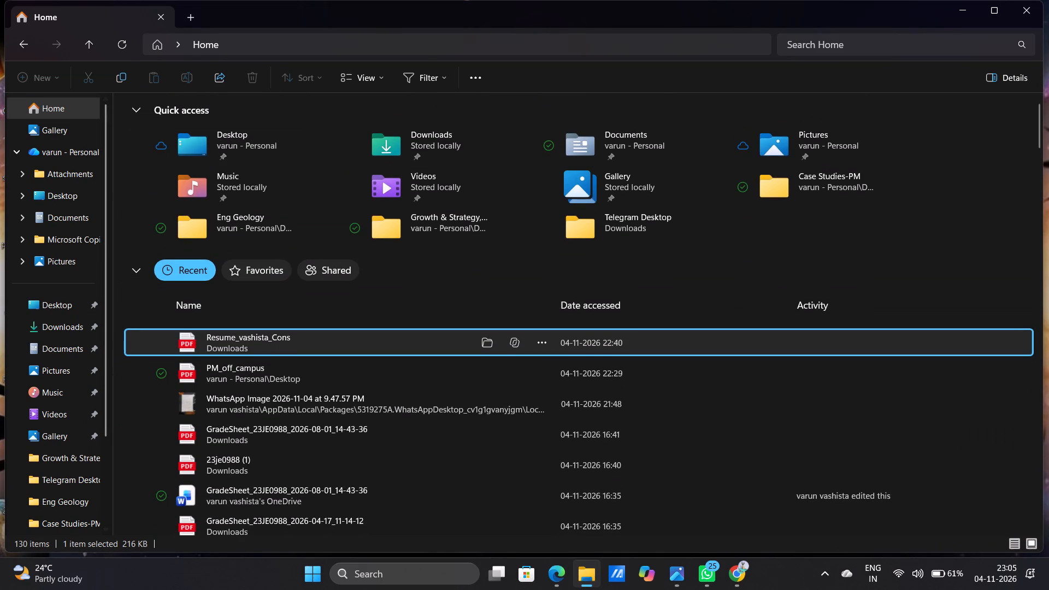
double_click(125, 43)
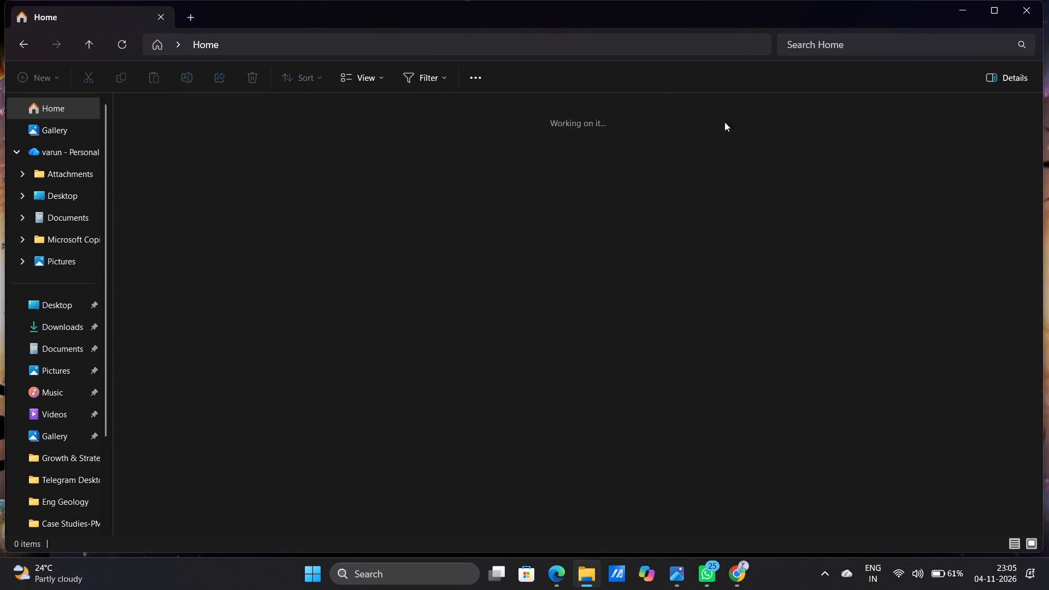
left_click(819, 46)
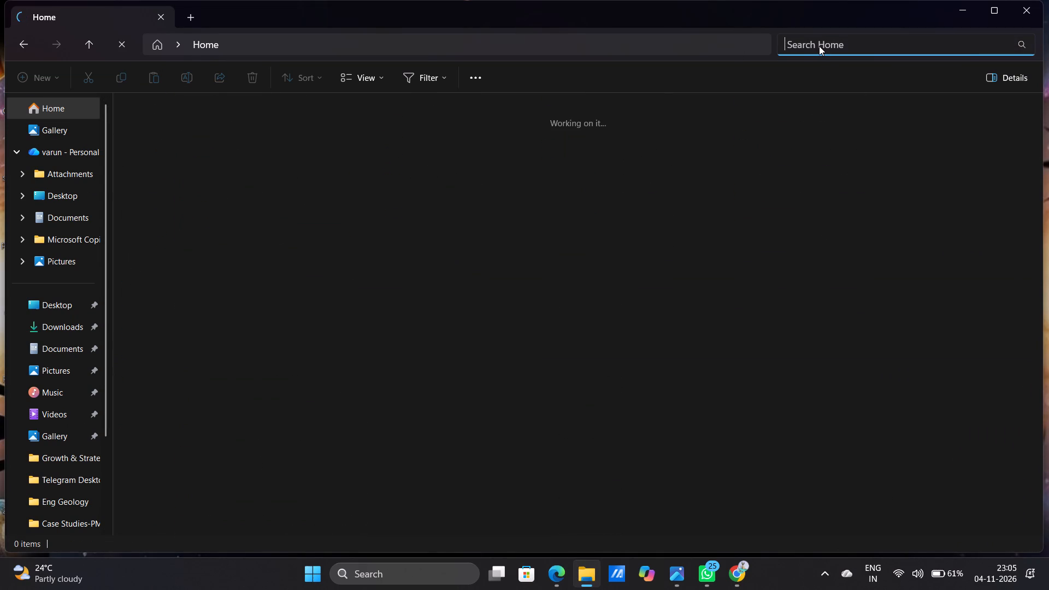
type("23je")
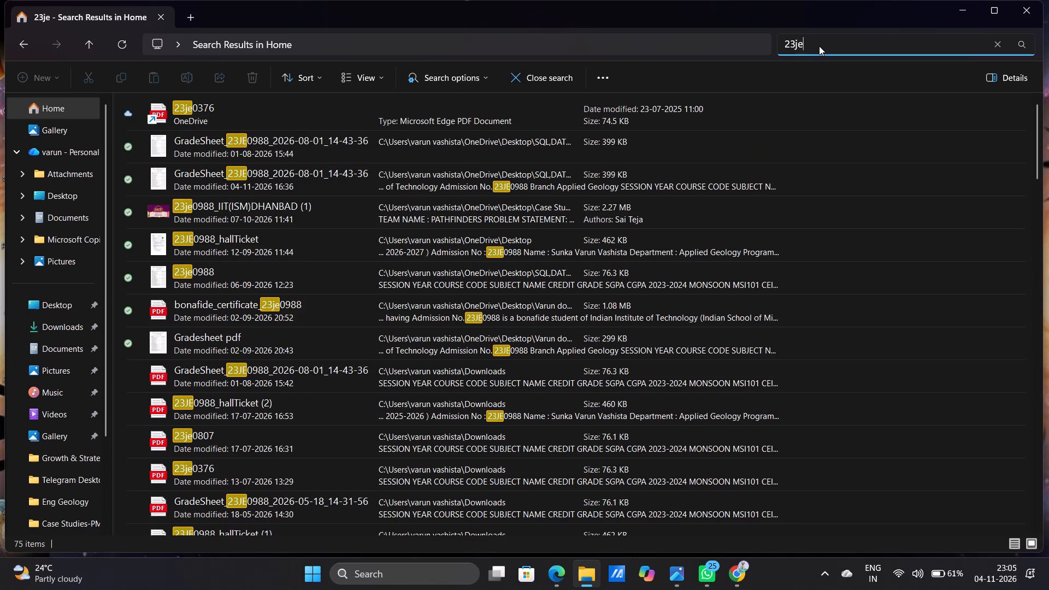
double_click(367, 217)
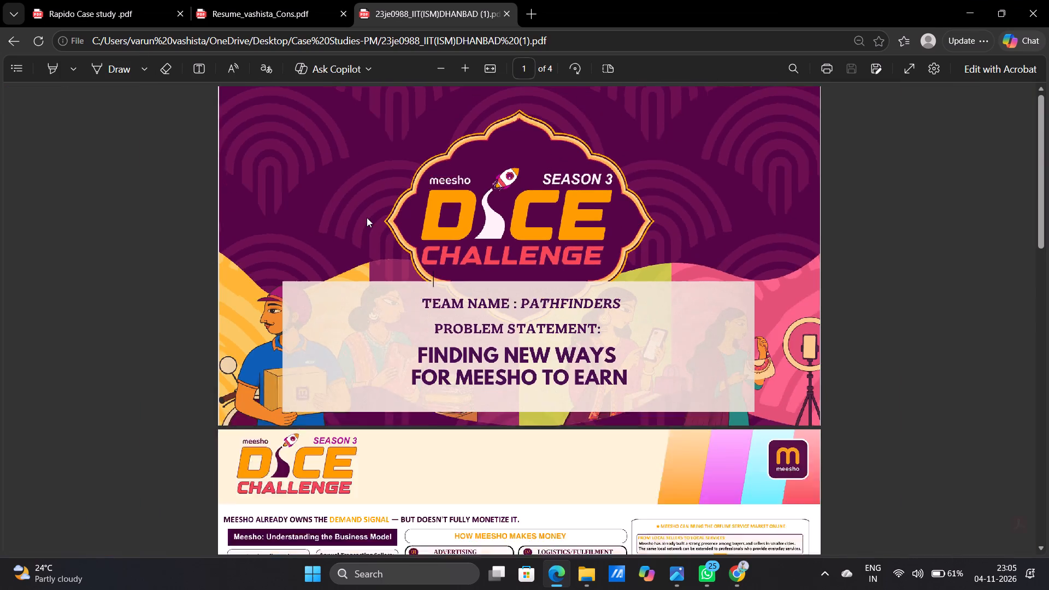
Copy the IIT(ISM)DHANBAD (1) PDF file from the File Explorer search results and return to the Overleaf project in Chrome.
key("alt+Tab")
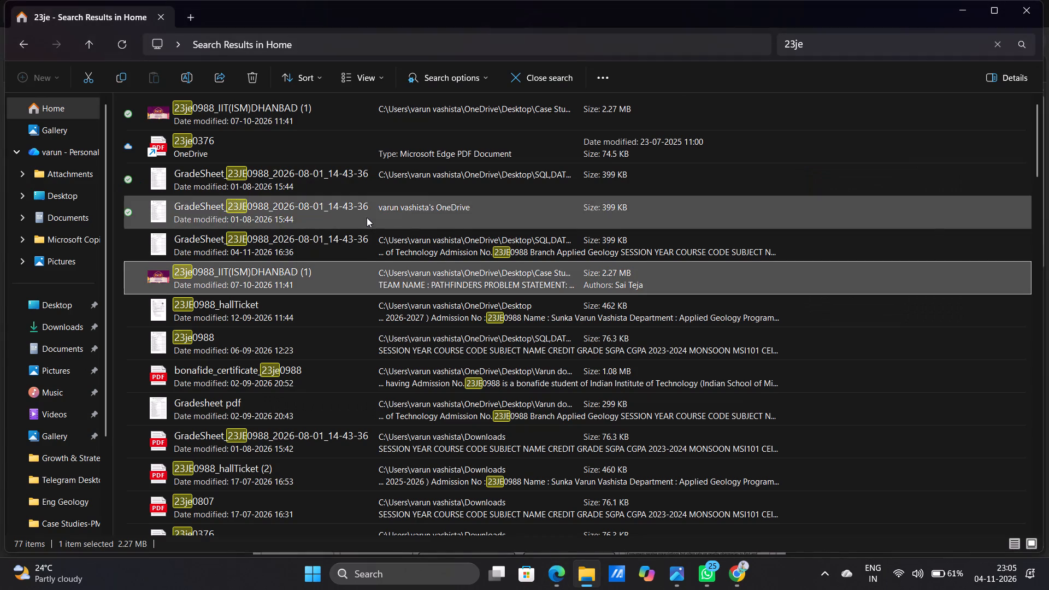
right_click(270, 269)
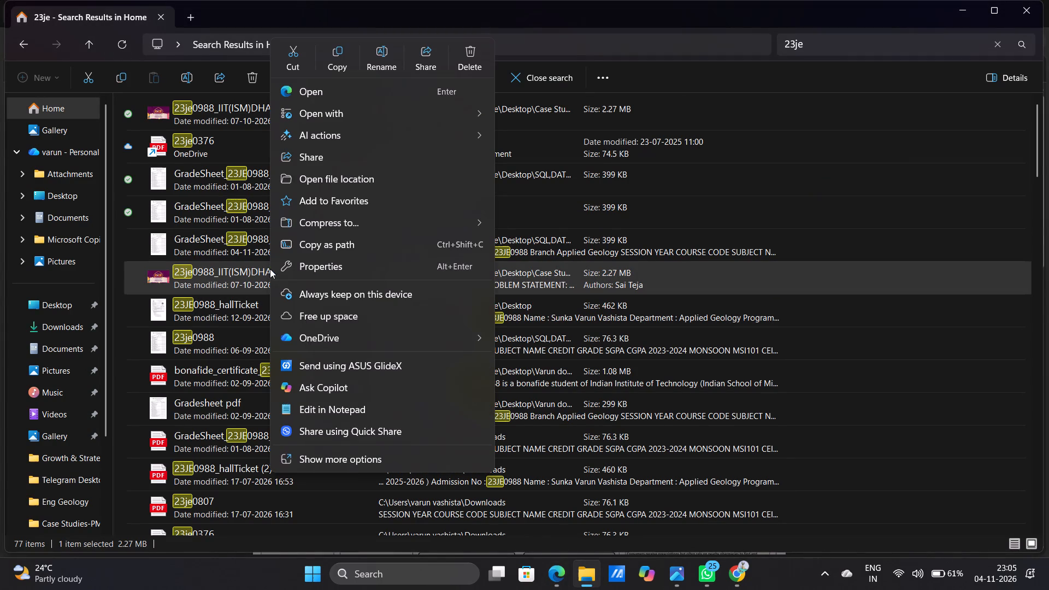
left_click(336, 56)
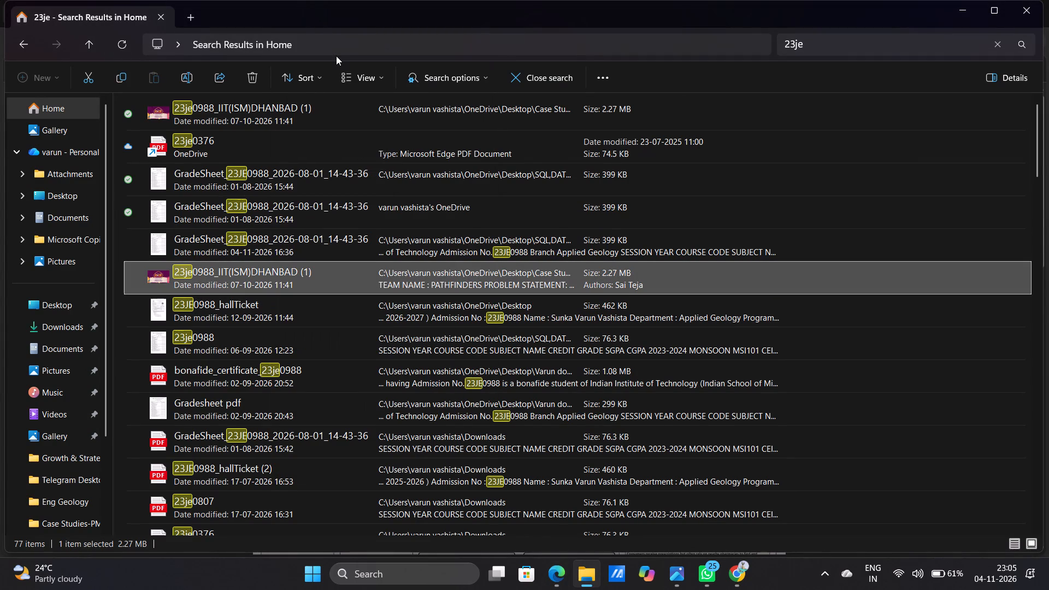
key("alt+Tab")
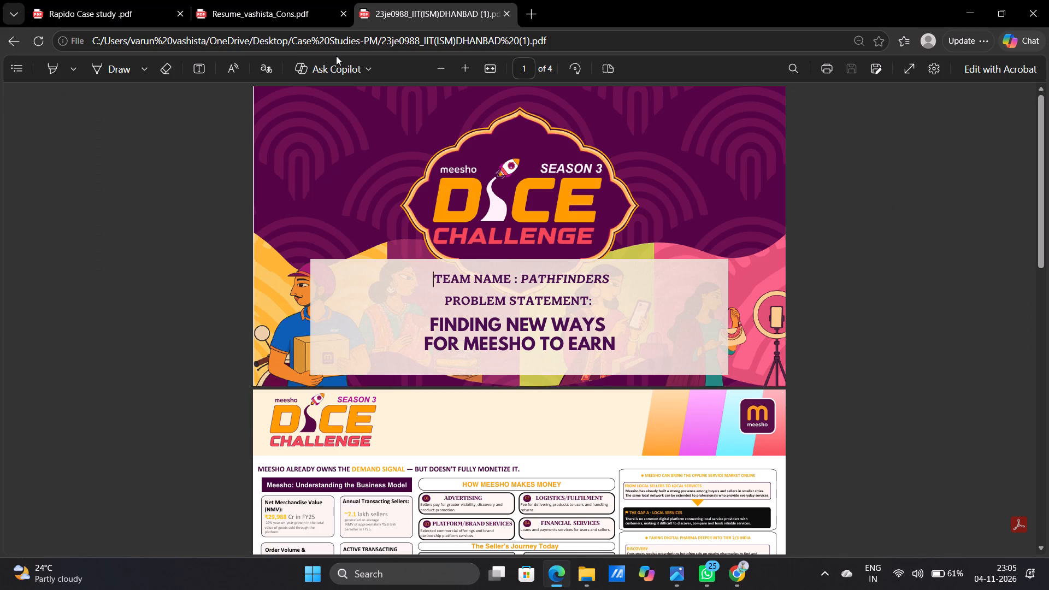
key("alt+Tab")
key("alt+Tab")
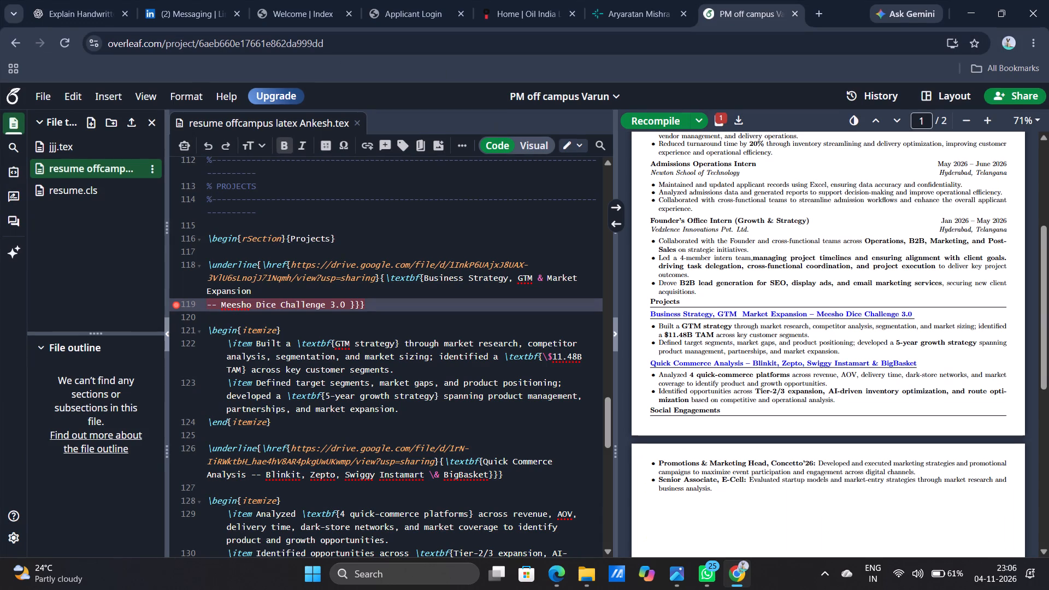
Try to replace the Google Drive link in the first project's \href with the copied PDF, cancelling the figure upload.
left_click(375, 273)
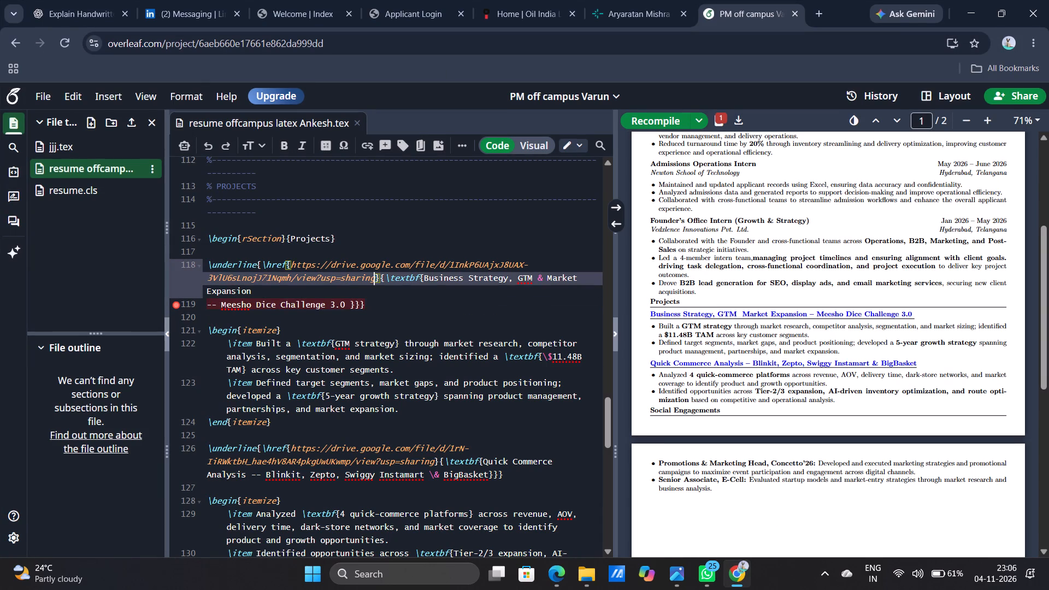
left_click(375, 276)
key("ctrl+shift+Left")
key("ctrl+shift+Left")
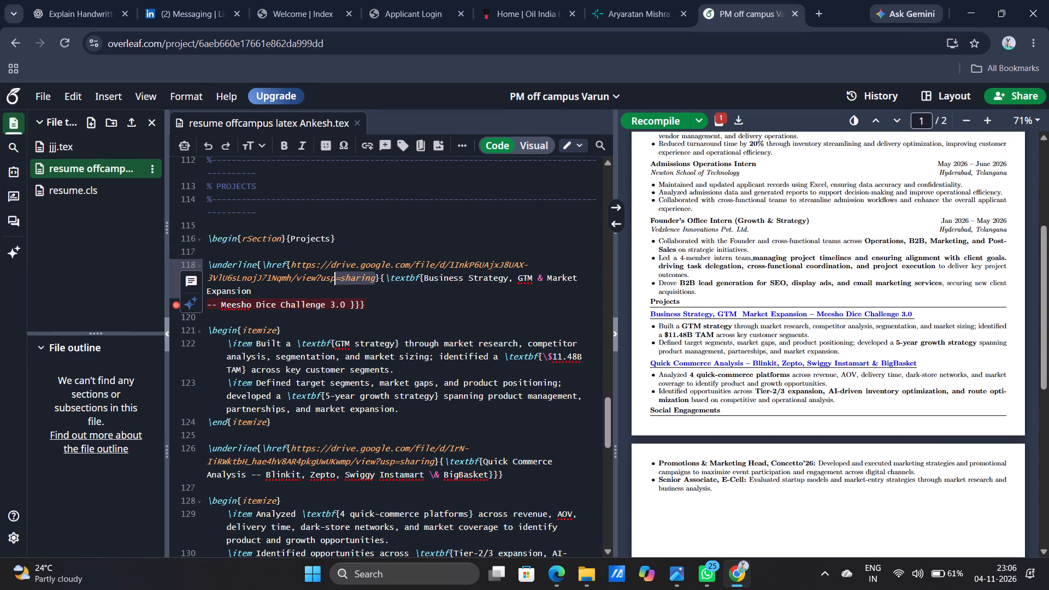
key("ctrl+shift+Left")
key("ctrl+shift+Left")
key("ctrl+shift+Left")
key("ctrl+shift+Left")
key("ctrl+shift+Left")
key("ctrl+shift+Left")
key("ctrl+shift+Left")
key("ctrl+shift+Left")
key("ctrl+shift+Left")
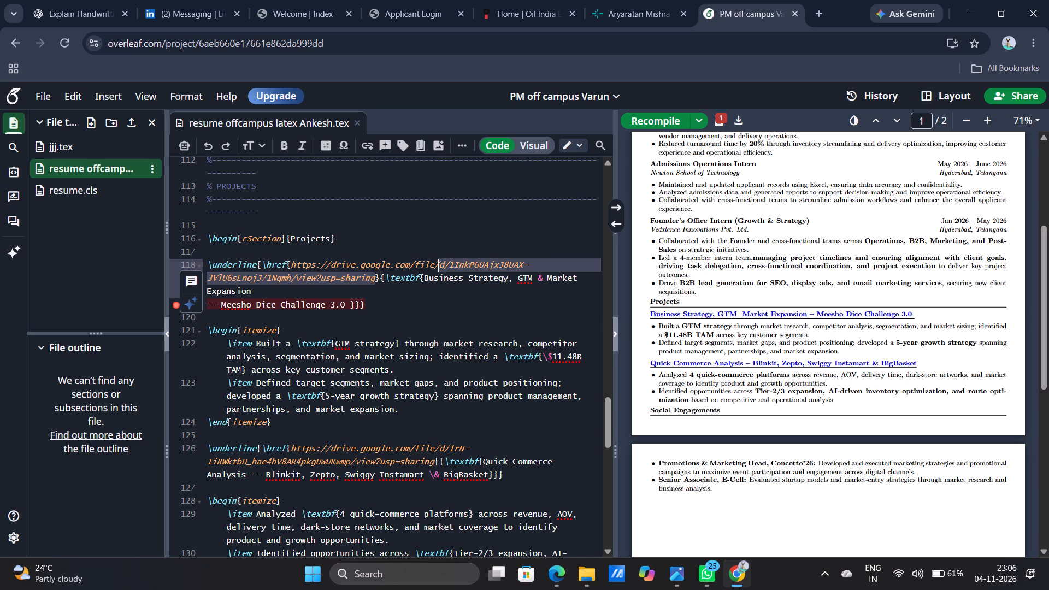
key("ctrl+shift+Left")
key("ctrl+shift+Left")
key("ctrl+shift+Left")
key("ctrl+shift+Left")
key("ctrl+shift+Left")
key("ctrl+shift+Left")
key("ctrl+shift+Left")
key("ctrl+shift+Left")
key("ctrl+shift+Left")
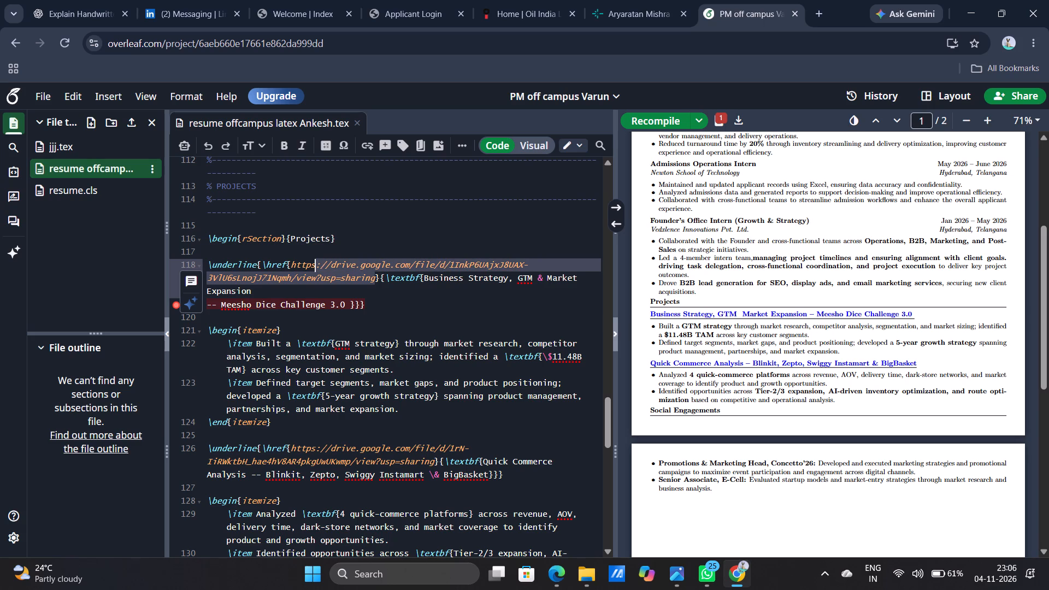
key("ctrl+shift+Left")
key("ctrl+v")
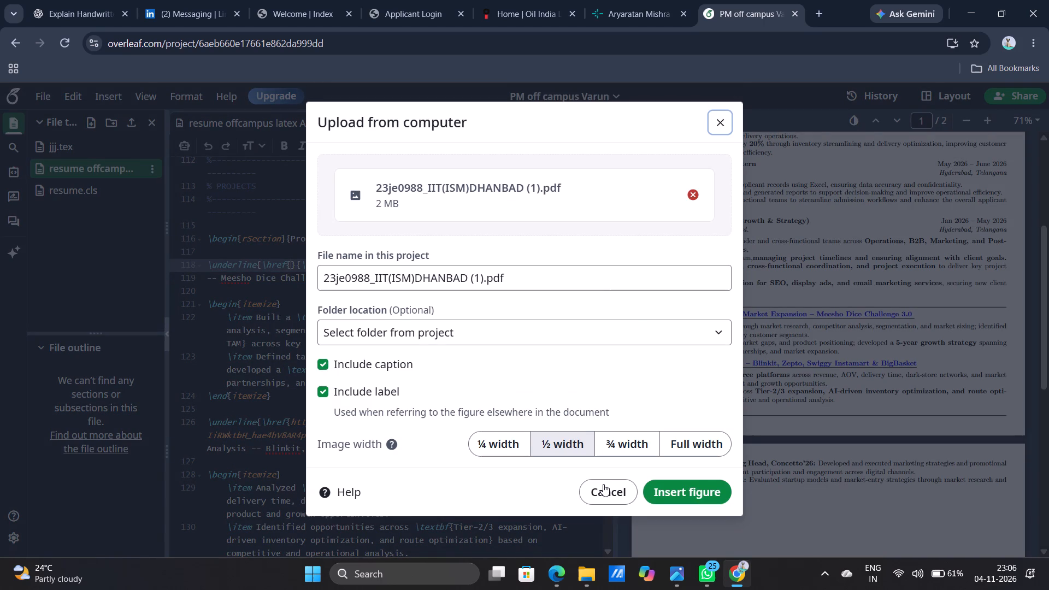
left_click(605, 488)
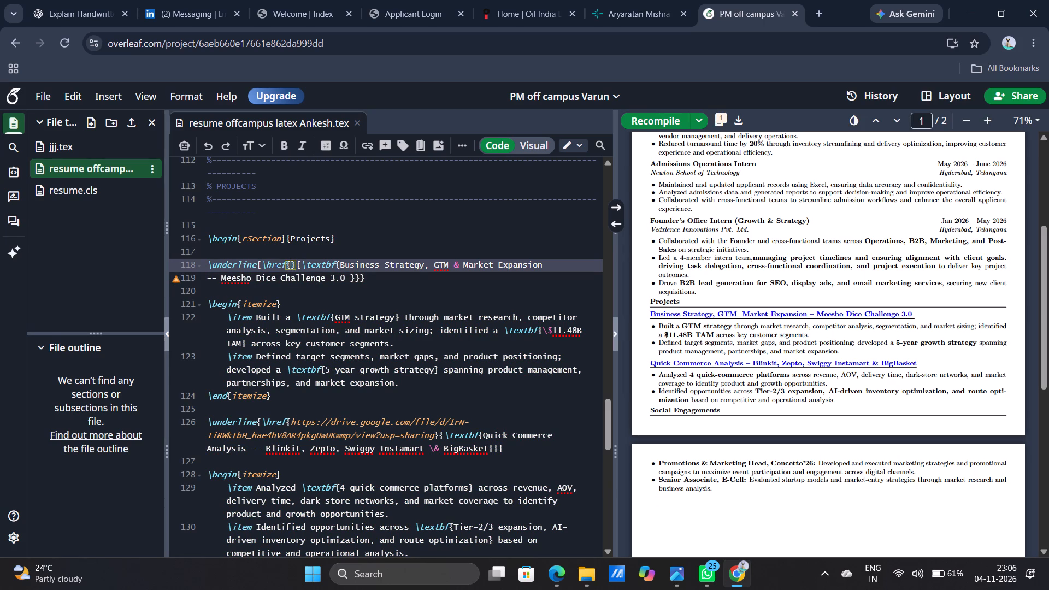
Copy the OneDrive sharing link of the IIT(ISM)DHANBAD (1) PDF in File Explorer and return to the Overleaf project in Chrome.
key("alt+Tab")
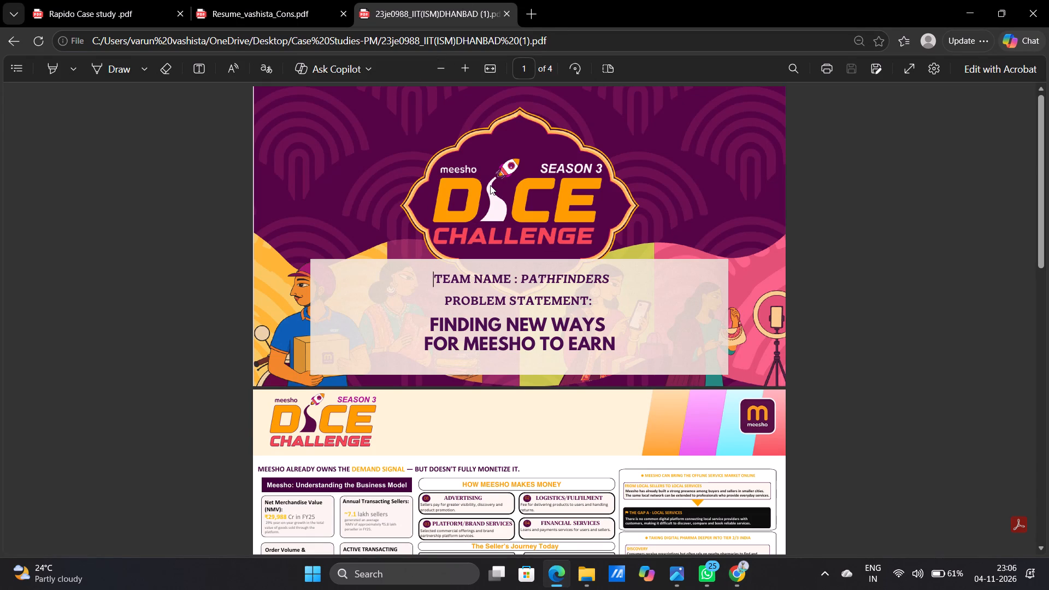
key("alt+Tab")
key("alt+Tab")
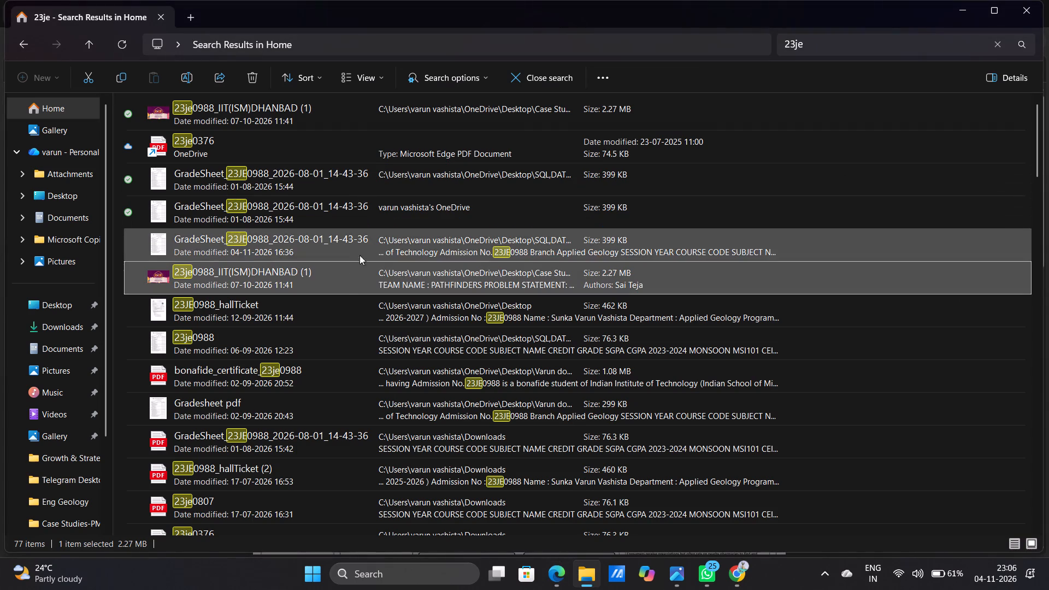
right_click(339, 283)
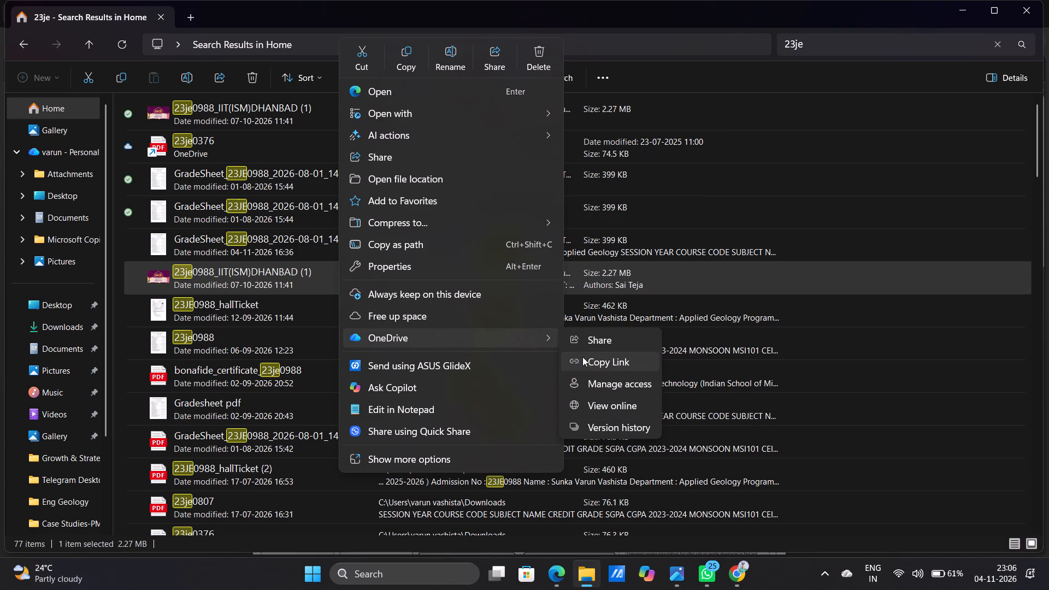
left_click(582, 357)
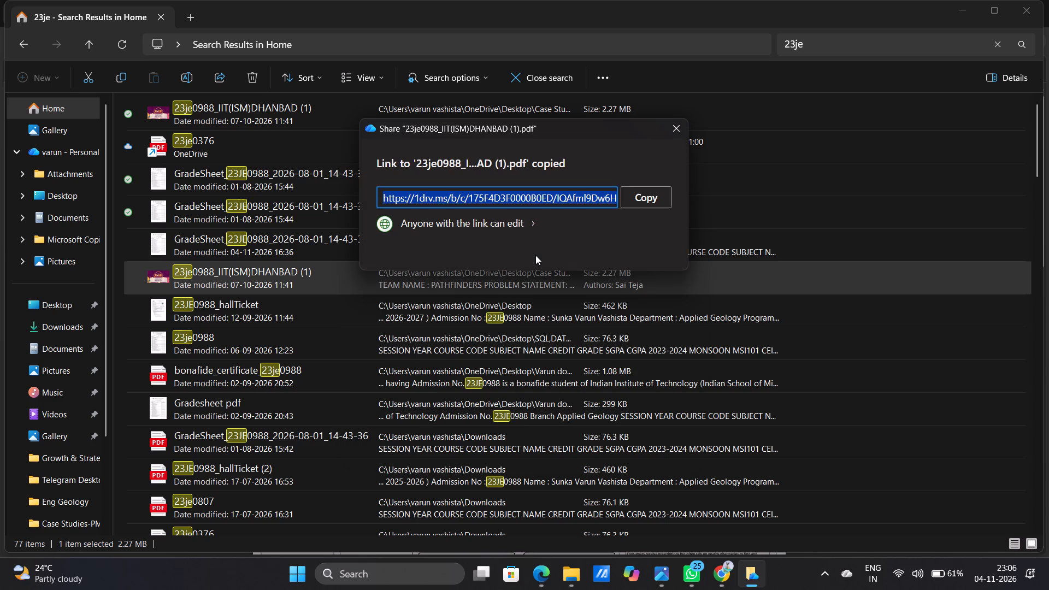
left_click(657, 193)
key("alt+Tab")
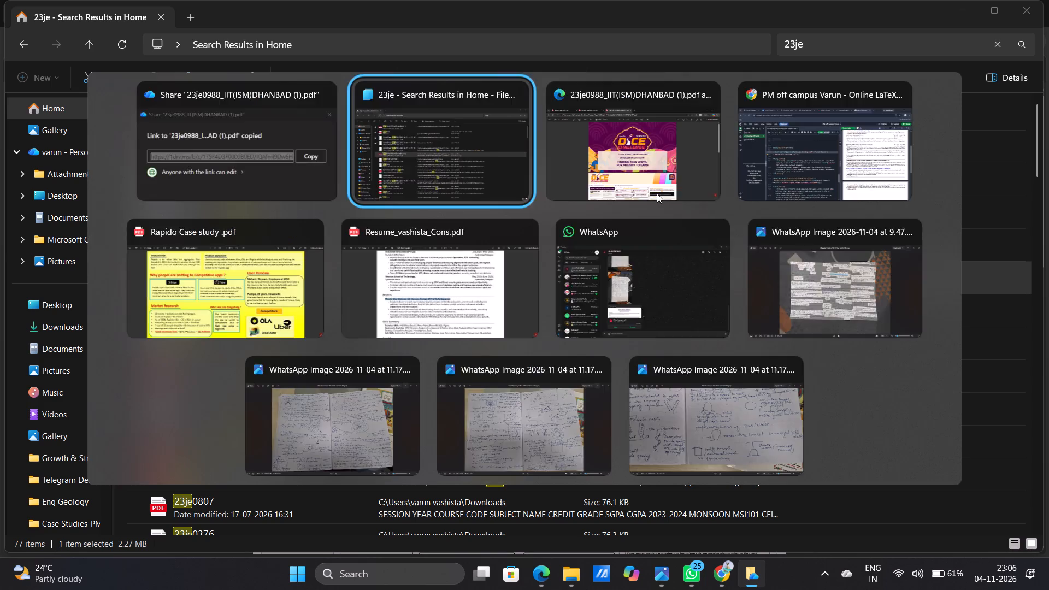
key("alt+Tab")
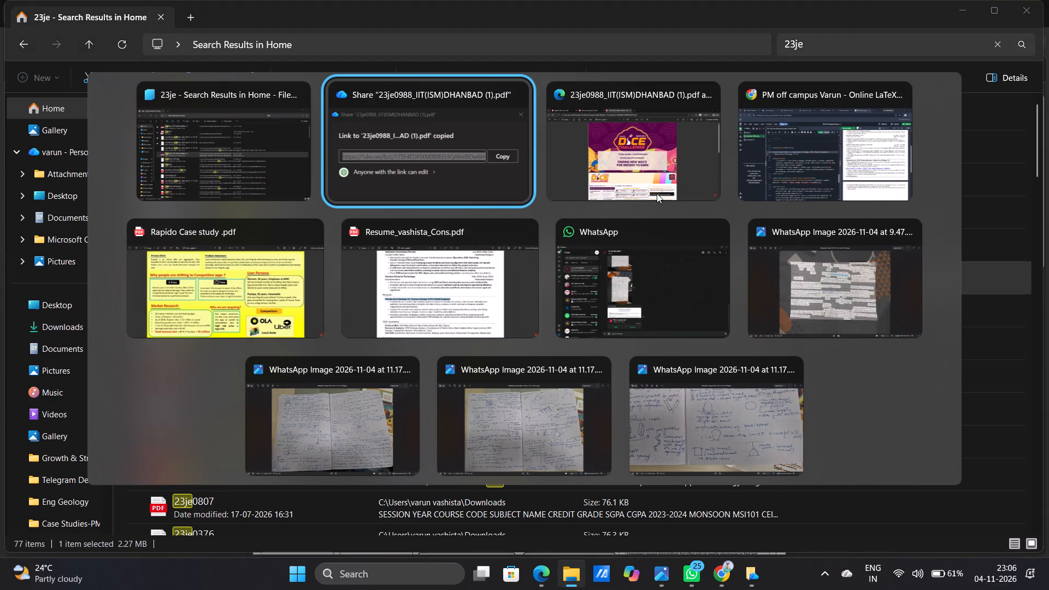
left_click(800, 147, "alt")
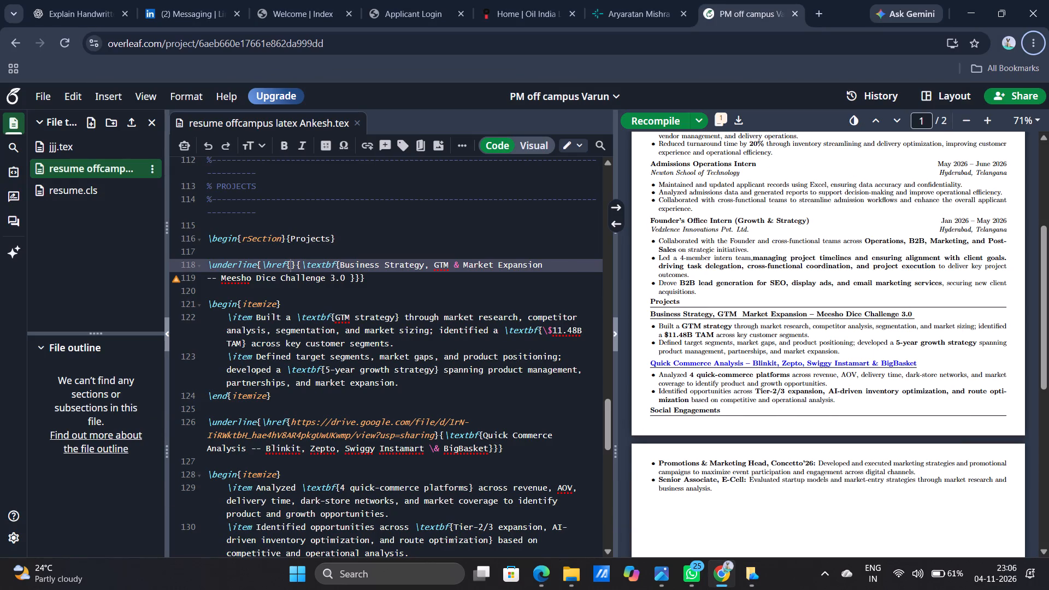
Paste the copied OneDrive sharing link into the empty \href of the Meesho Dice Challenge 3.0 project title.
left_click(291, 263)
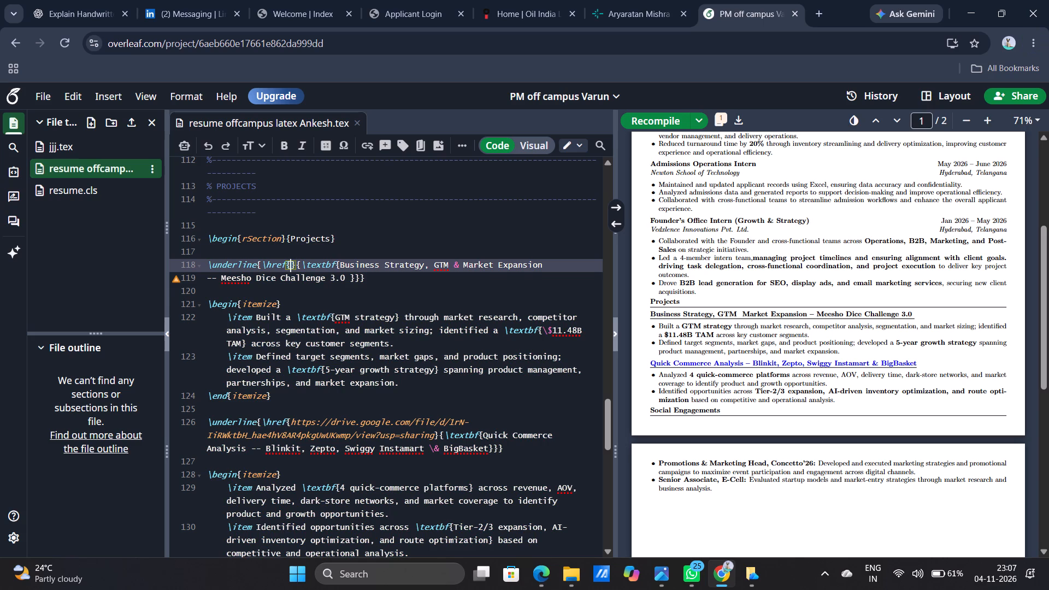
key("ctrl+v")
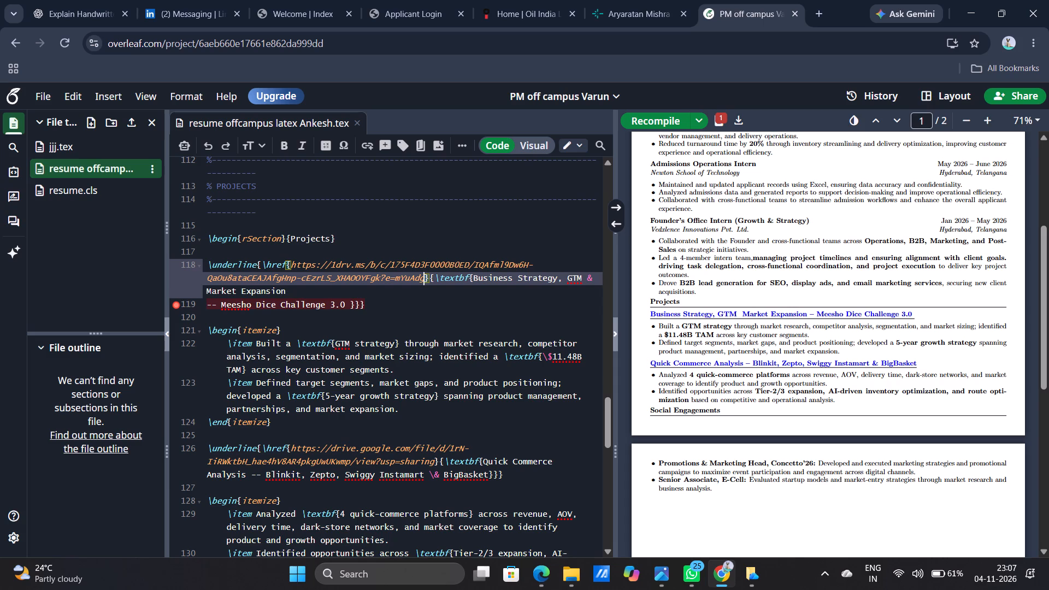
Delete the whole Quick Commerce Analysis project, its linked title and itemize block, from the Projects section.
scroll(575, 316, "down", 1)
scroll(524, 424, "down", 1)
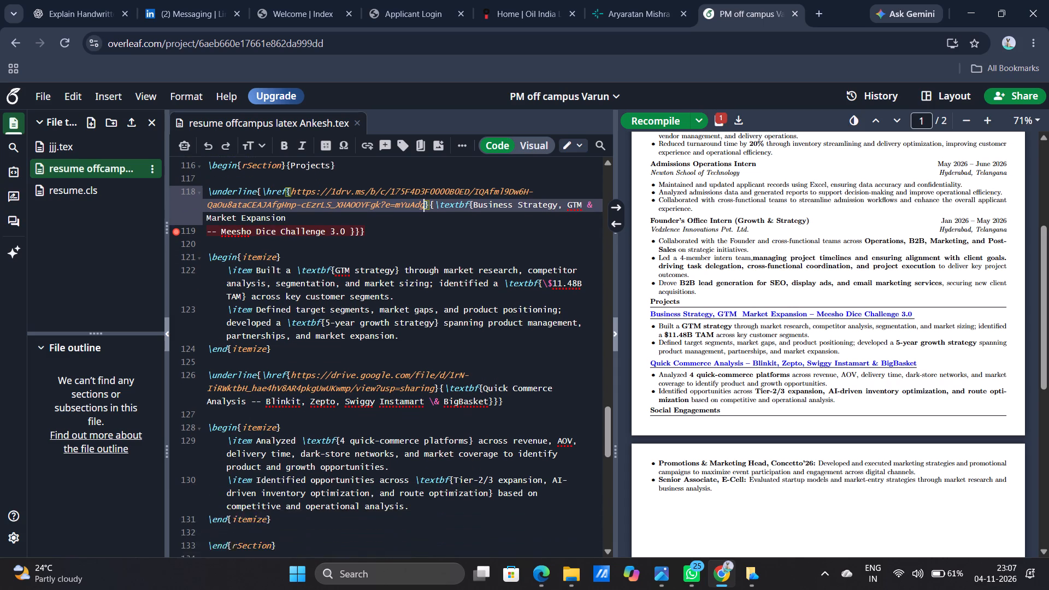
scroll(524, 424, "down", 1)
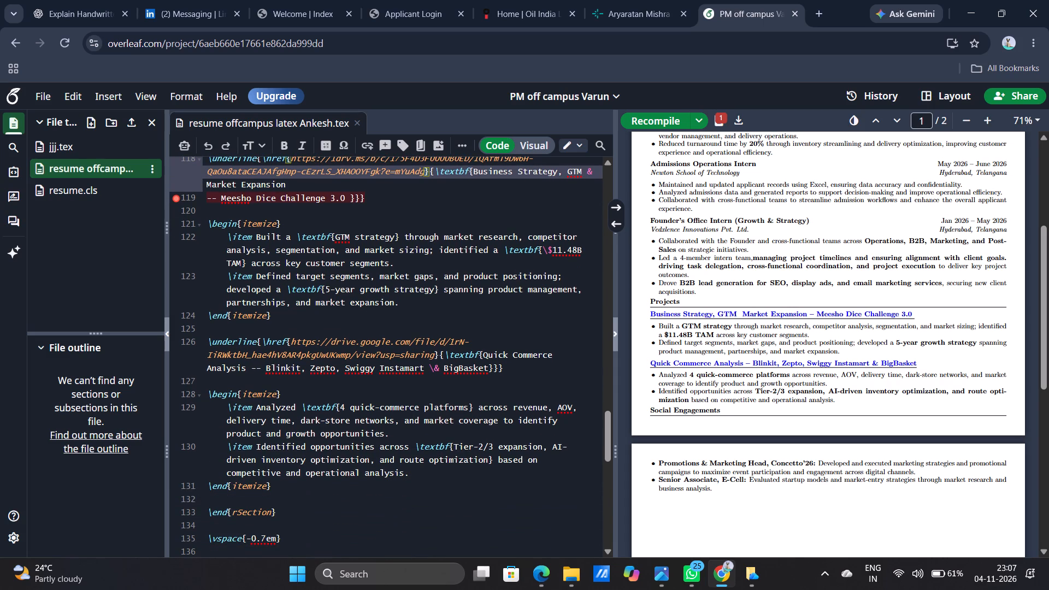
left_click_drag(208, 341, 268, 455)
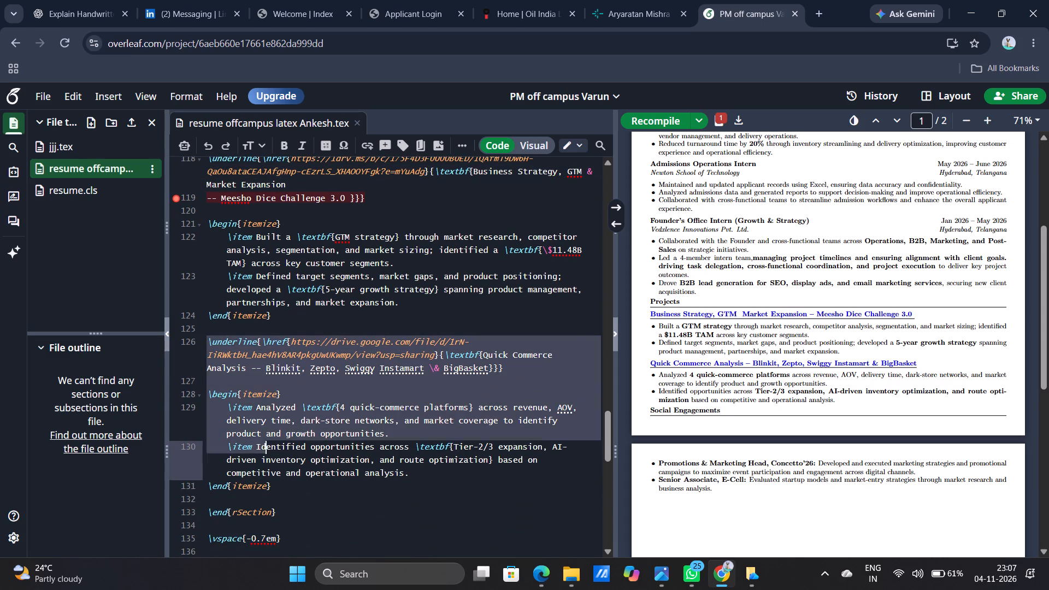
left_click_drag(268, 455, 275, 508)
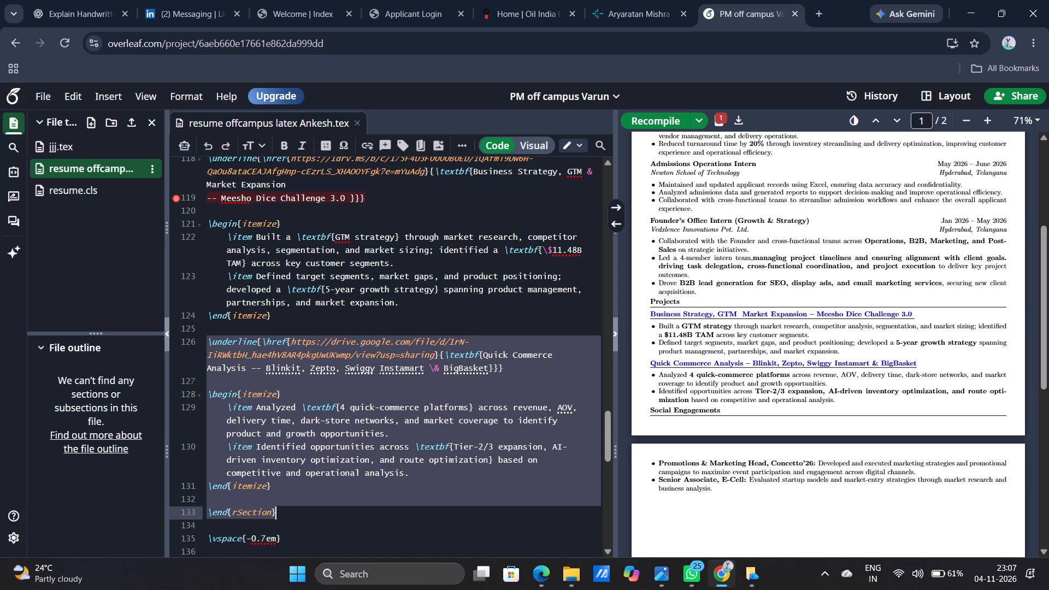
left_click_drag(275, 508, 273, 485)
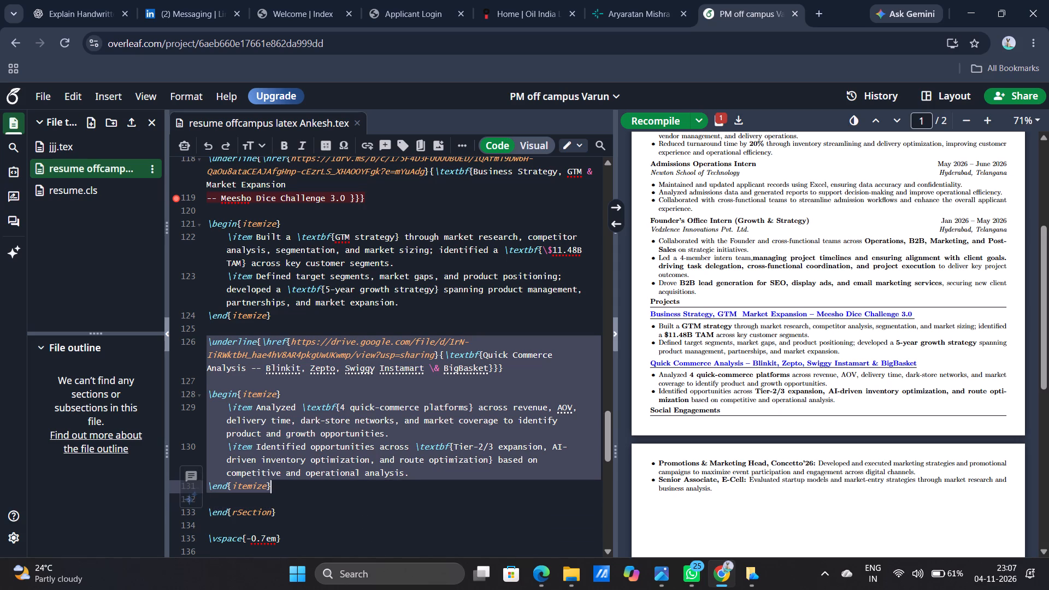
key("BackSpace")
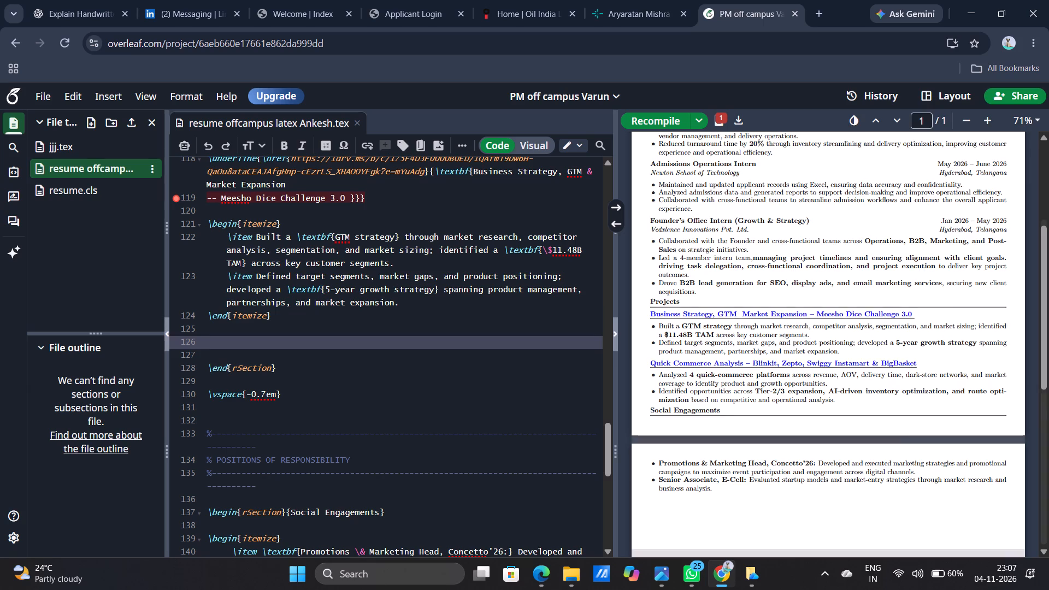
scroll(748, 451, "down", 2)
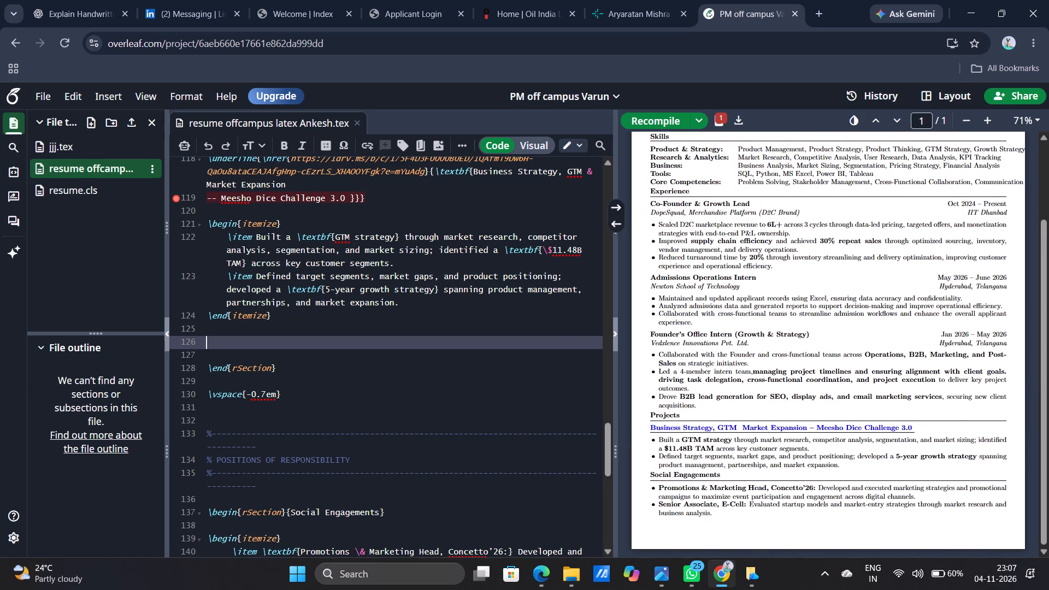
Close the File Explorer search window, the OneDrive share window and the IIT(ISM)DHANBAD (1) PDF in Edge.
key("alt+Tab")
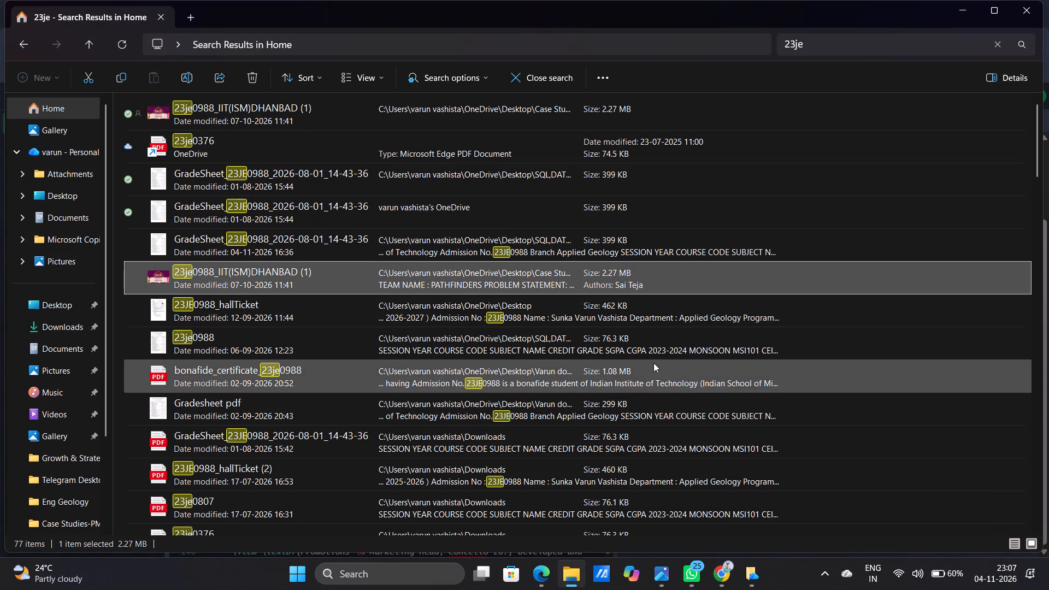
left_click(1027, 19)
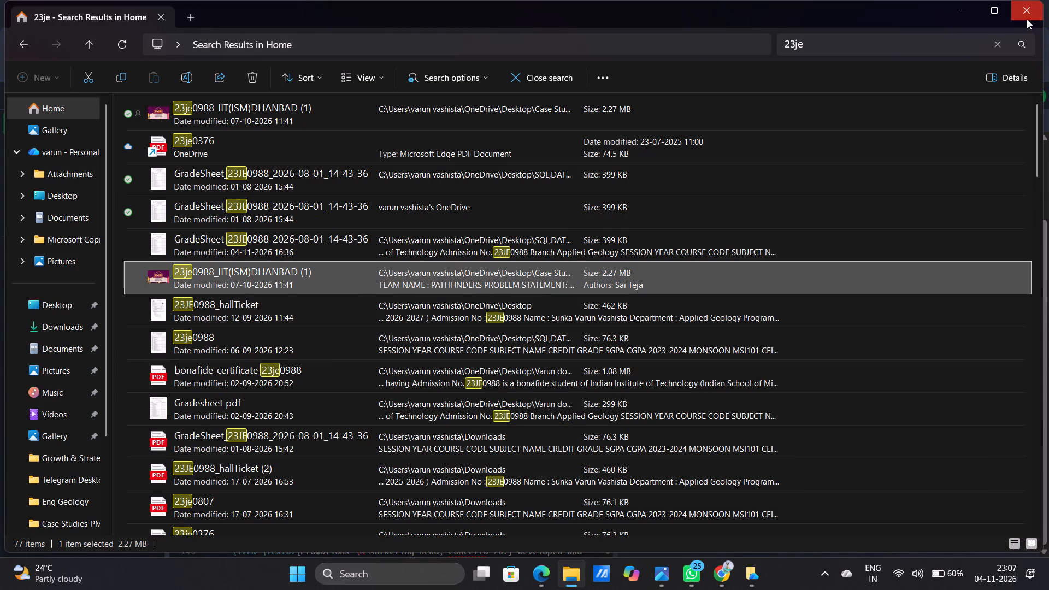
key("alt+Tab")
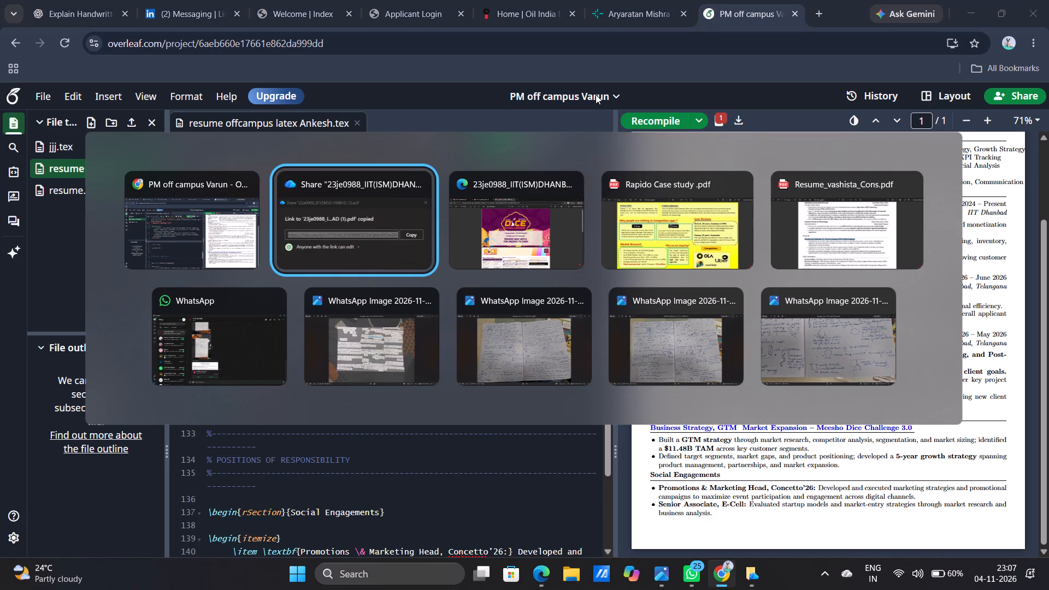
left_click(669, 122)
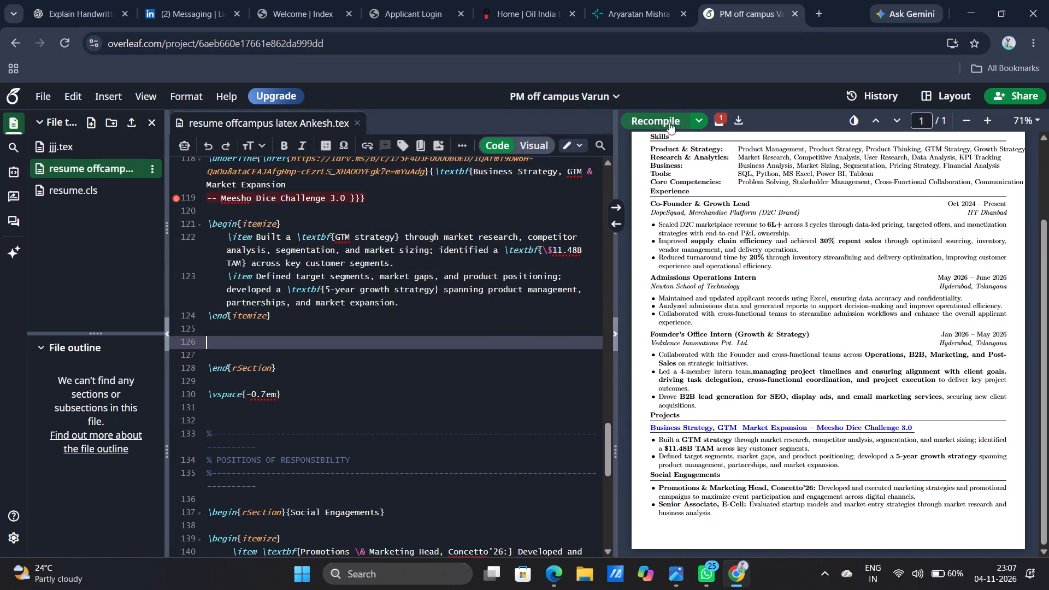
key("alt+Tab")
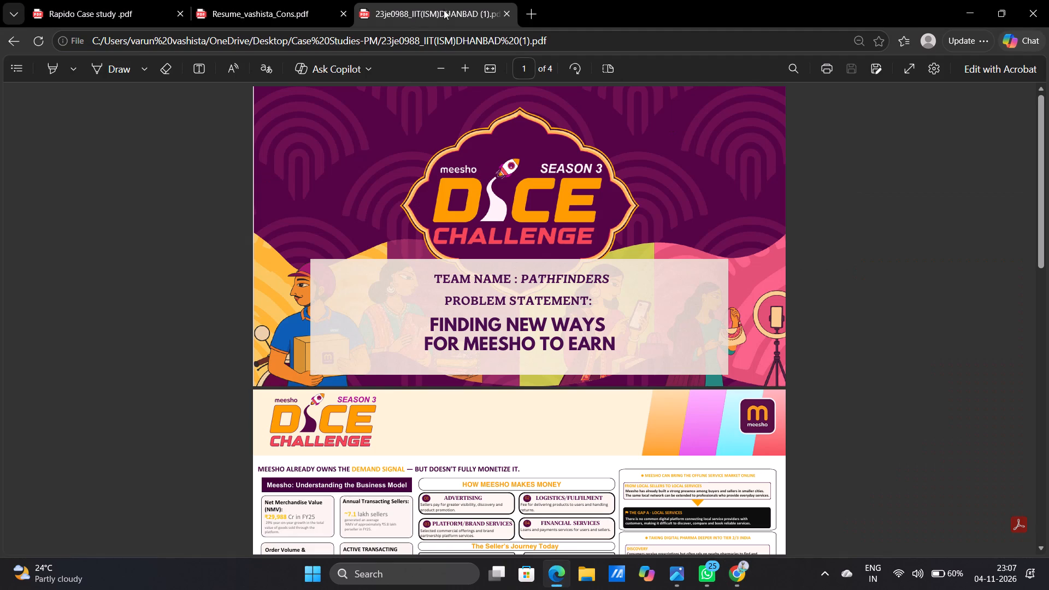
left_click(507, 15)
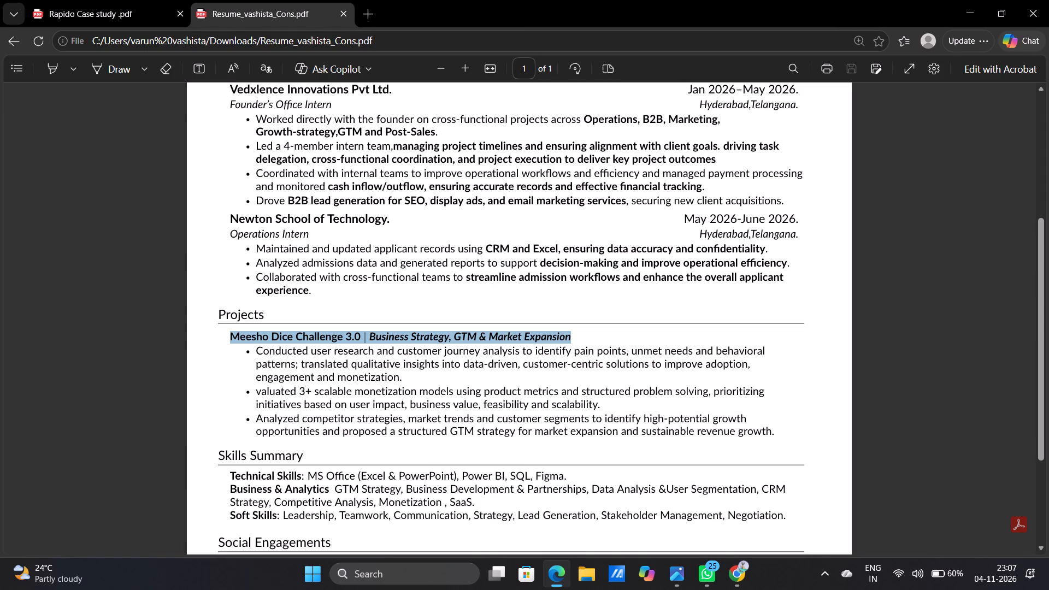
Copy the first Meesho Dice Challenge 3.0 bullet, about user research and customer journey analysis, from Resume_vashista_Cons.pdf and switch back to Overleaf.
left_click(358, 287)
scroll(358, 287, "down", 1)
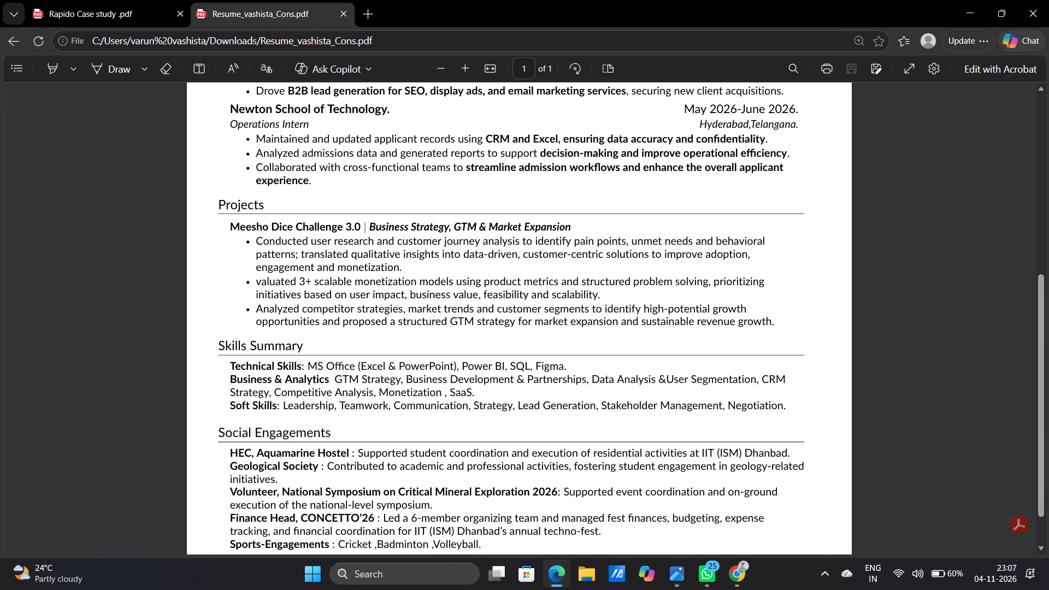
left_click_drag(404, 269, 271, 235)
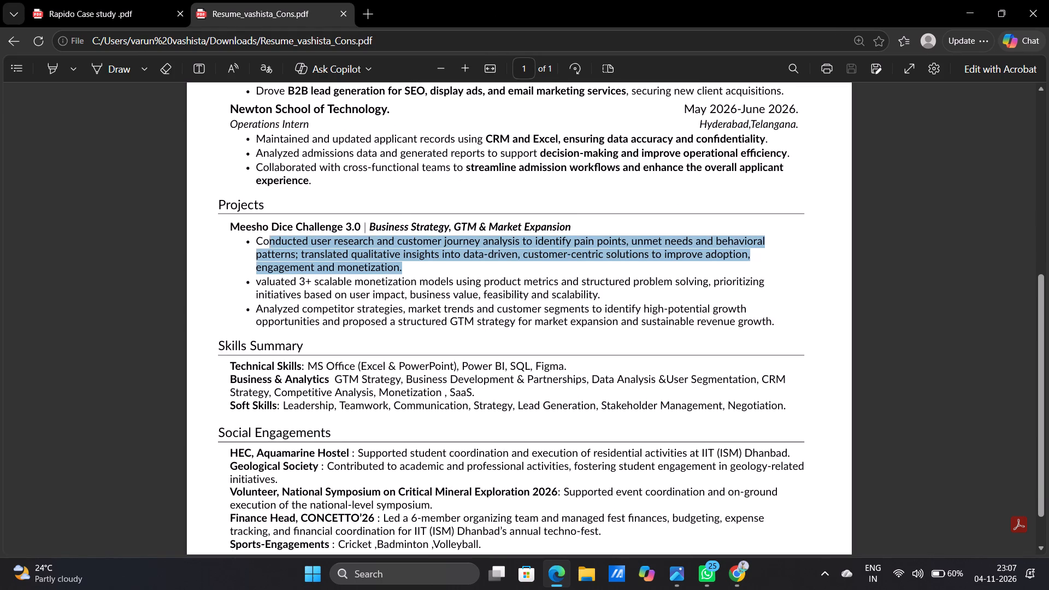
left_click_drag(271, 235, 256, 237)
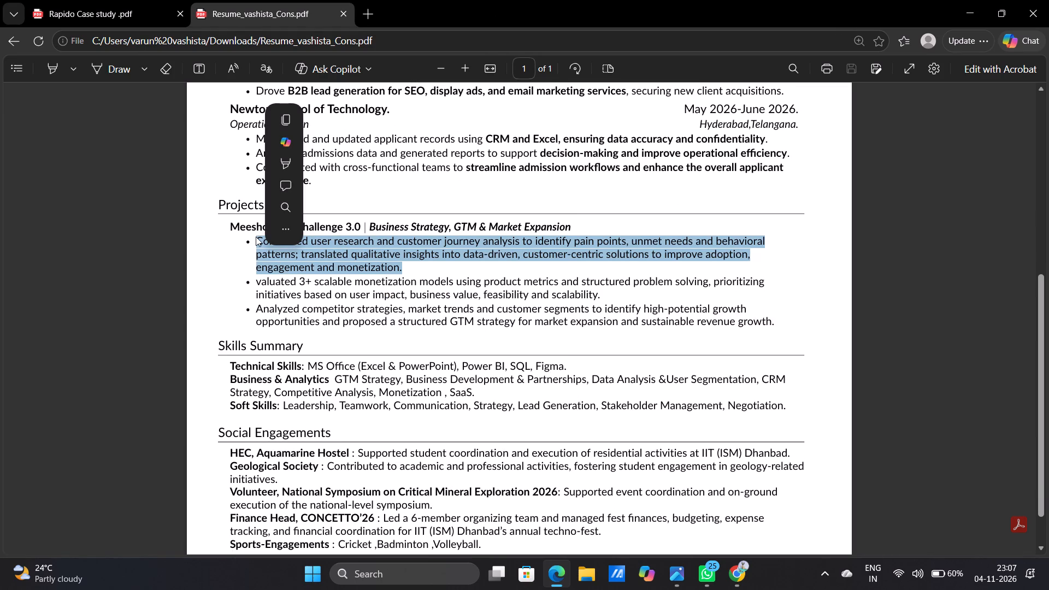
key("ctrl+c")
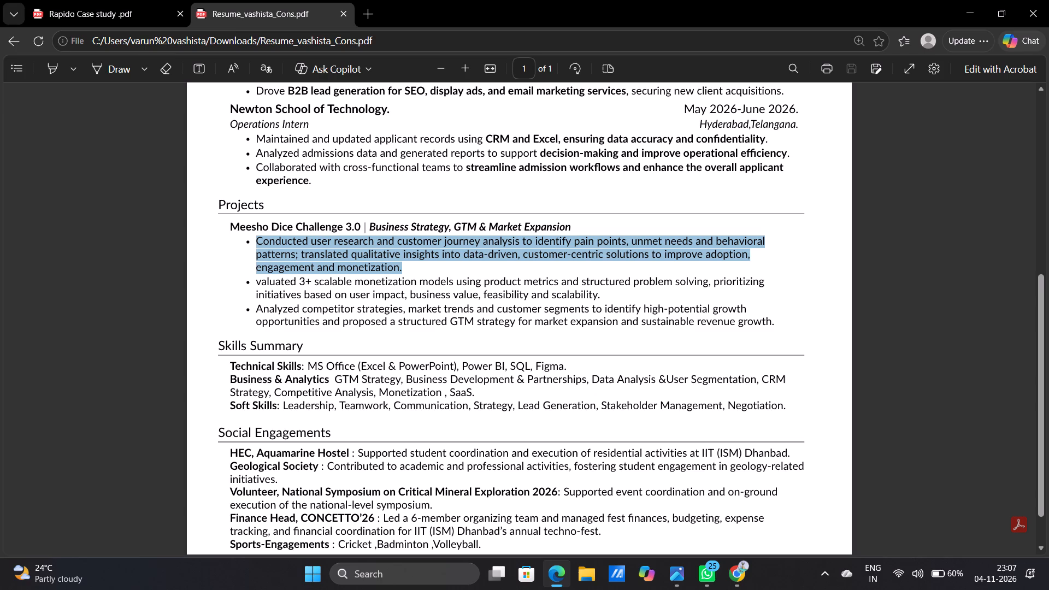
key("alt+Tab")
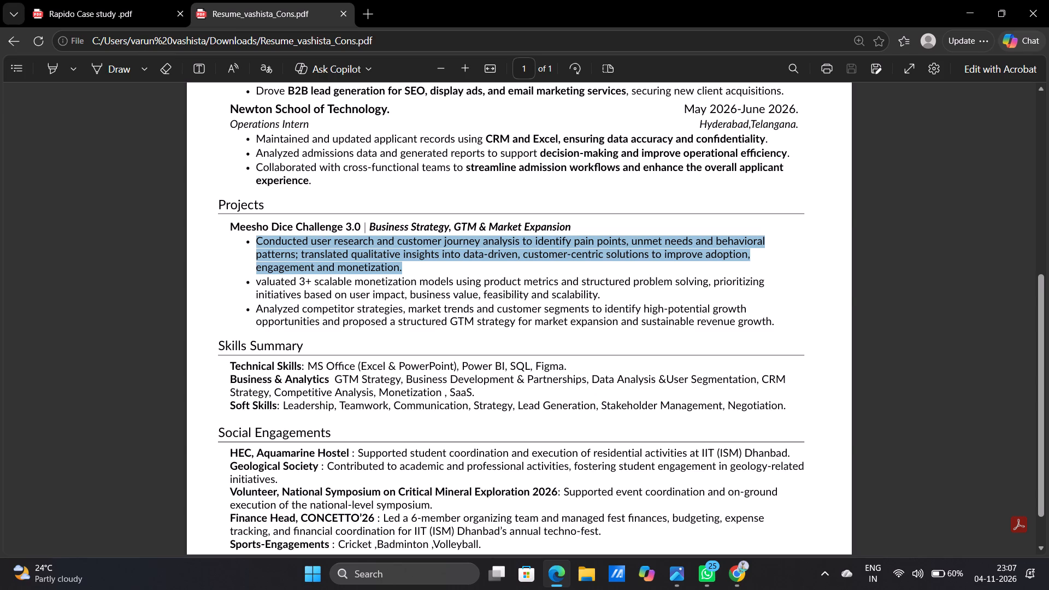
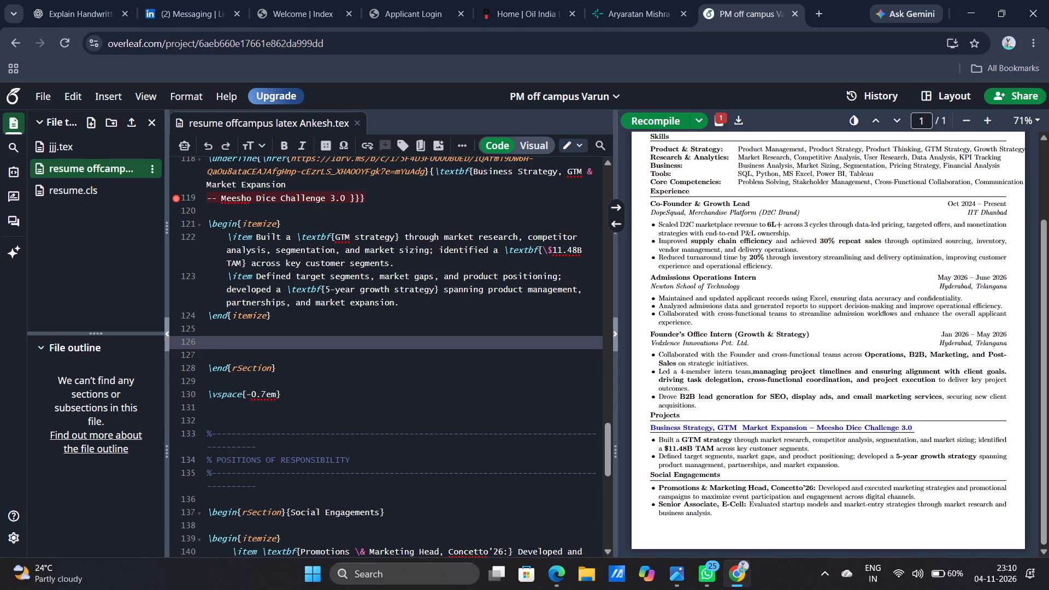
Replace the first Meesho Dice Challenge 3.0 bullet's text, about the GTM strategy, with the copied user research and customer journey bullet.
scroll(764, 468, "down", 1)
left_click_drag(391, 262, 343, 241)
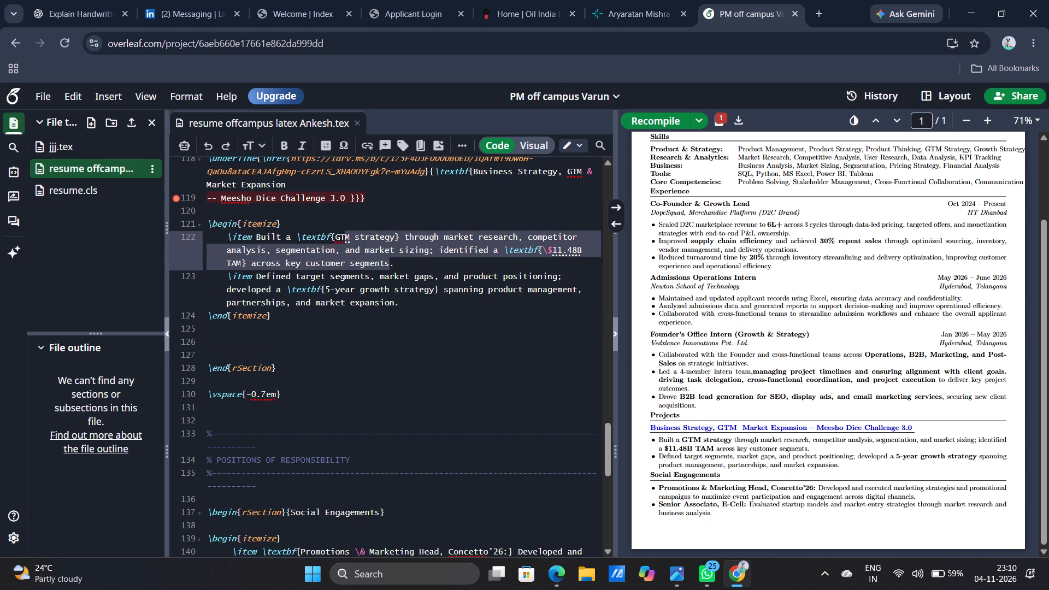
left_click_drag(343, 241, 343, 240)
left_click_drag(343, 240, 263, 243)
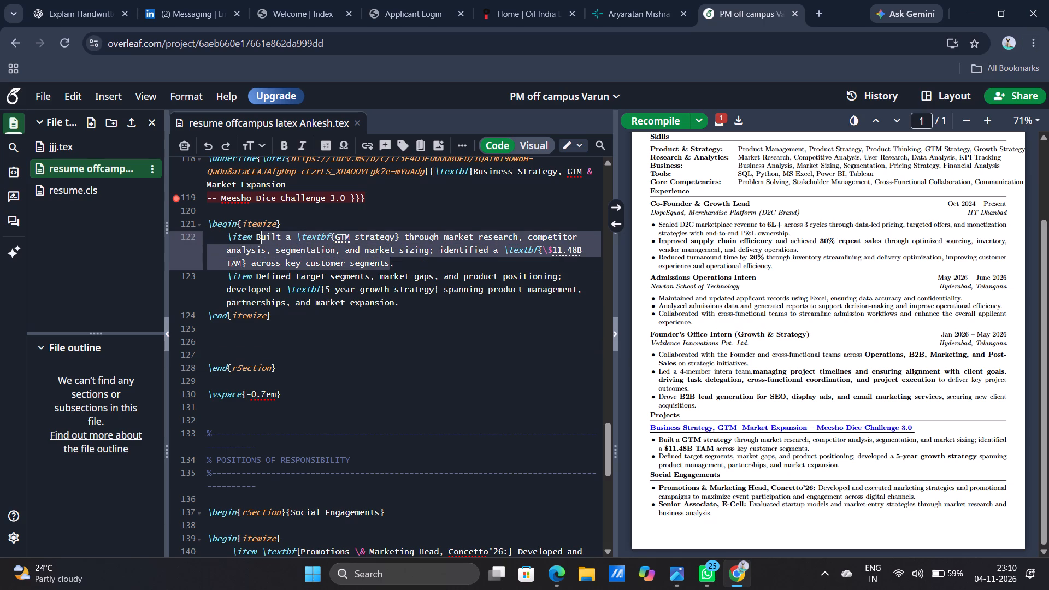
left_click_drag(263, 243, 258, 240)
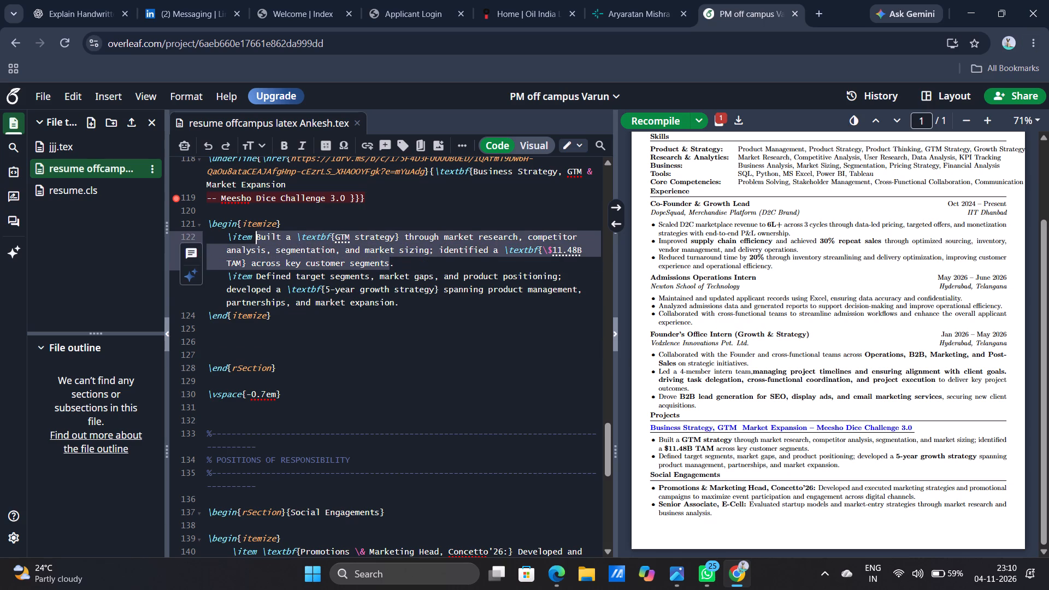
key("ctrl+v")
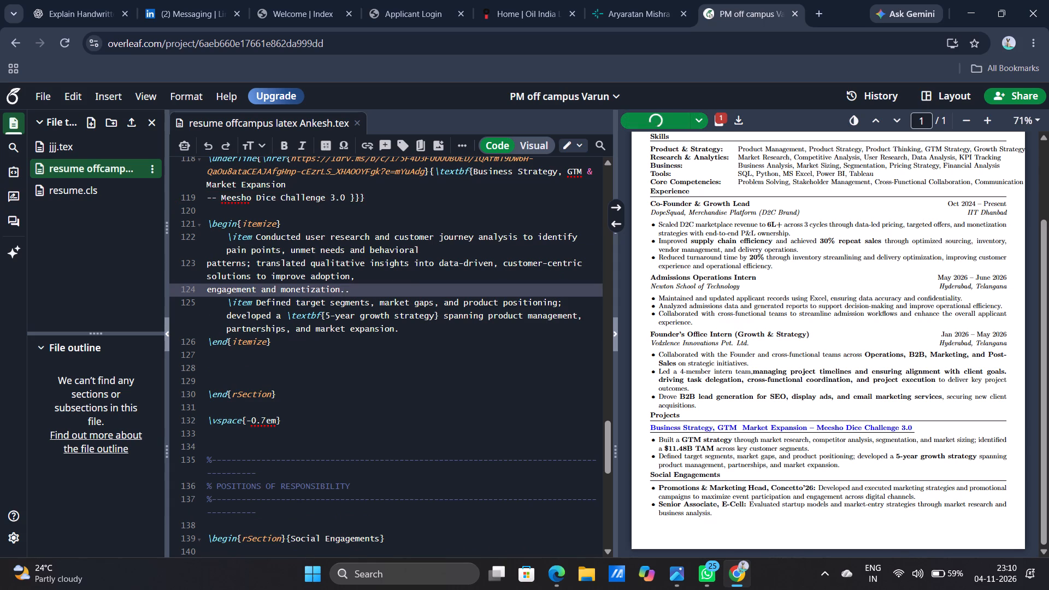
Select the second Meesho bullet's text, from "Defined target segments" to "market expansion.", and switch to Resume_vashista_Cons.pdf in Edge.
left_click_drag(398, 334, 263, 306)
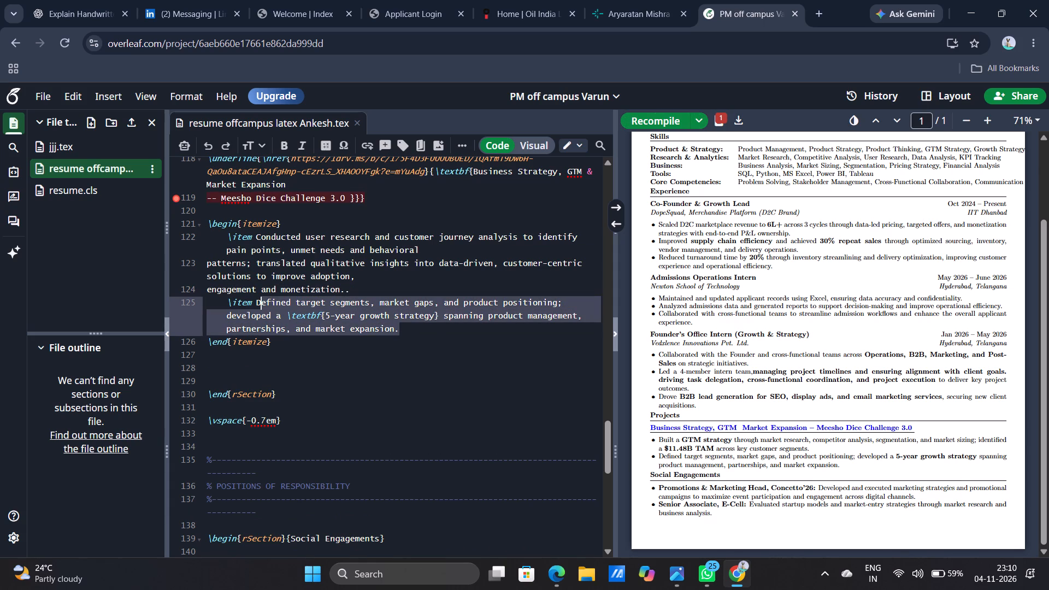
left_click_drag(263, 306, 257, 304)
key("alt+Tab")
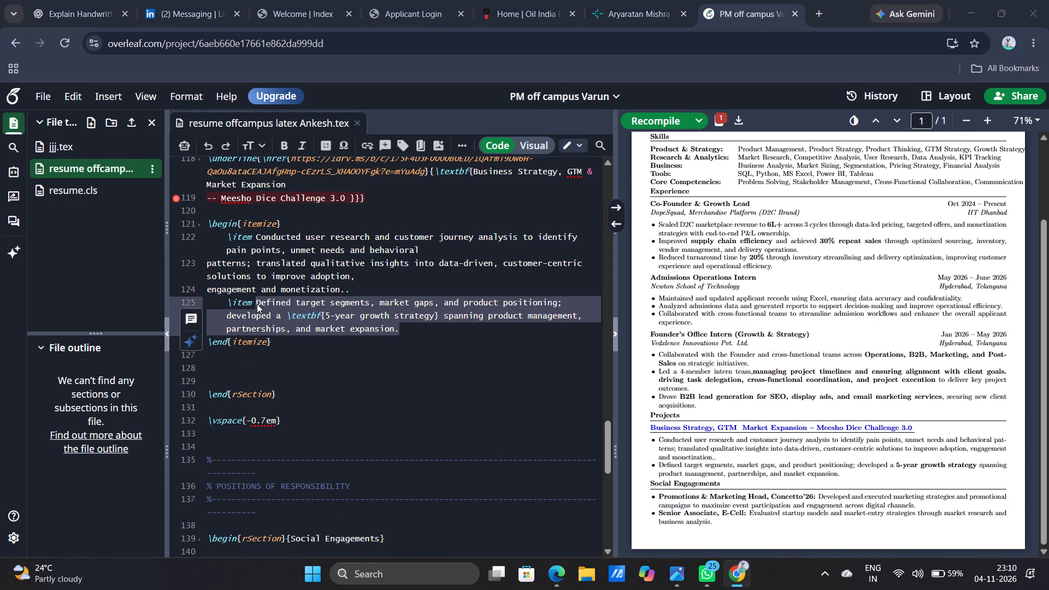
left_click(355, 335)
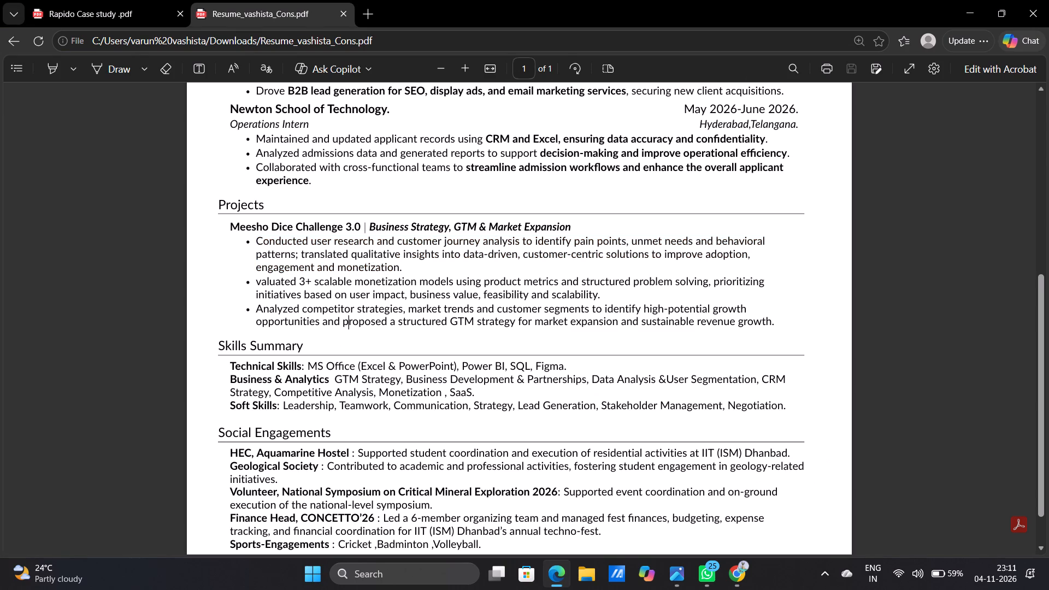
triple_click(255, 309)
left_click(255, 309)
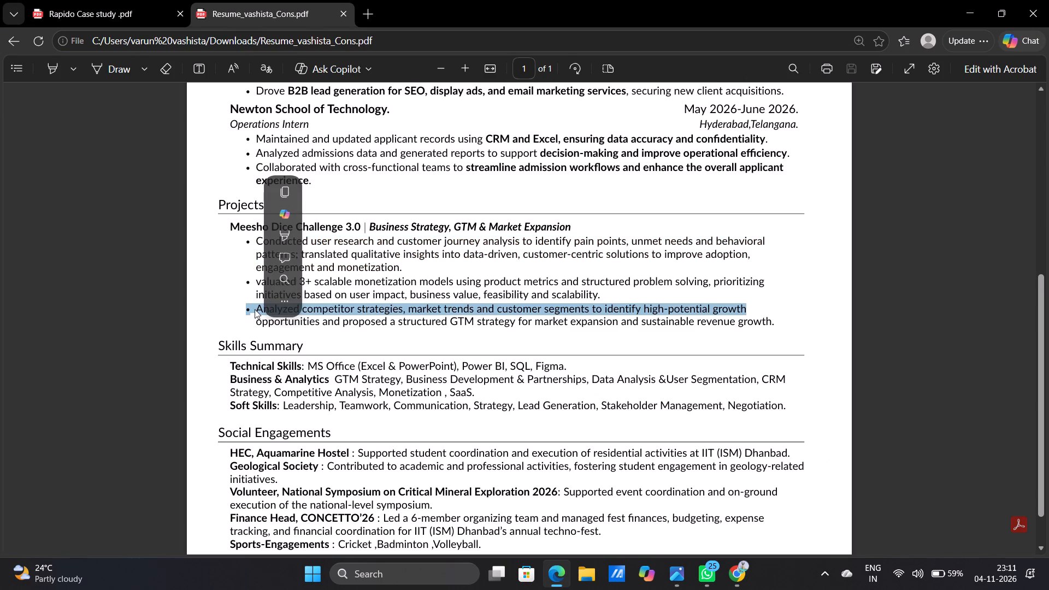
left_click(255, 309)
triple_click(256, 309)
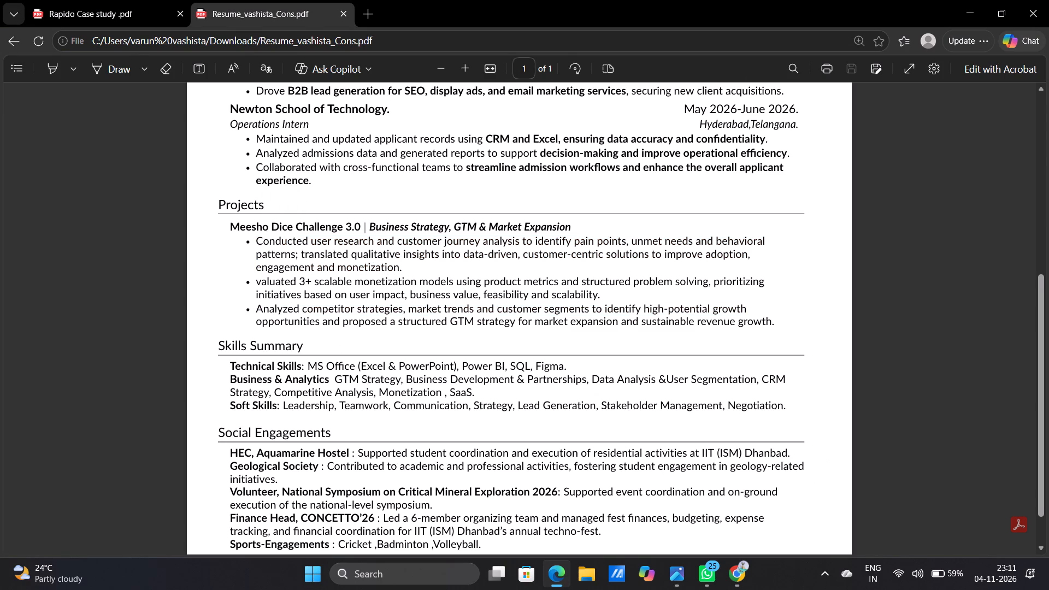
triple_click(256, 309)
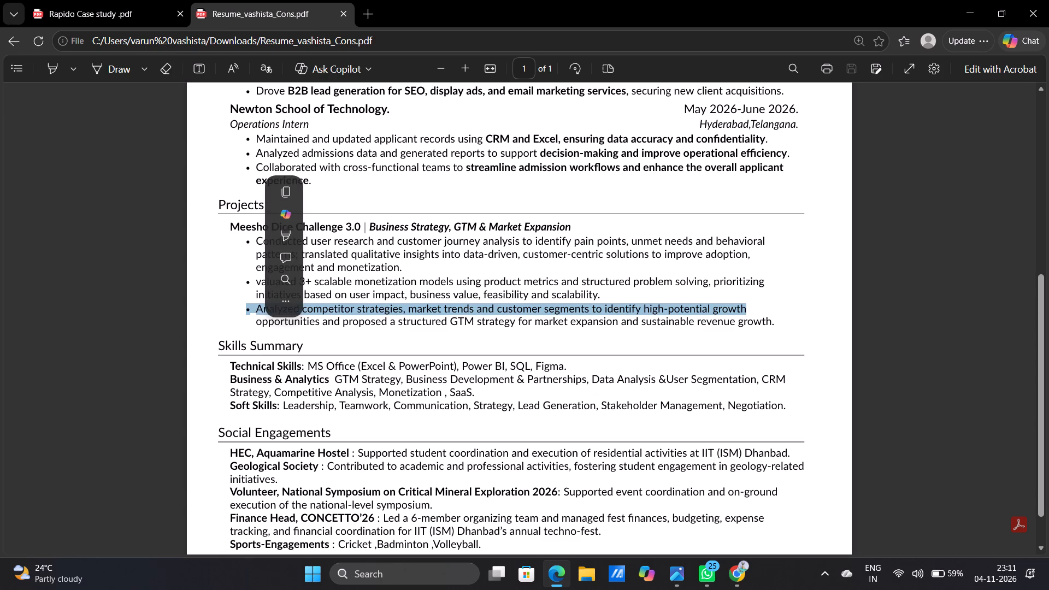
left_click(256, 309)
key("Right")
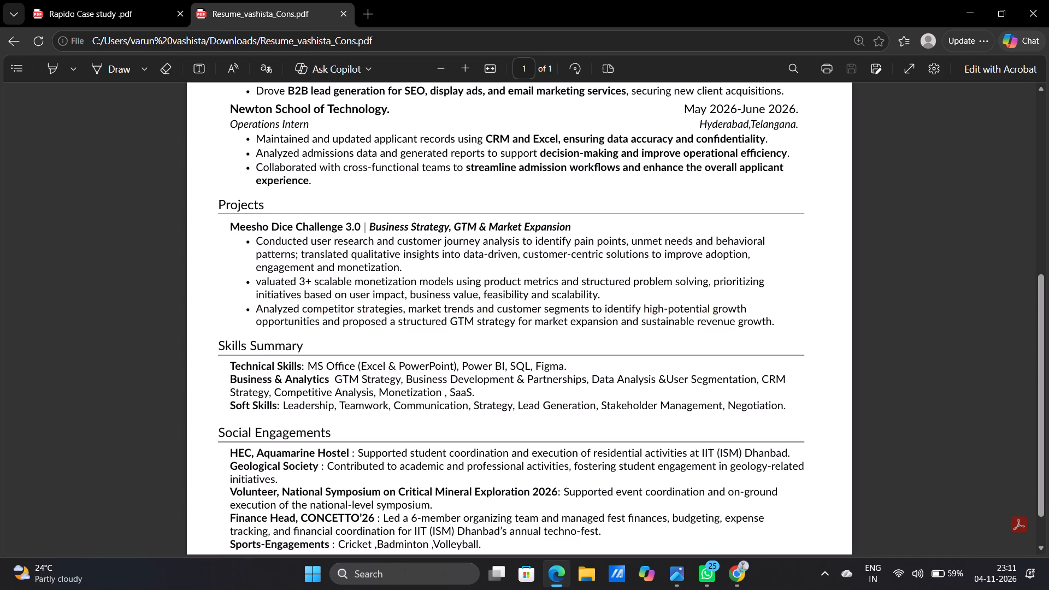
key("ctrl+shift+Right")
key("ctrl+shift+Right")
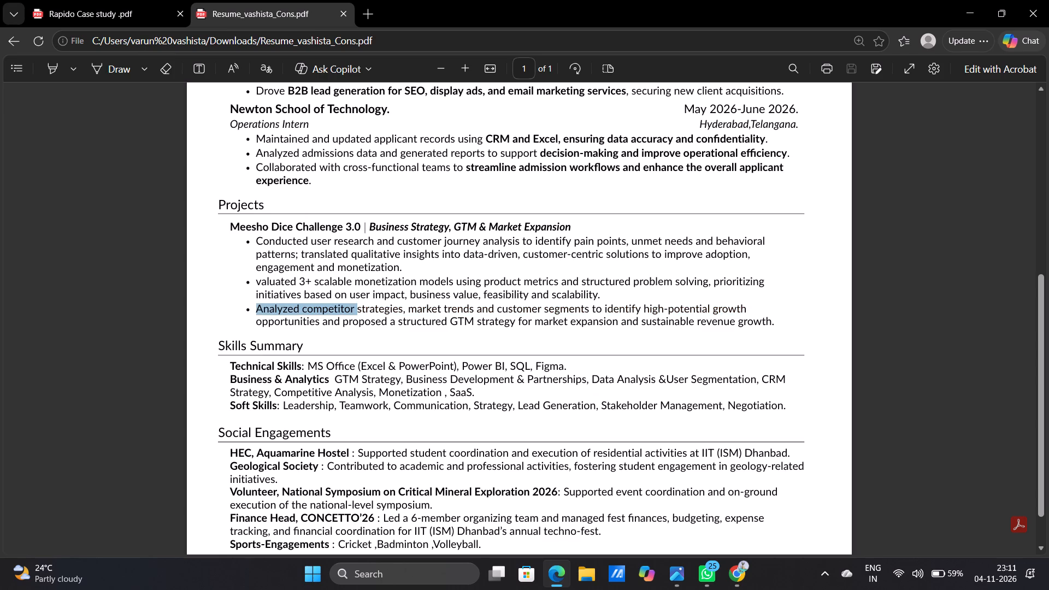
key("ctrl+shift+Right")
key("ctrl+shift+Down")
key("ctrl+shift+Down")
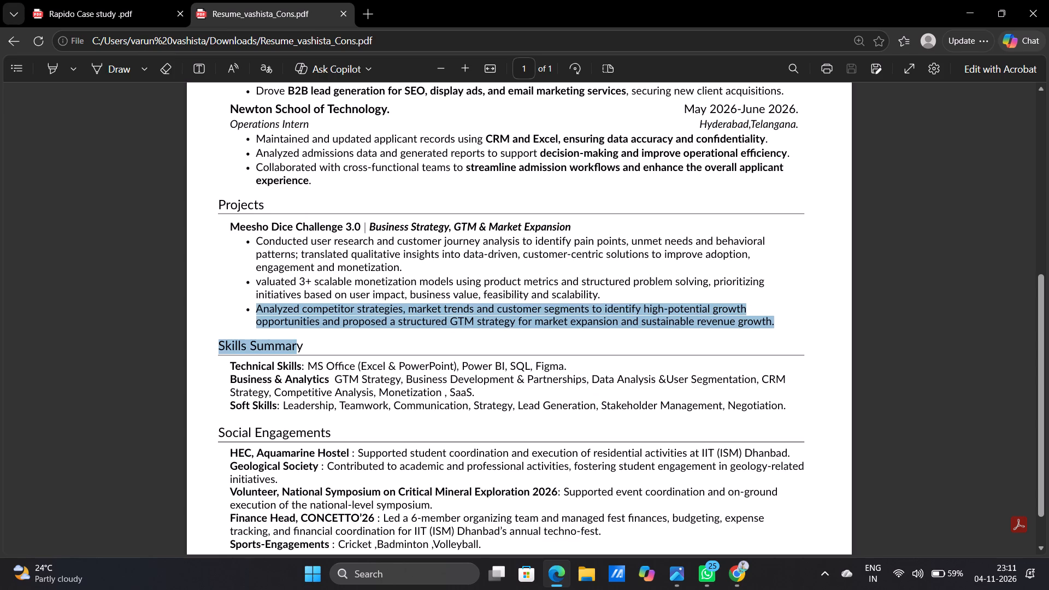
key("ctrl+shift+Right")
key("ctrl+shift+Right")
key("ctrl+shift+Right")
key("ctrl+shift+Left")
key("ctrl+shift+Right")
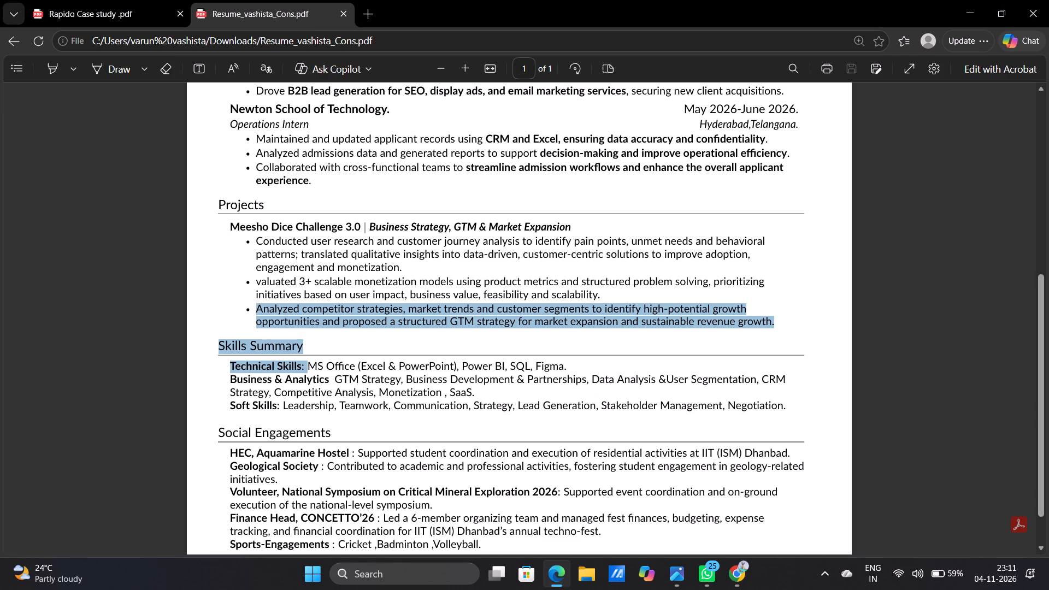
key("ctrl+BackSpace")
Copy the Meesho bullet from "Analyzed competitor strategies" through "sustainable revenue growth." without its bullet mark, and switch back to Overleaf.
left_click(774, 324)
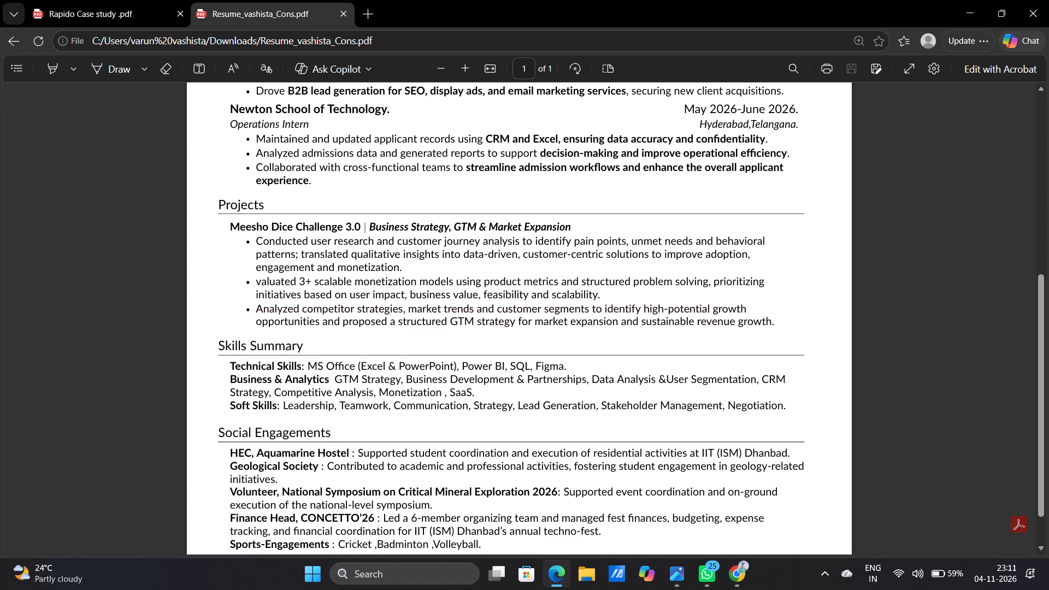
key("ctrl+shift+Left")
key("ctrl+shift+Left")
key("ctrl+shift+Left")
key("ctrl+shift+Left")
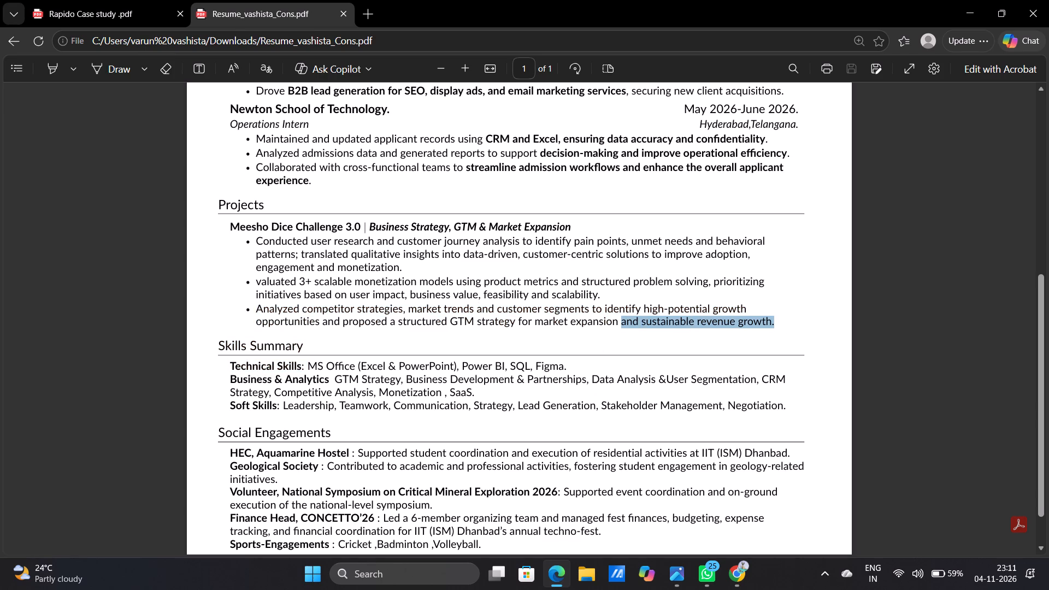
key("ctrl+shift+Left")
key("ctrl+shift+Left")
key("ctrl+shift+Left")
key("ctrl+shift+Left")
key("ctrl+shift+Left")
key("ctrl+shift+Left")
key("ctrl+shift+Left")
key("ctrl+shift+Left")
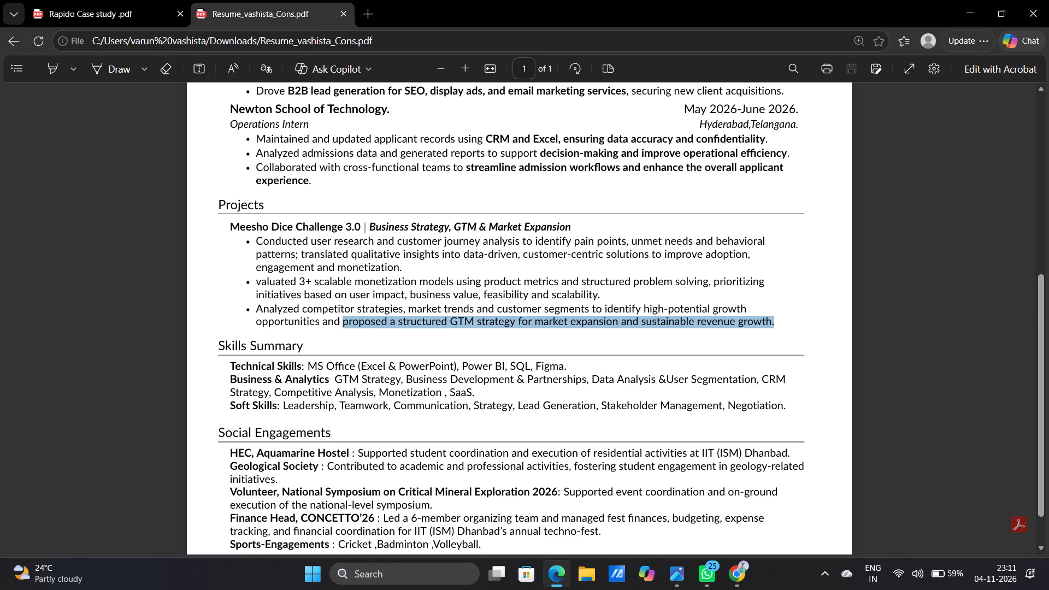
key("ctrl+shift+Left")
key("ctrl+shift+Left")
key("ctrl+shift+Left")
key("ctrl+shift+Left")
key("ctrl+shift+Left")
key("ctrl+shift+Left")
key("ctrl+shift+Left")
key("ctrl+shift+Left")
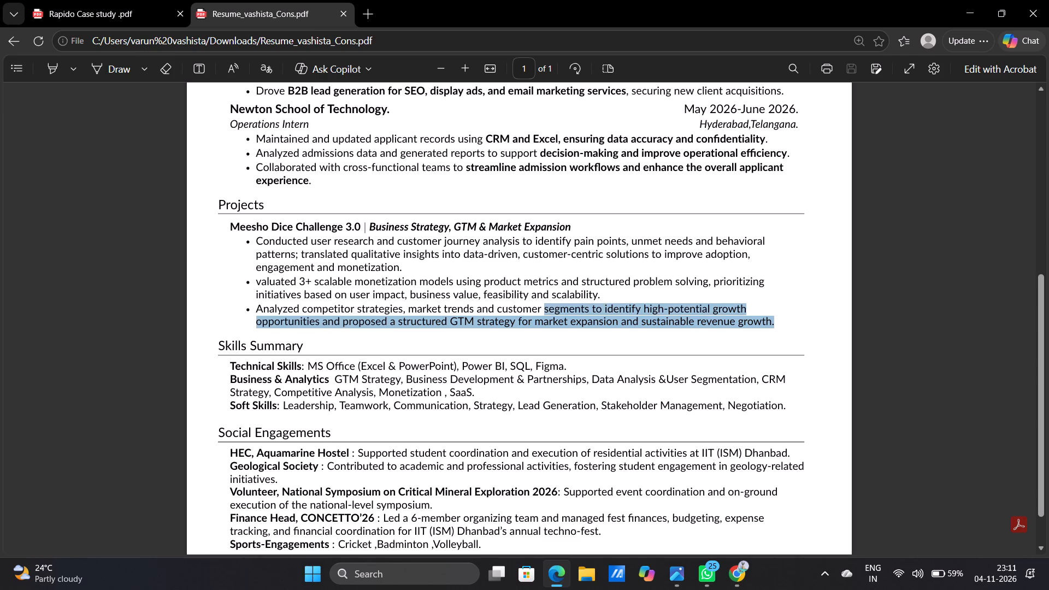
key("ctrl+shift+Left")
key("ctrl+shift+Left")
key("ctrl+shift+Left")
key("ctrl+shift+Left")
key("ctrl+shift+Left")
key("ctrl+shift+Left")
key("ctrl+shift+Left")
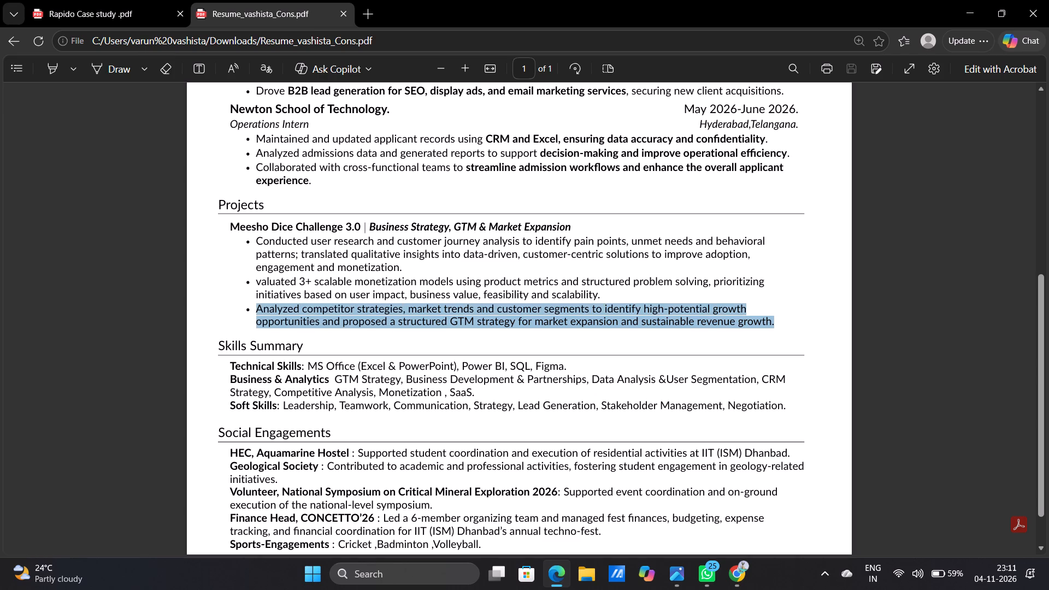
key("ctrl+c")
key("alt+Tab")
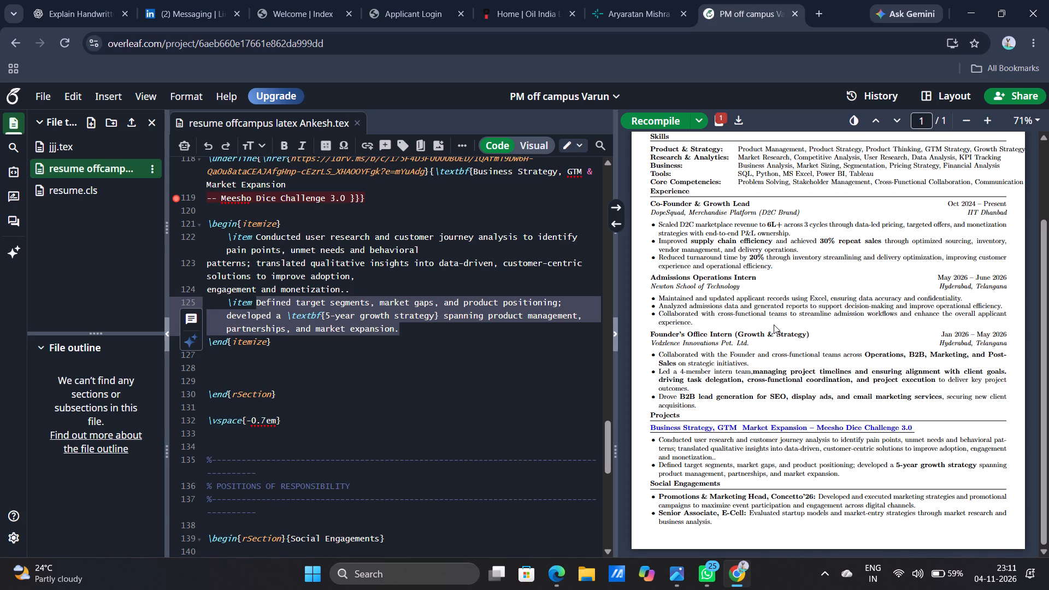
Replace the selected second Meesho bullet text with the copied bullet about competitor strategies and market trends.
key("ctrl+v")
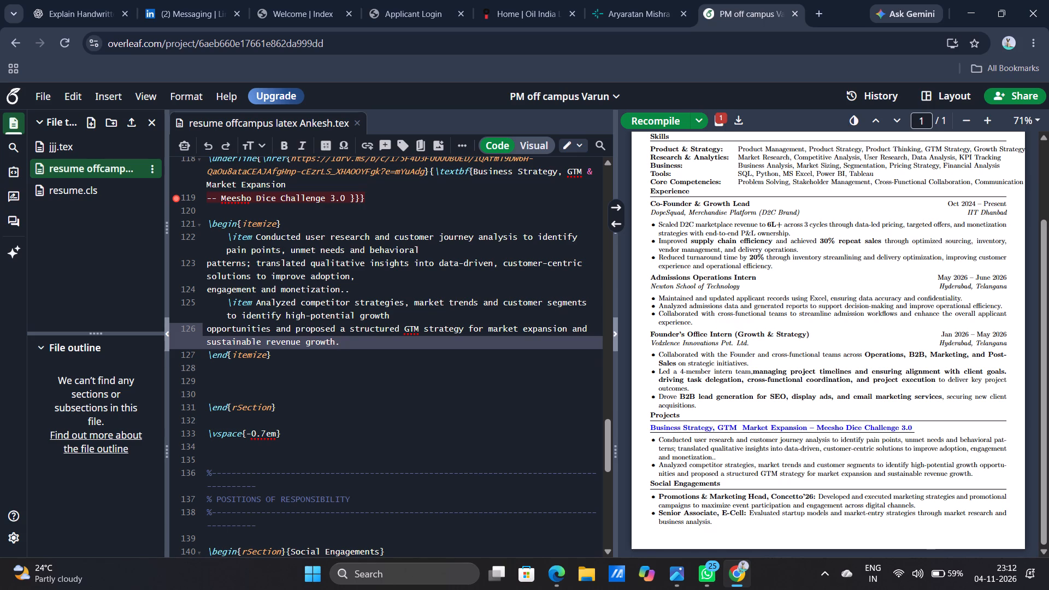
Delete the duplicate full stop after "engagement and monetization" in the first Meesho bullet.
left_click(351, 289)
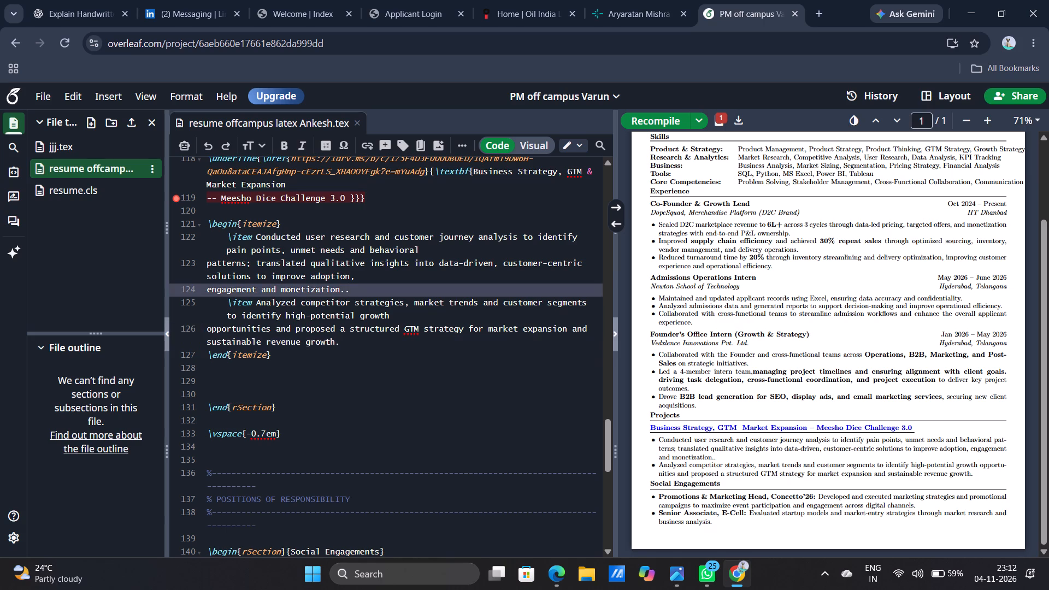
key("BackSpace")
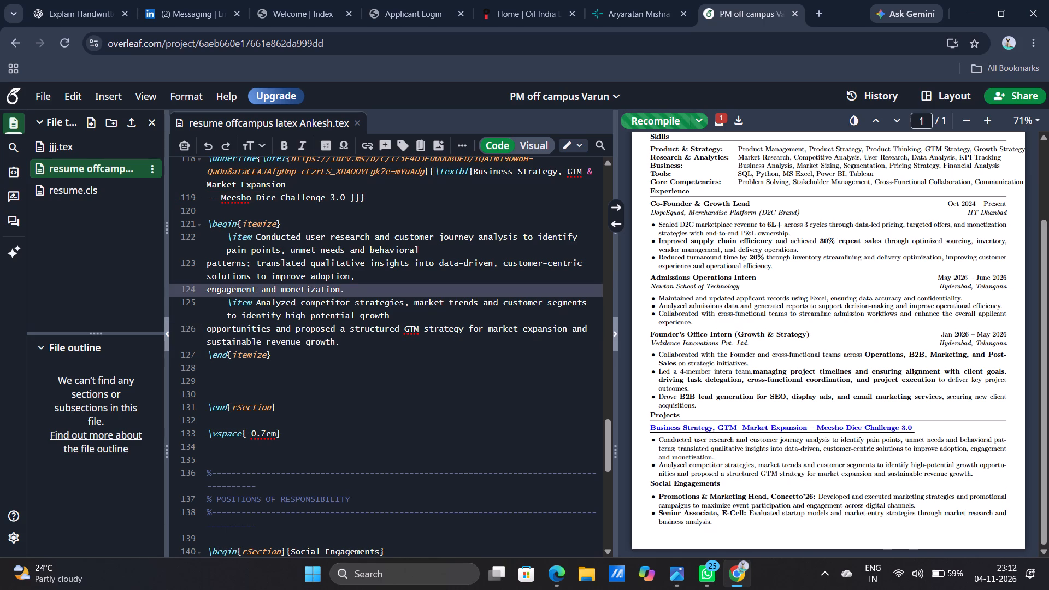
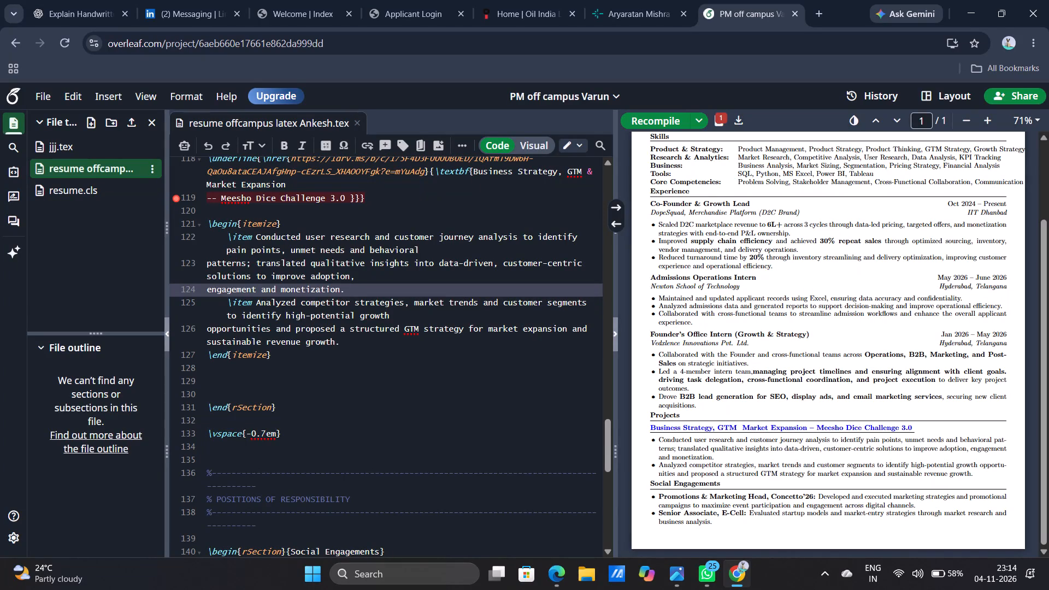
scroll(370, 434, "down", 2)
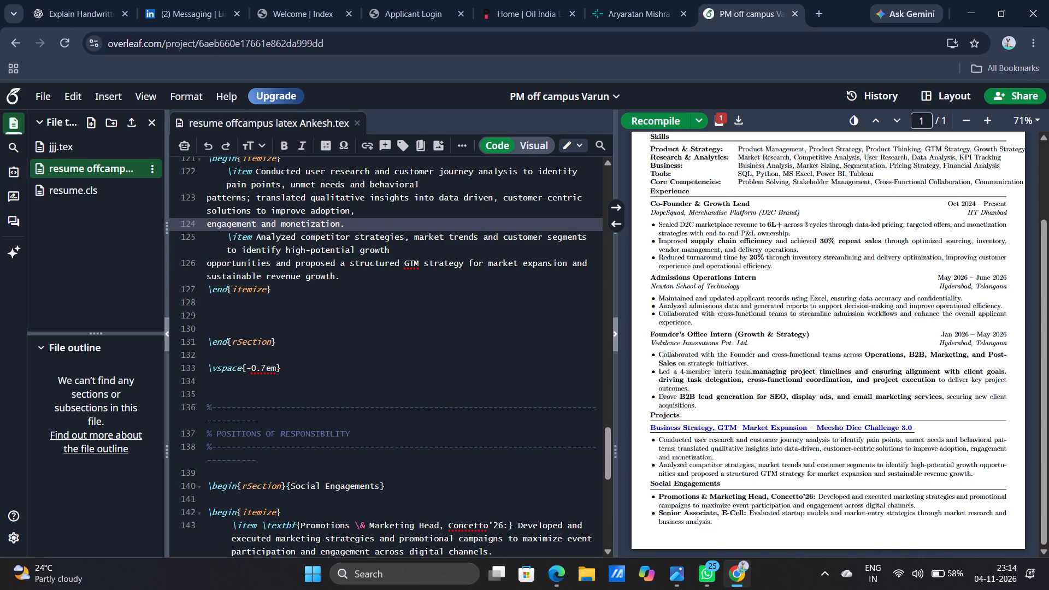
key("alt+Tab")
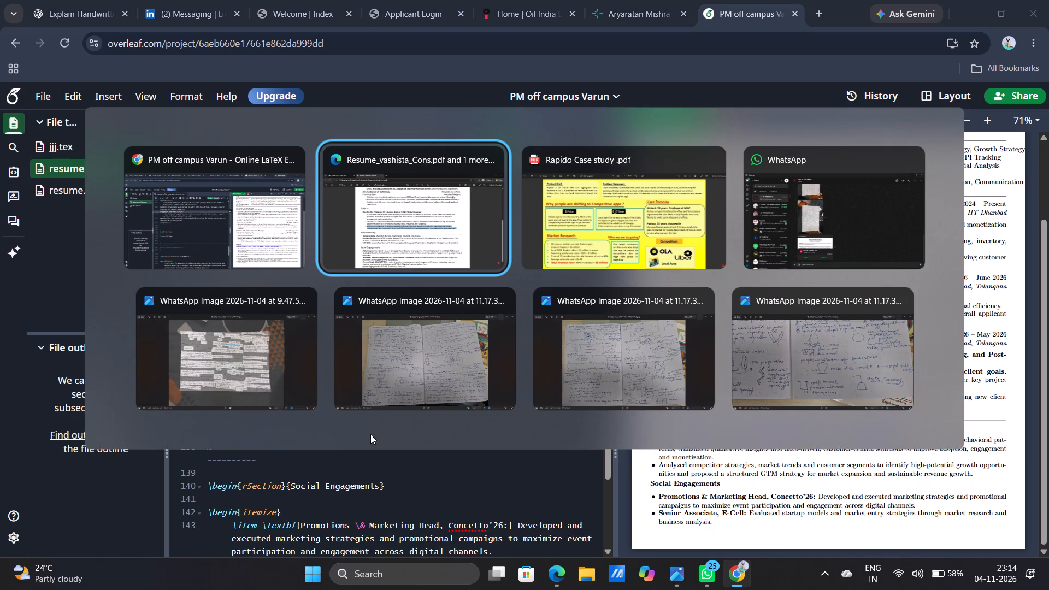
scroll(370, 434, "down", 2)
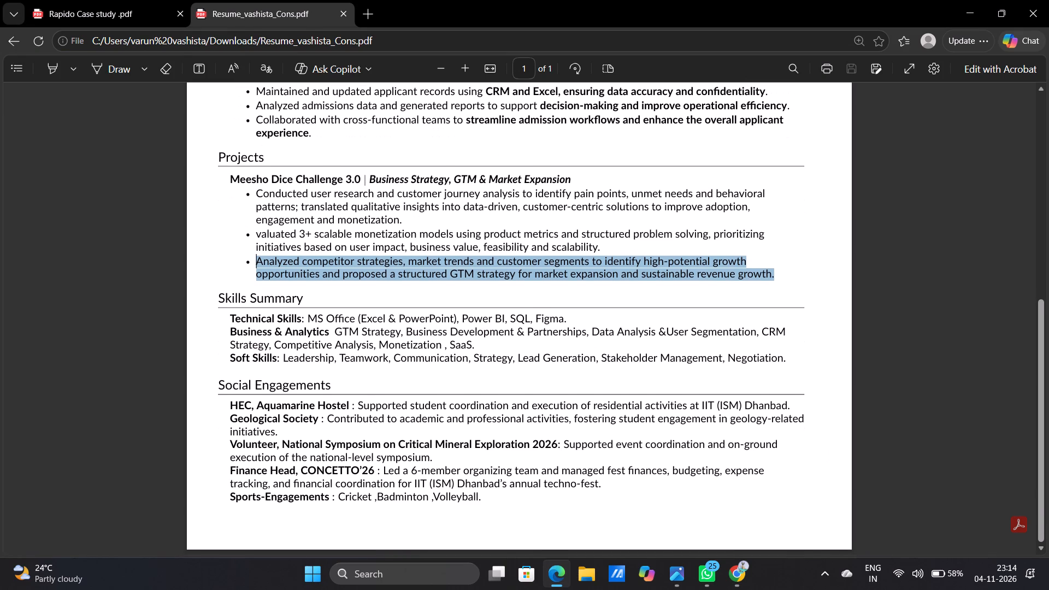
left_click(375, 400)
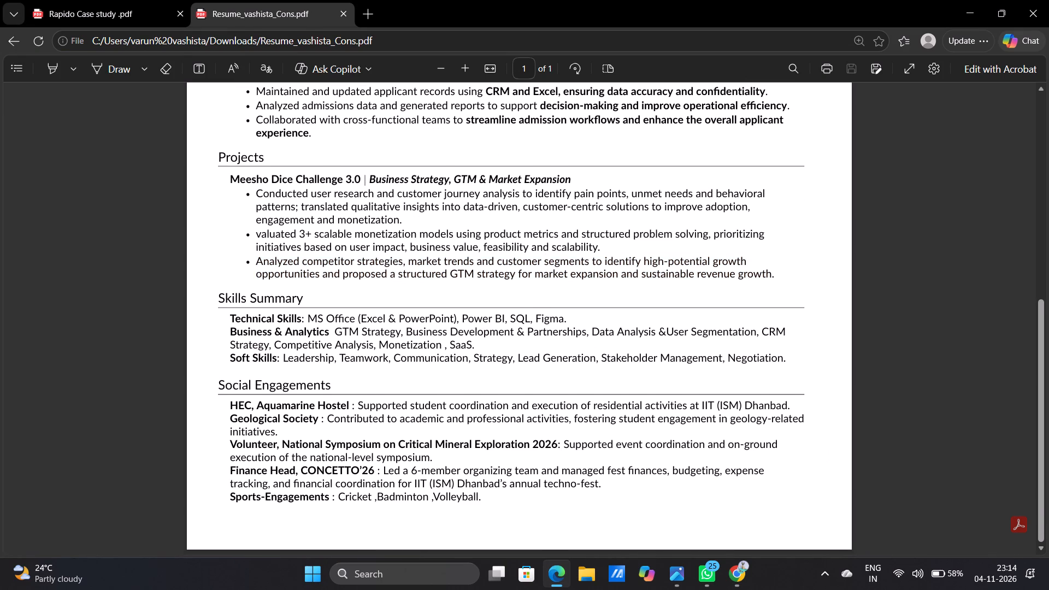
triple_click(233, 471)
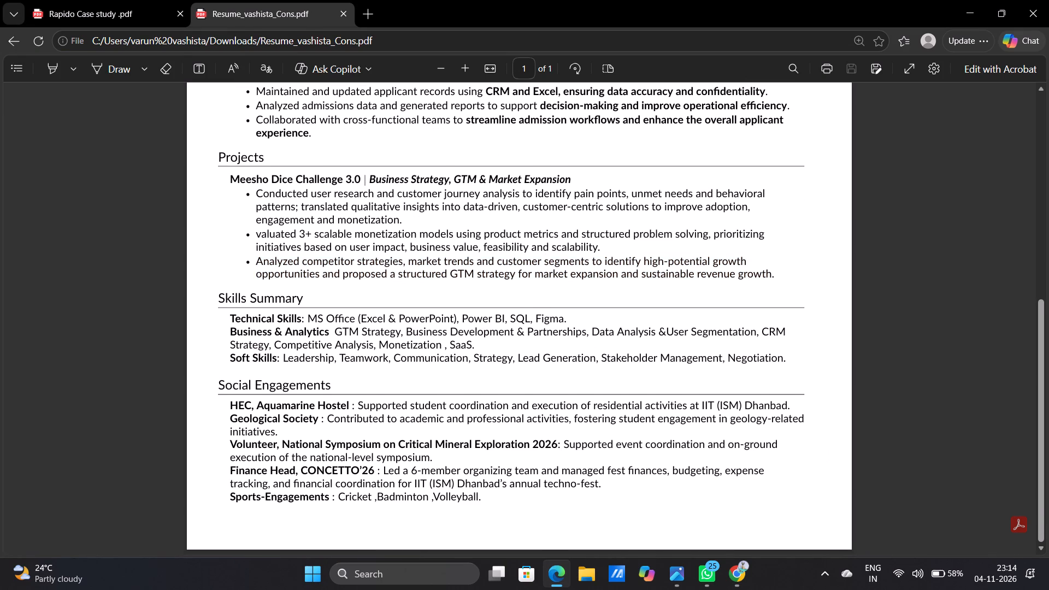
left_click(233, 471)
left_click(233, 471)
left_click_drag(233, 471, 284, 475)
left_click_drag(284, 475, 567, 483)
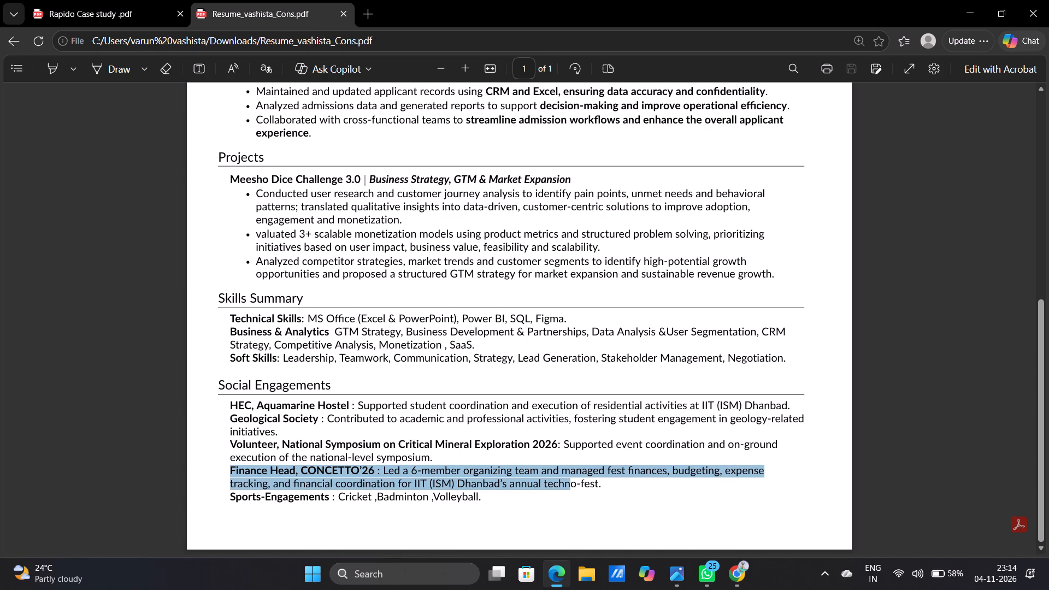
left_click_drag(567, 483, 615, 483)
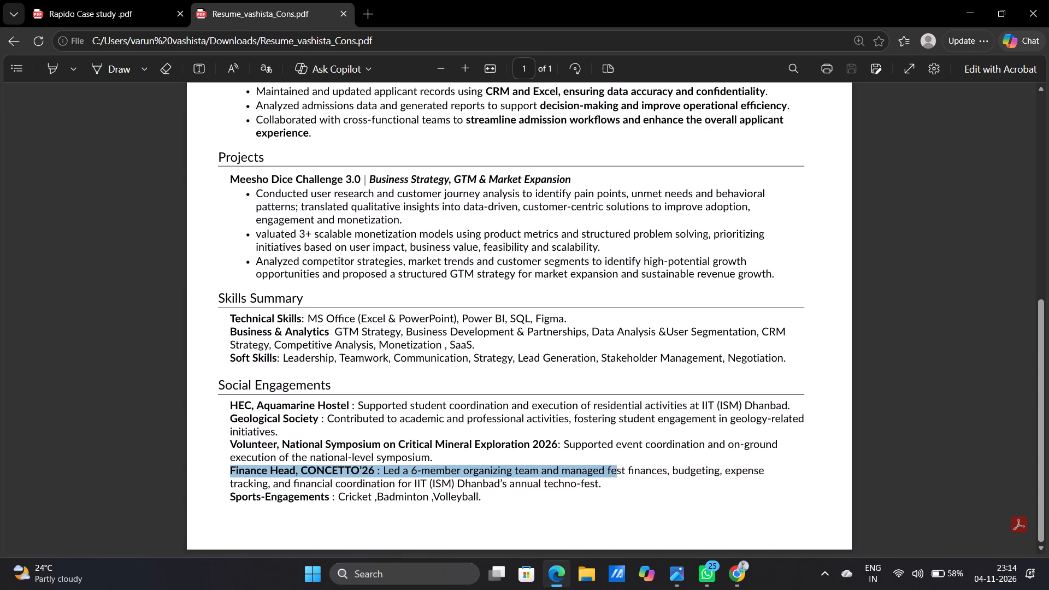
left_click_drag(615, 483, 622, 489)
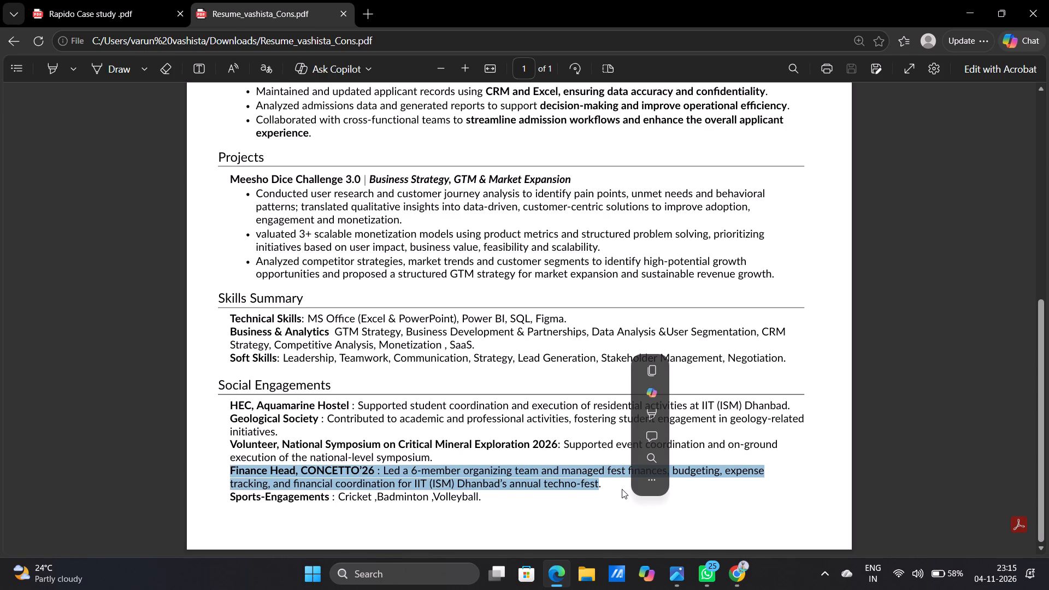
key("ctrl+c")
key("alt+Tab")
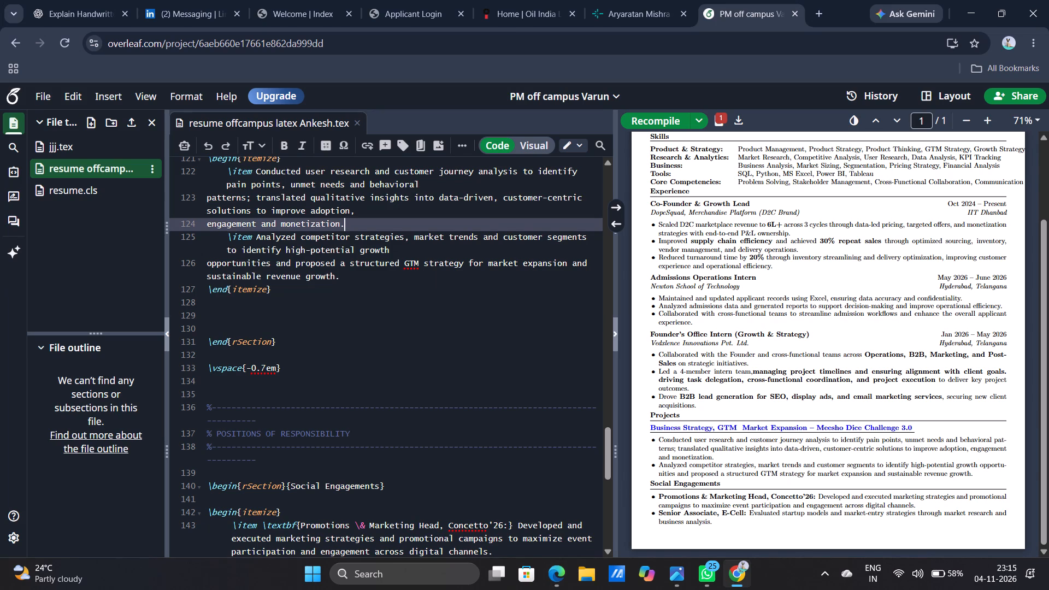
Replace the Promotions & Marketing Head entry's text, from inside its bold braces to the end, with the copied Finance Head entry.
scroll(374, 468, "down", 4)
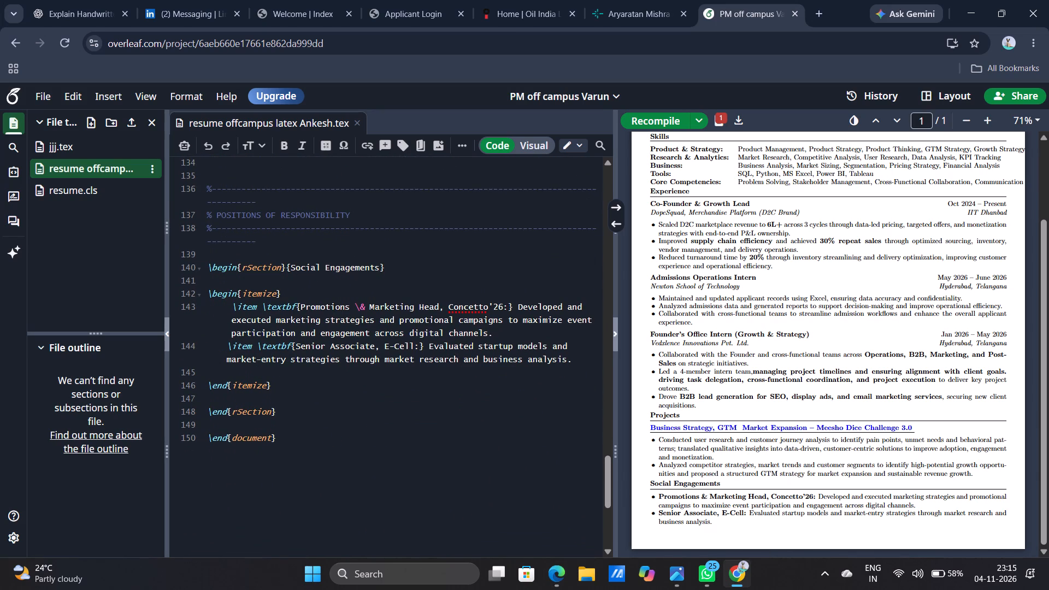
left_click_drag(492, 335, 304, 310)
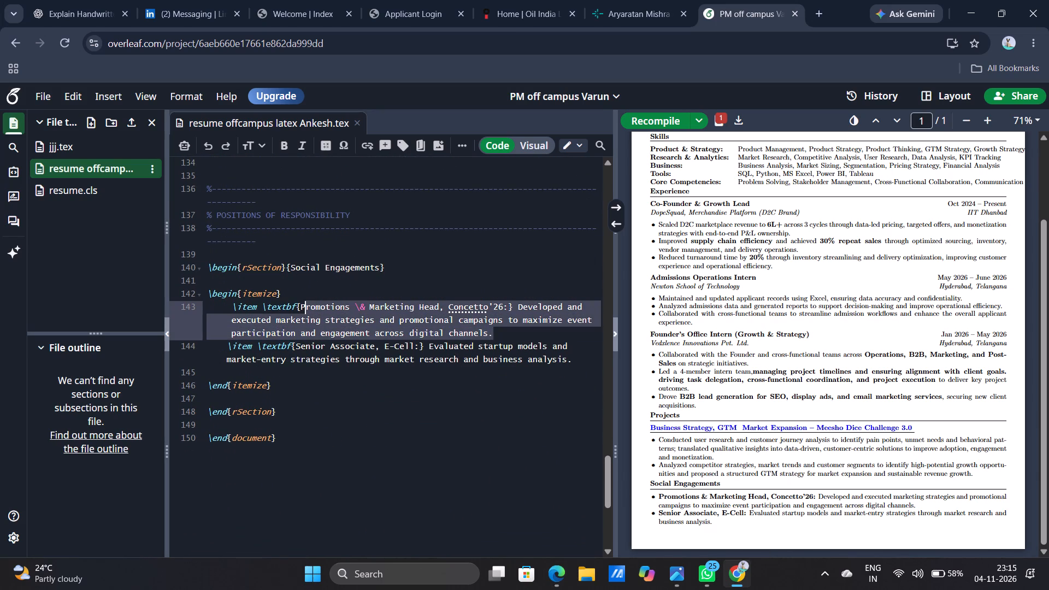
left_click_drag(304, 310, 302, 311)
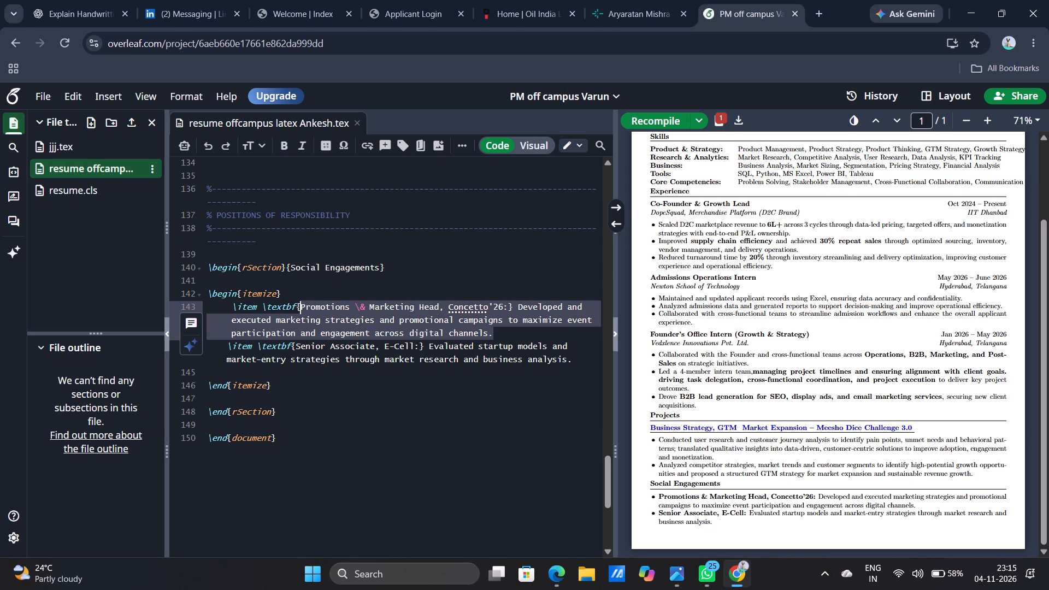
key("ctrl+v")
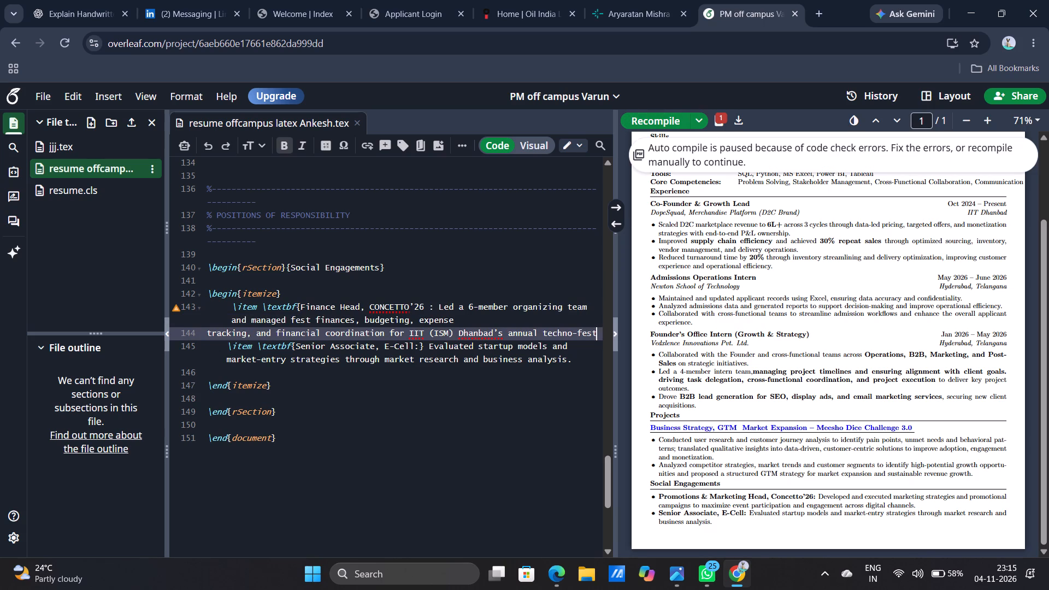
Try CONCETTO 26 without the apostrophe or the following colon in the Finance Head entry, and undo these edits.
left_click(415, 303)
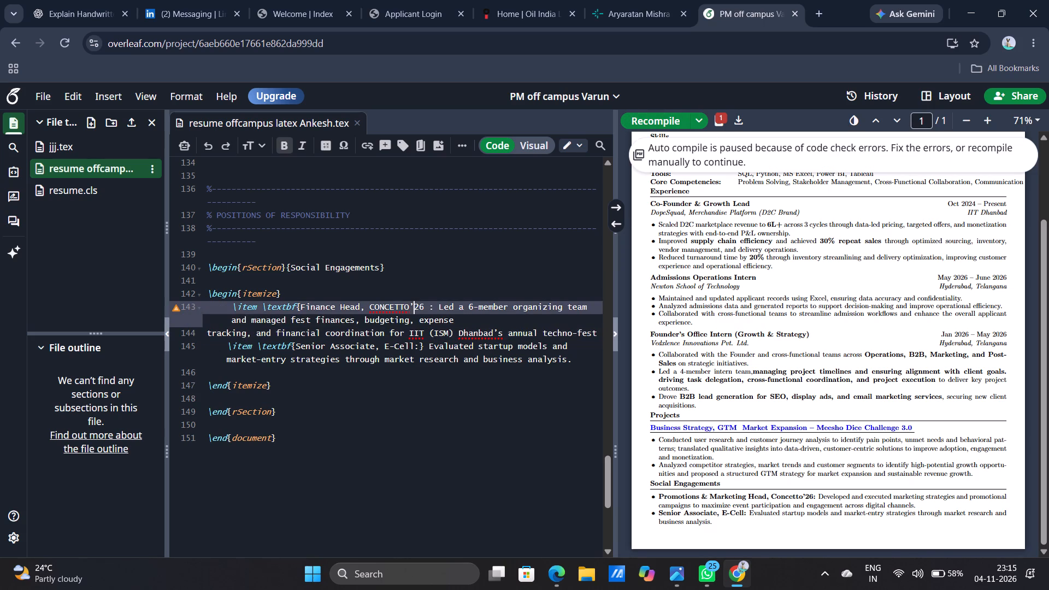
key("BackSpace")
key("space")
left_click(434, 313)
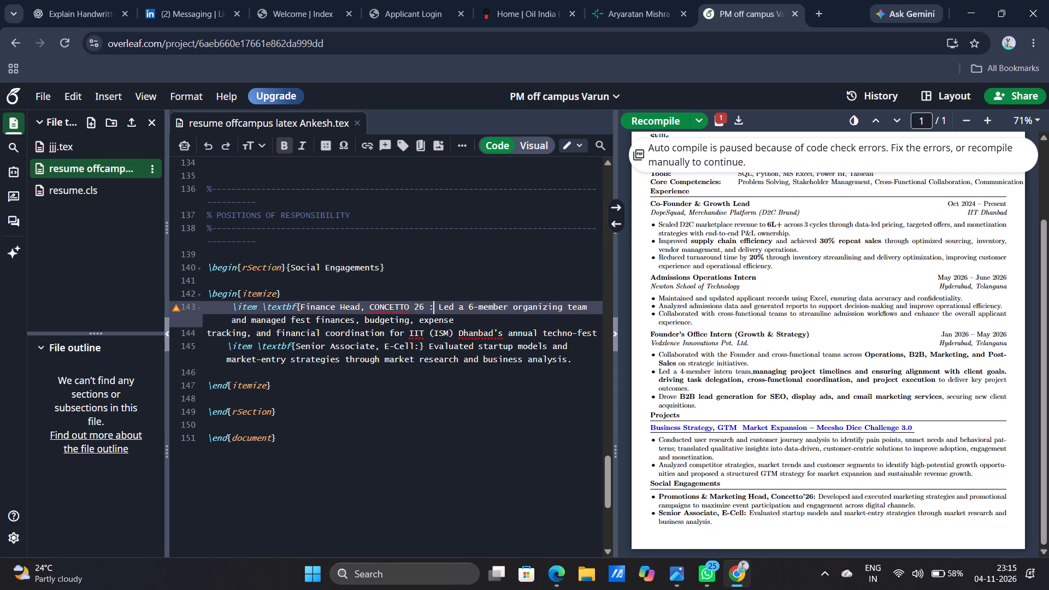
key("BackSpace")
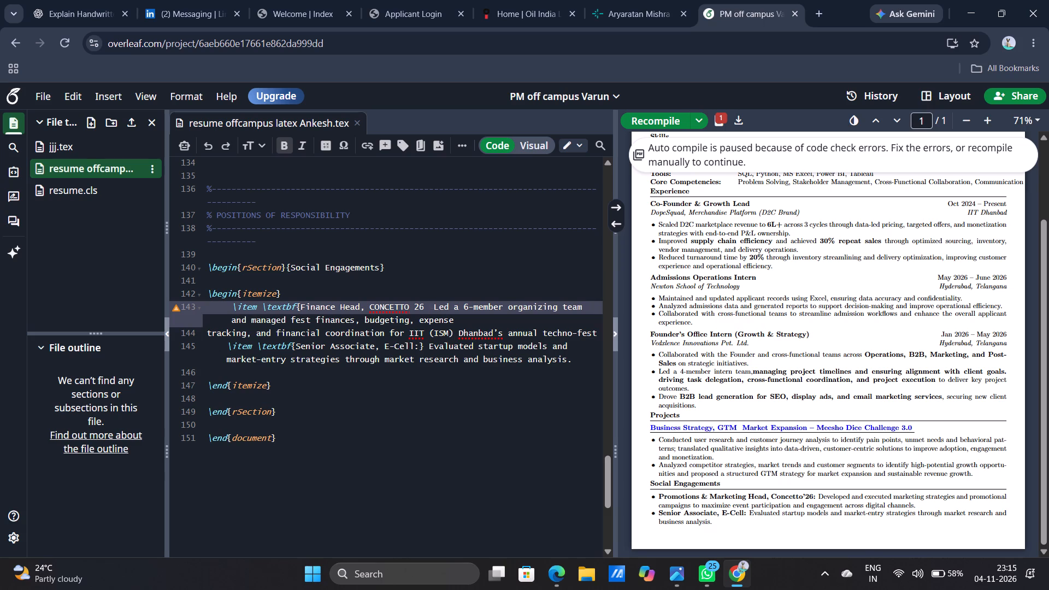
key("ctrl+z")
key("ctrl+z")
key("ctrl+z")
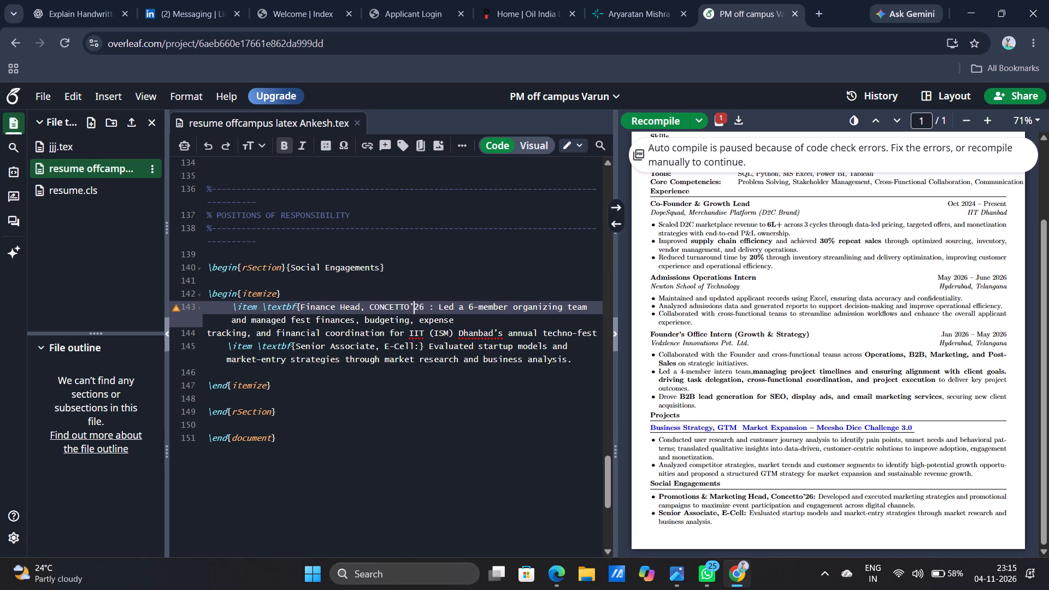
Recompile the résumé to check the pasted Finance Head entry.
left_click(645, 119)
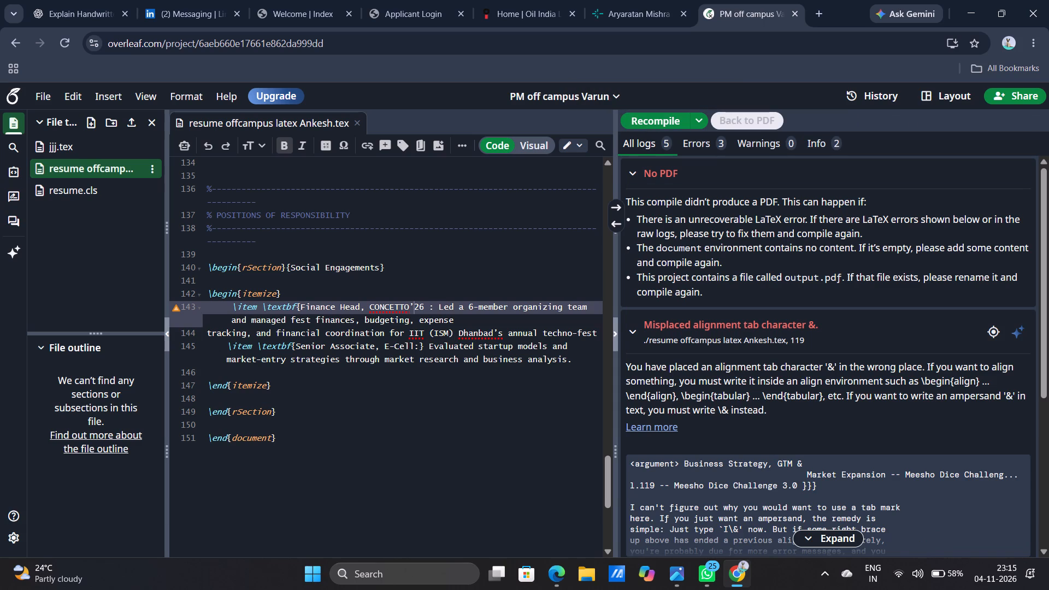
key("ctrl+c")
key("BackSpace")
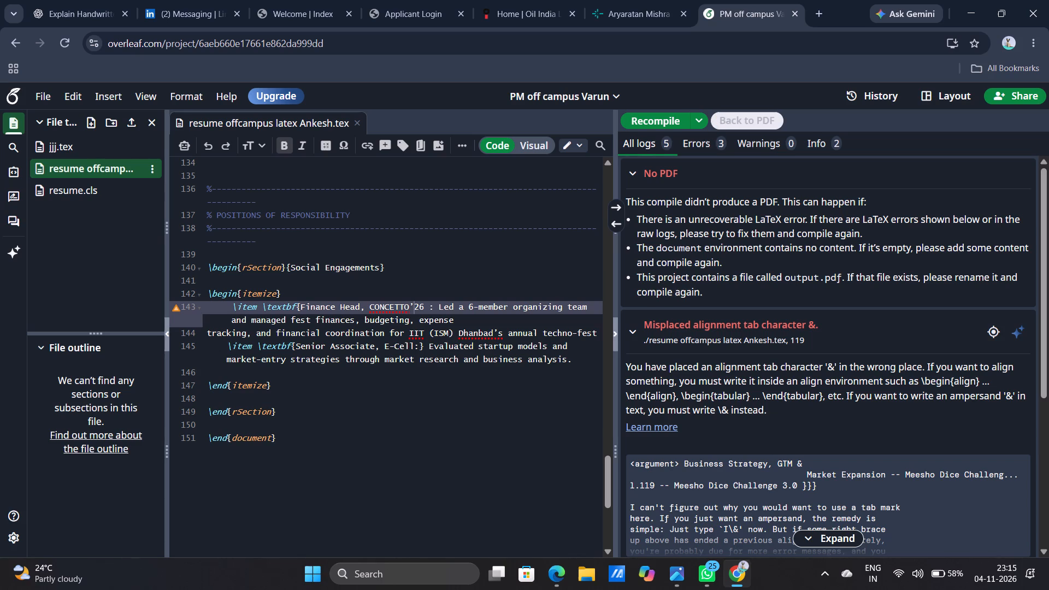
Change CONCETTO'26 to "CONCETTO 26" and Dhanbad's to "Dhanbads" in the Finance Head entry, and recompile.
left_click(417, 316)
left_click(417, 304)
key("BackSpace")
key("space")
left_click(500, 336)
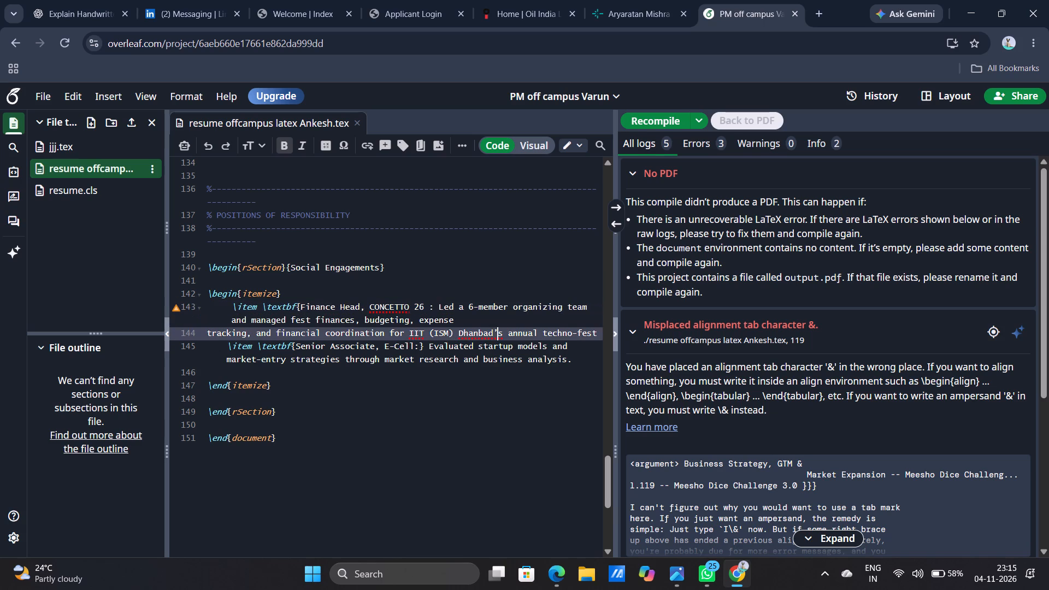
key("BackSpace")
key("space")
key("BackSpace")
left_click(668, 119)
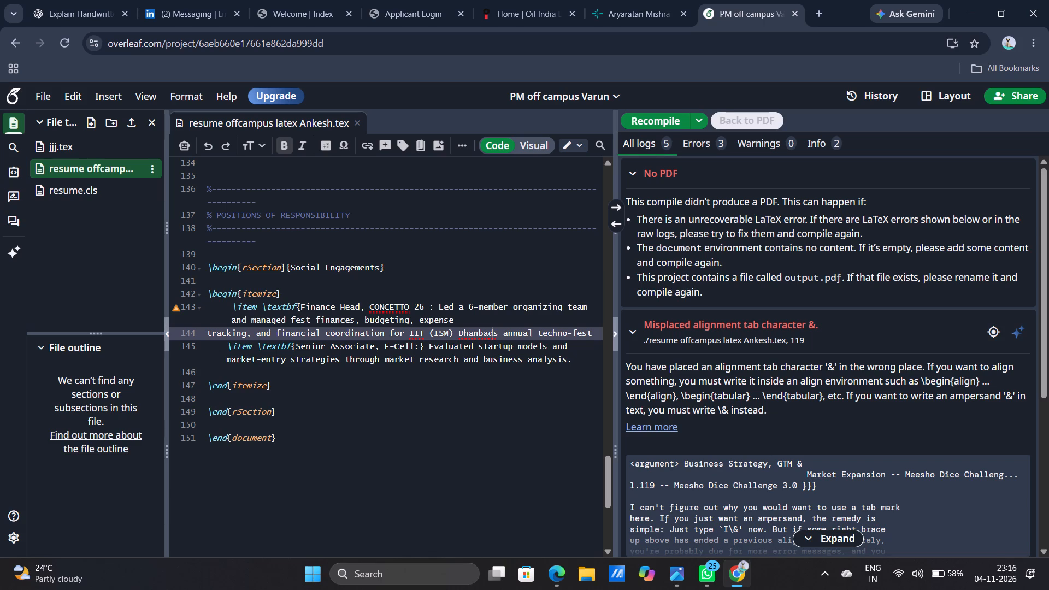
Replace the hyphen in "6-member" with a space in the Finance Head entry, and recompile.
left_click(478, 306)
key("BackSpace")
key("space")
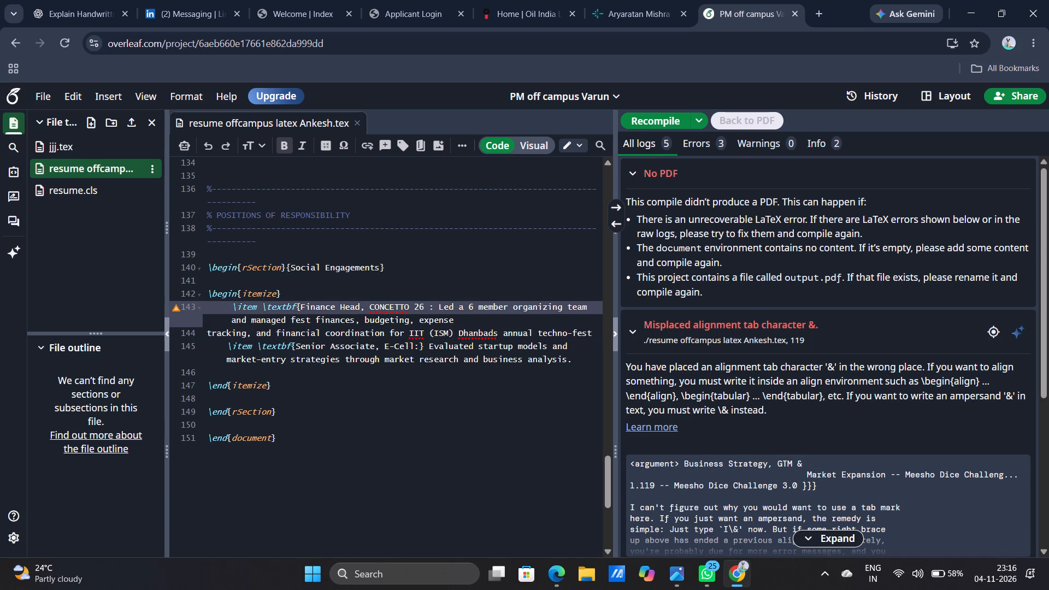
left_click(670, 117)
Delete the ampersand between "GTM" and "Market Expansion" in the Meesho Dice Challenge project heading.
scroll(489, 254, "up", 3)
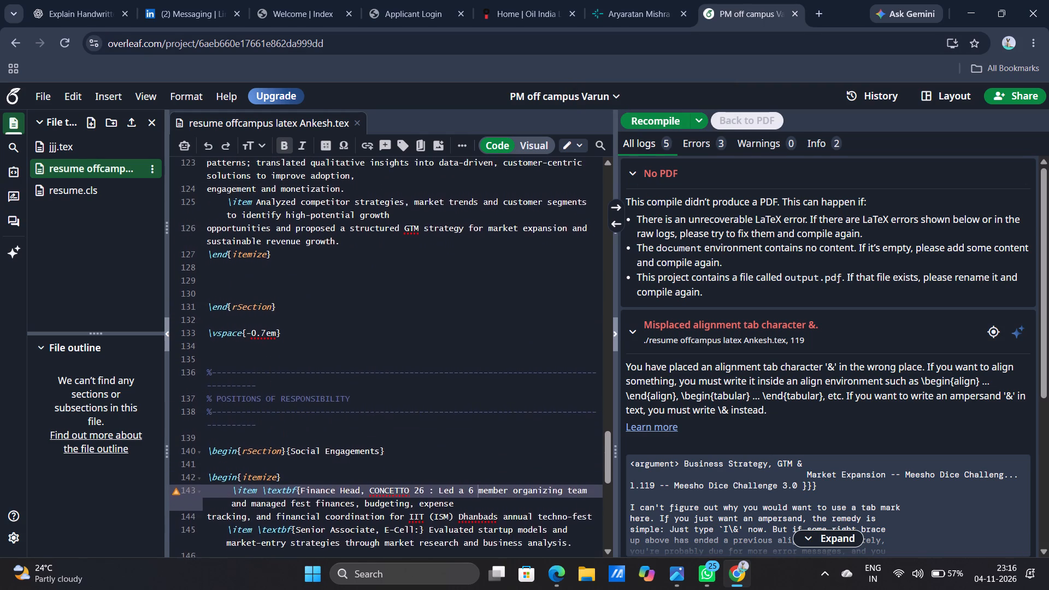
scroll(489, 254, "up", 3)
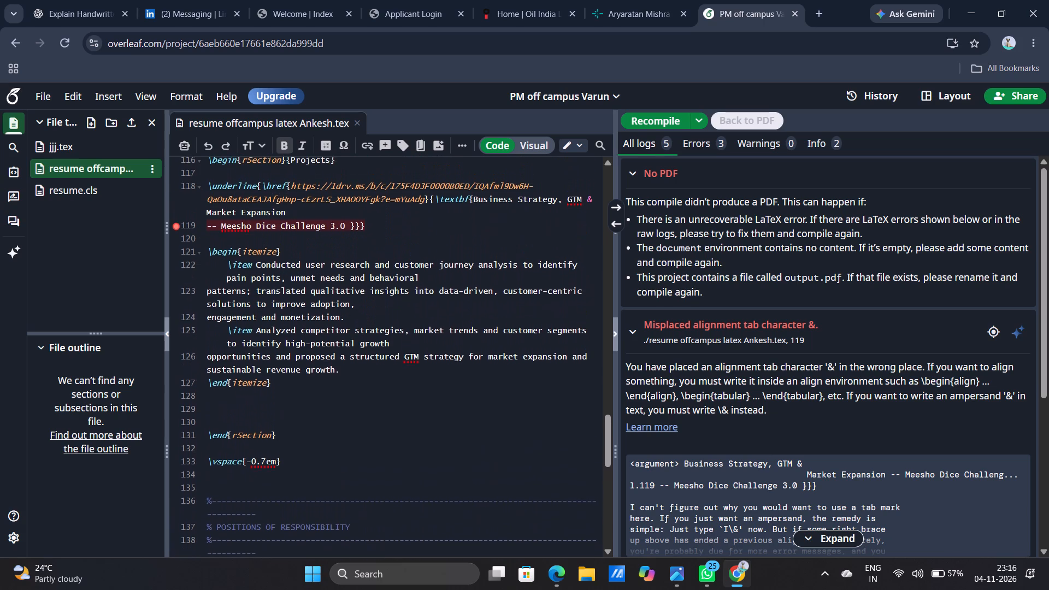
left_click(597, 203)
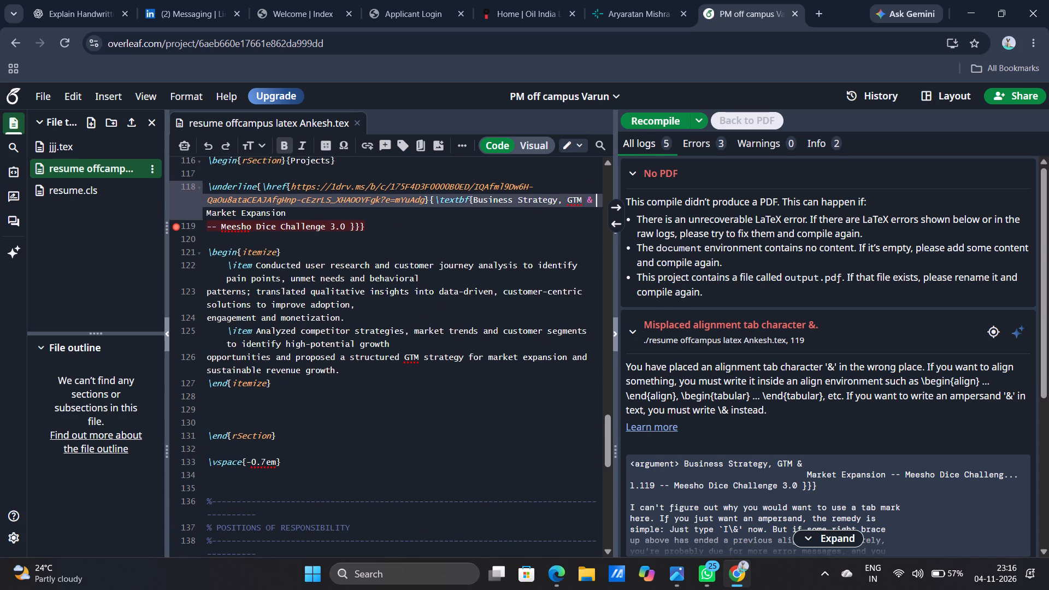
key("BackSpace")
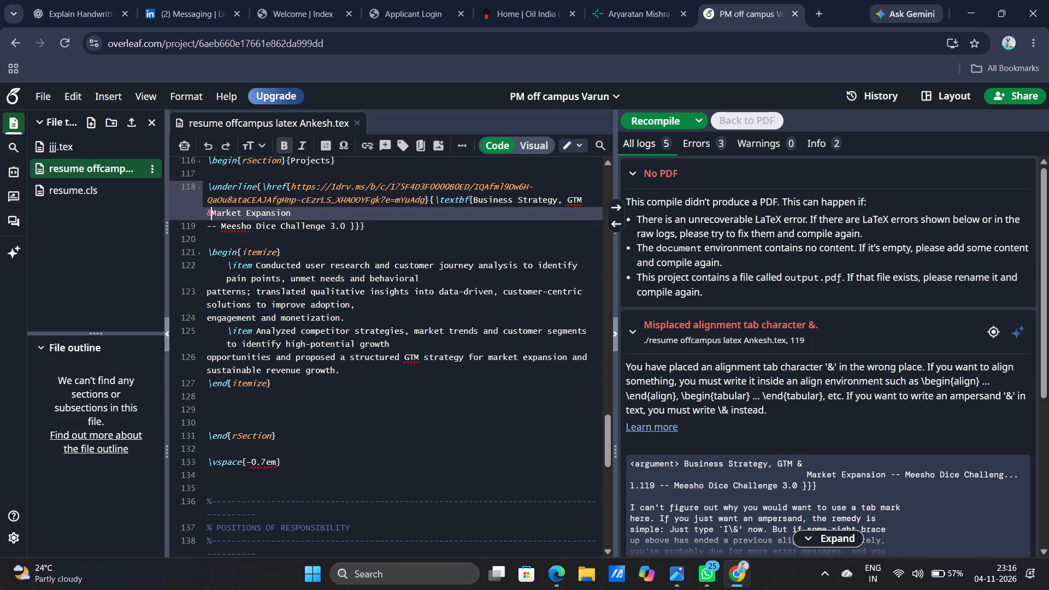
key("BackSpace")
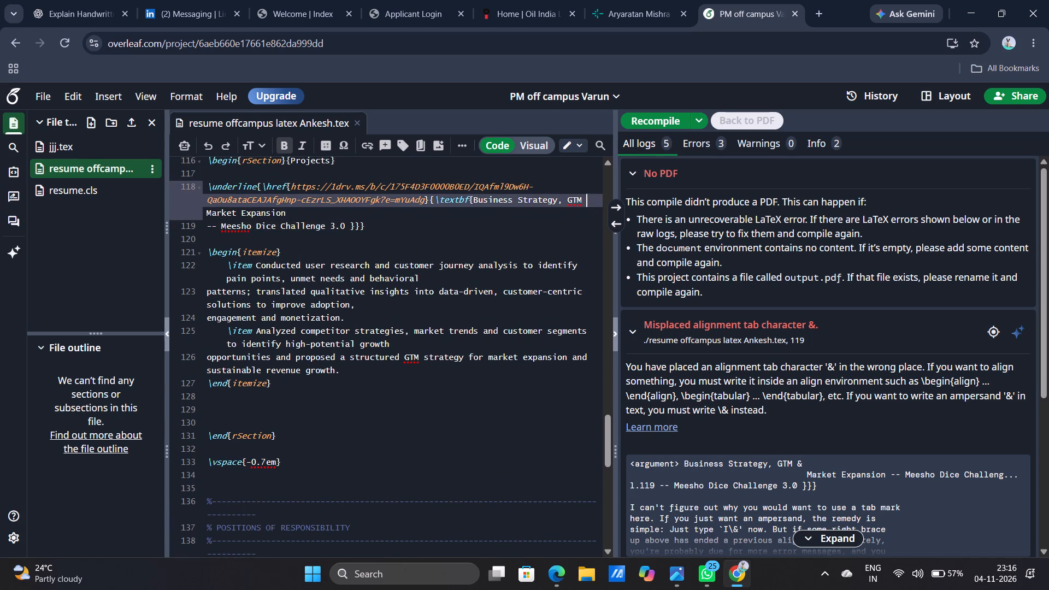
Insert "and" between "GTM" and "Market Expansion" in the Meesho Dice Challenge project heading, and recompile.
type("and")
key("space")
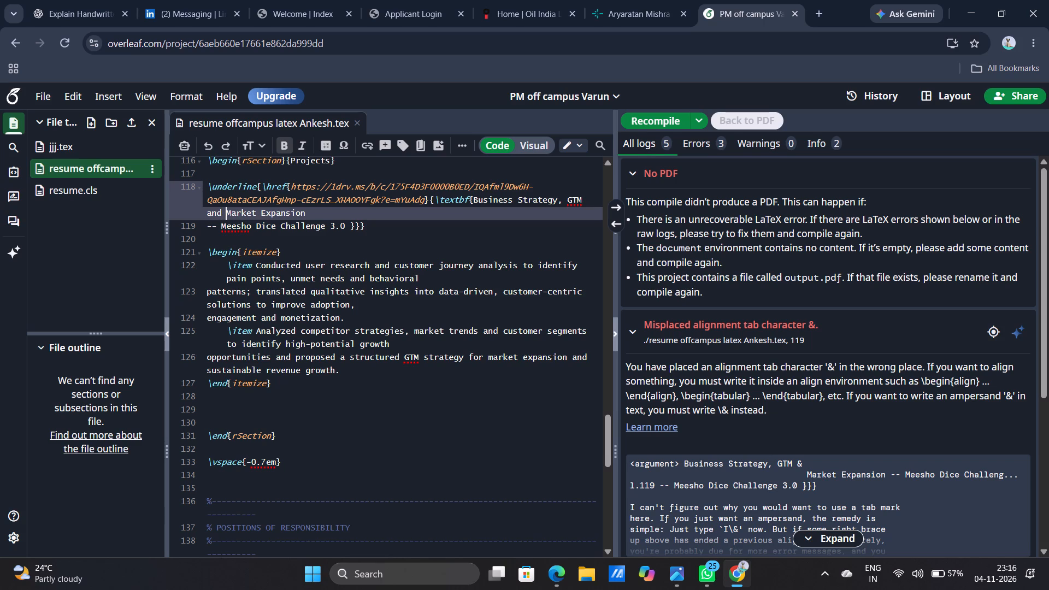
left_click(680, 123)
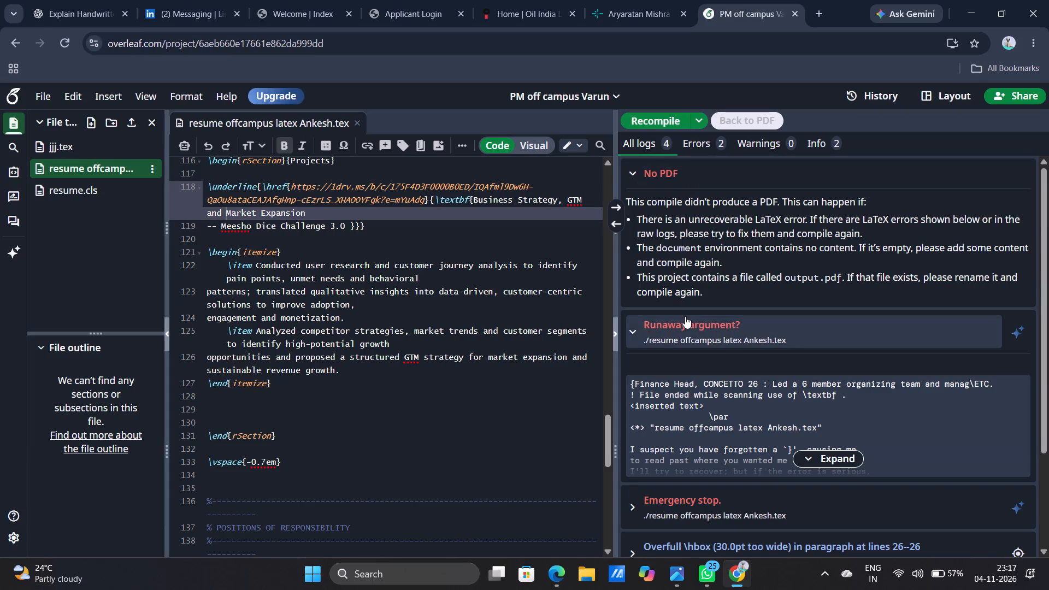
Reload the project page and review only the errors from the last compile.
key("ctrl+r")
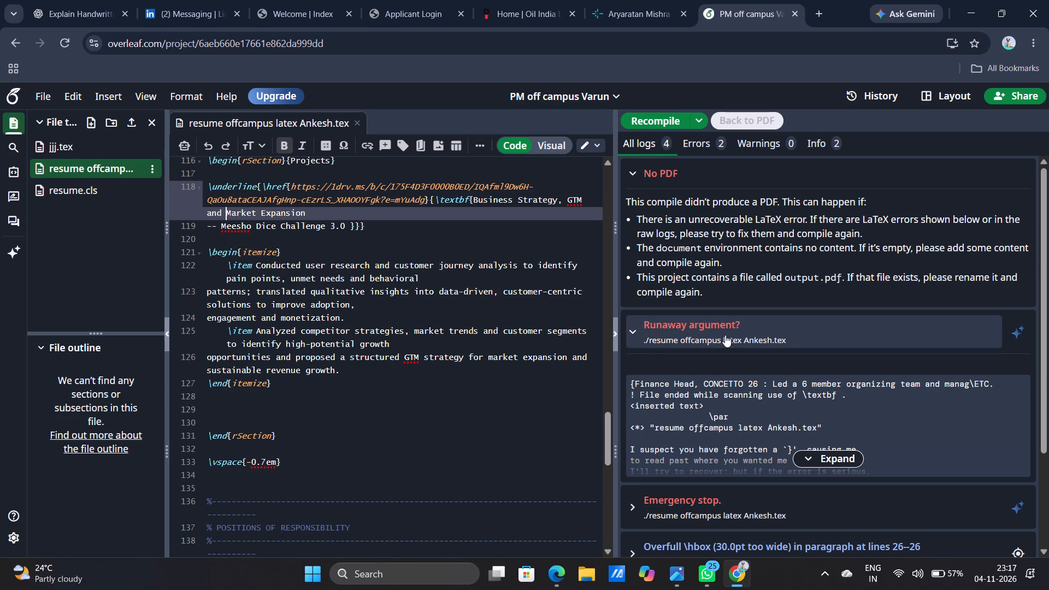
left_click(696, 133)
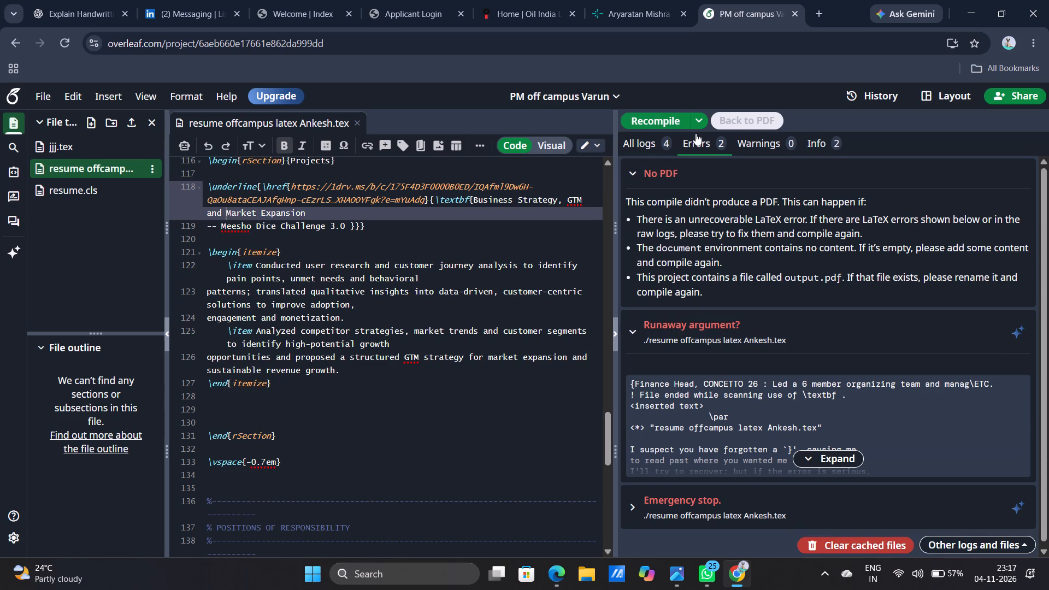
scroll(789, 426, "down", 2)
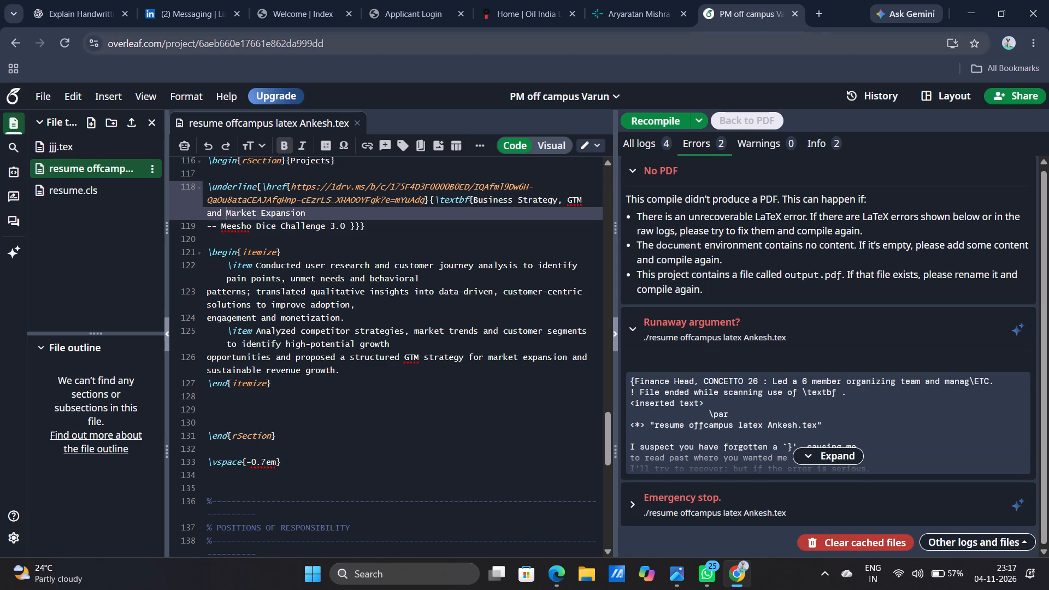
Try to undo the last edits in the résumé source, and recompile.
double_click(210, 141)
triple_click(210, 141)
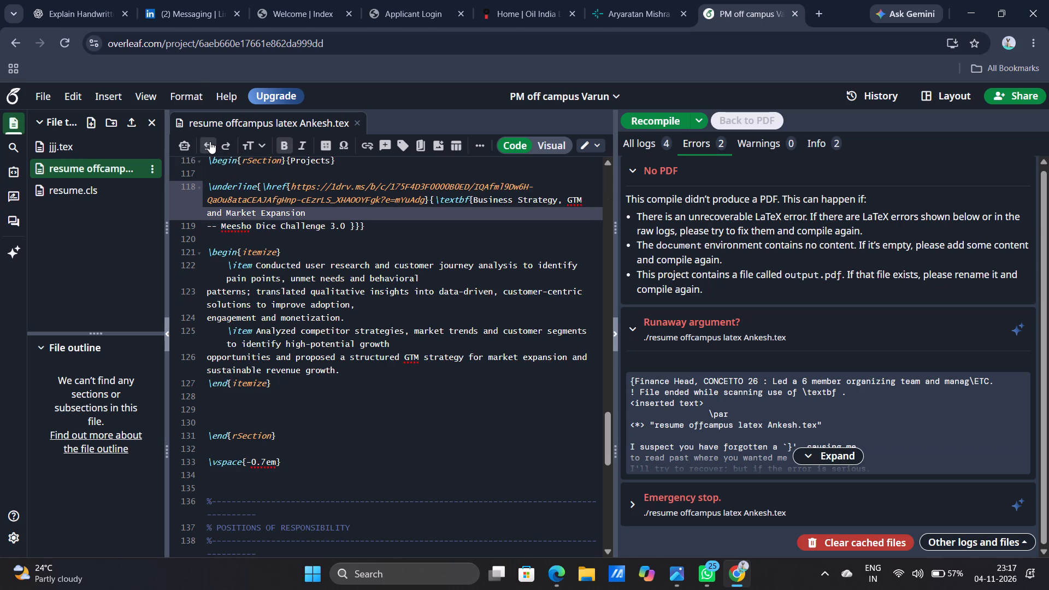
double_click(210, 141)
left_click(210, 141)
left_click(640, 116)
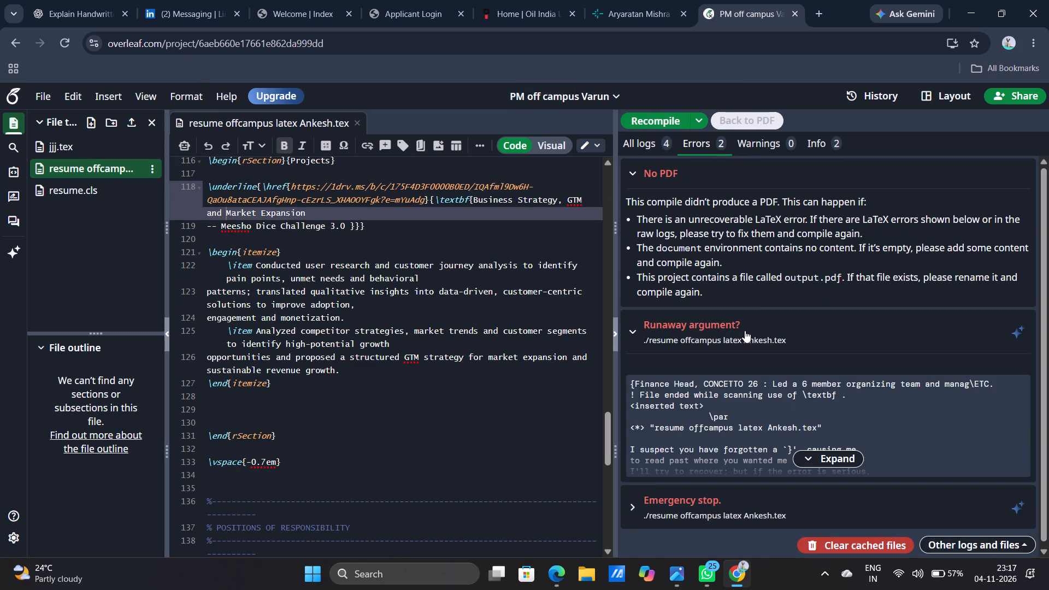
Go through the complete compile logs and clear the project's cached files.
left_click(658, 139)
scroll(764, 519, "down", 1)
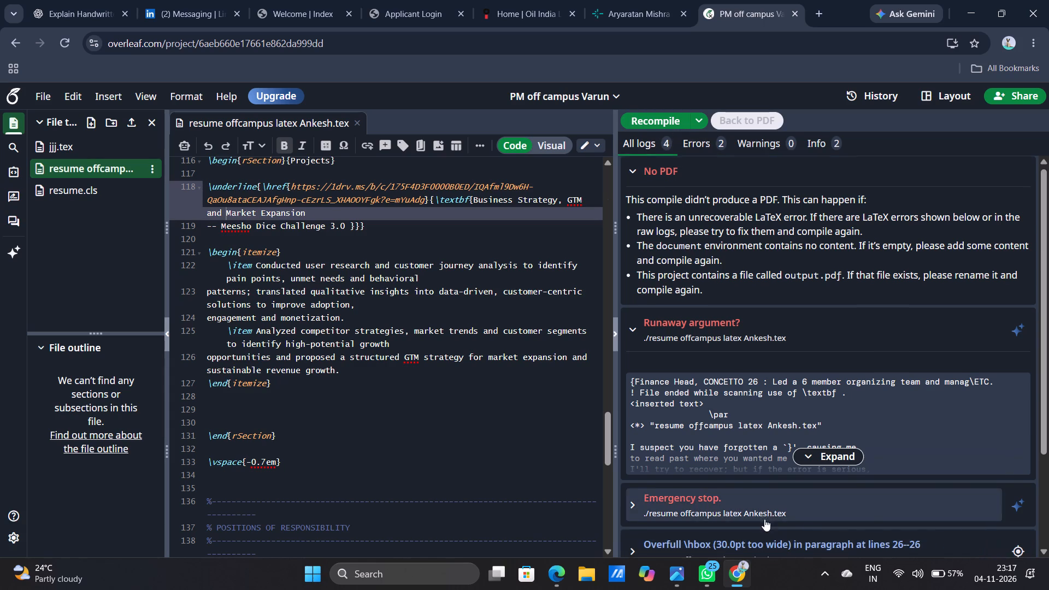
scroll(764, 519, "down", 2)
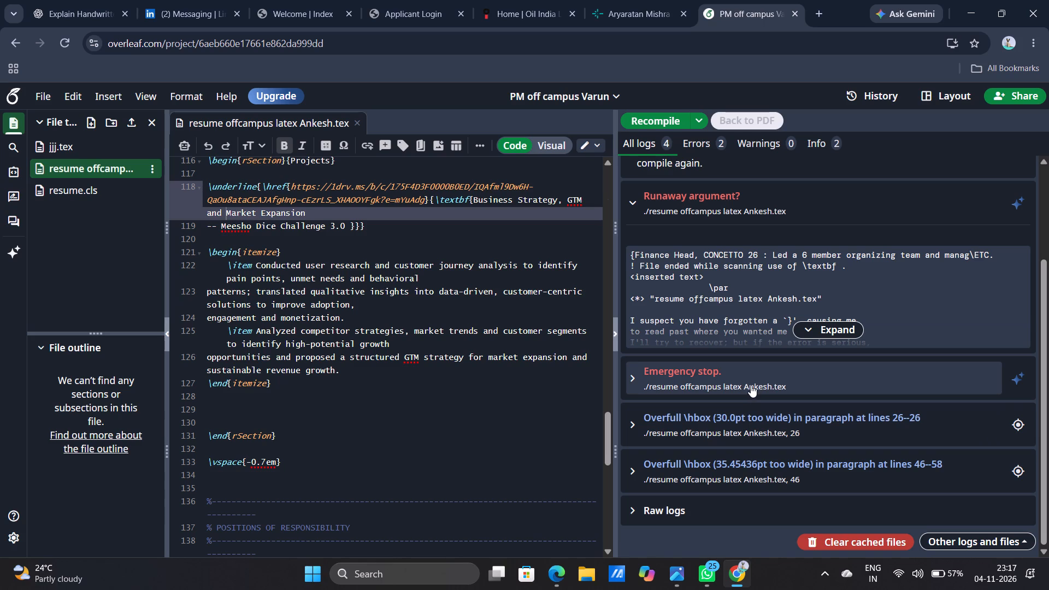
left_click(843, 545)
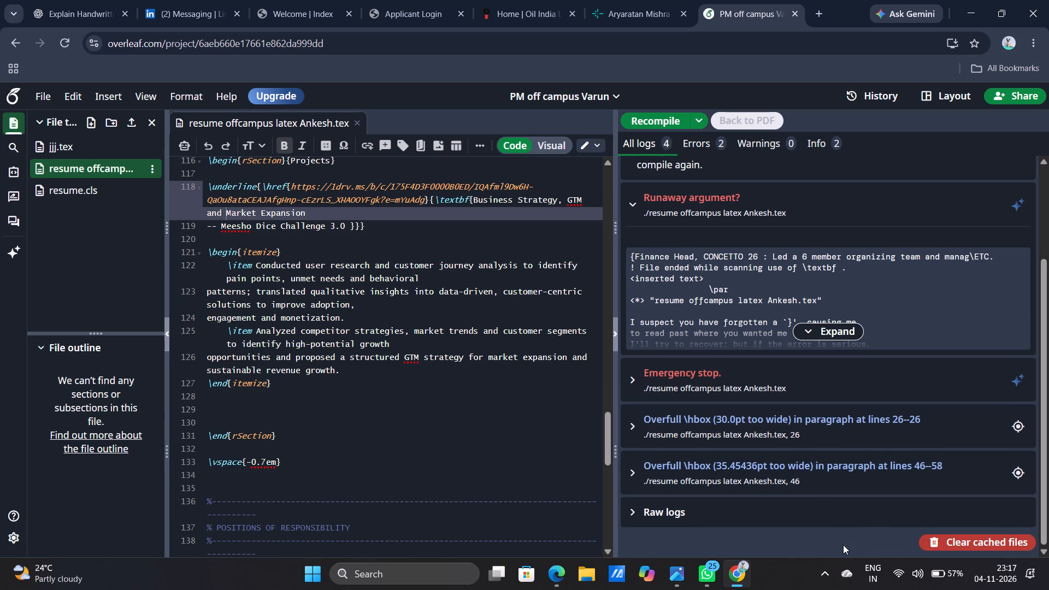
Expand the "Runaway argument?" error and read its full message.
left_click(812, 336)
scroll(775, 309, "up", 1)
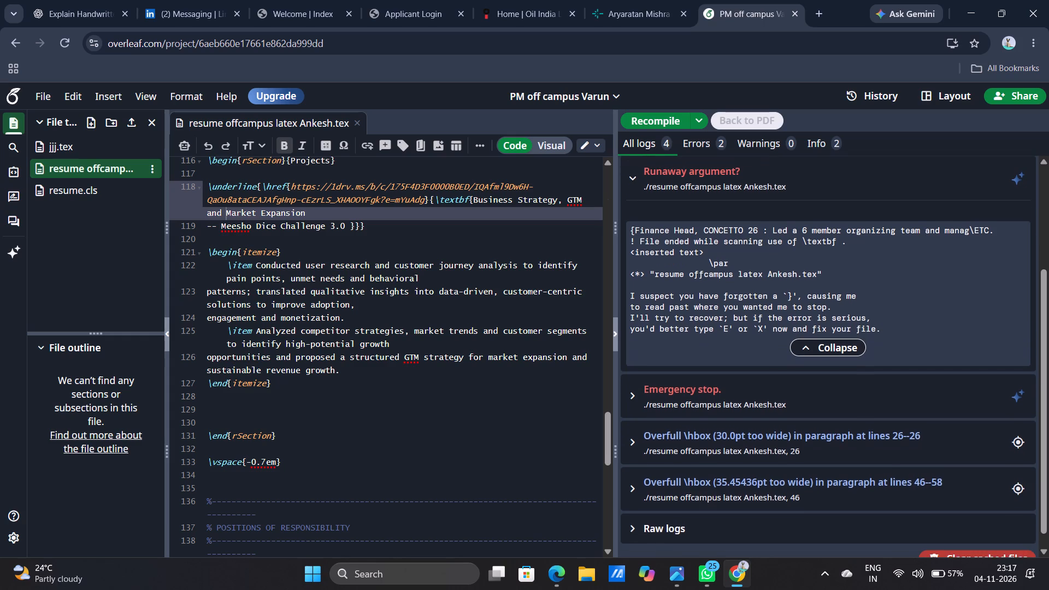
scroll(775, 309, "up", 1)
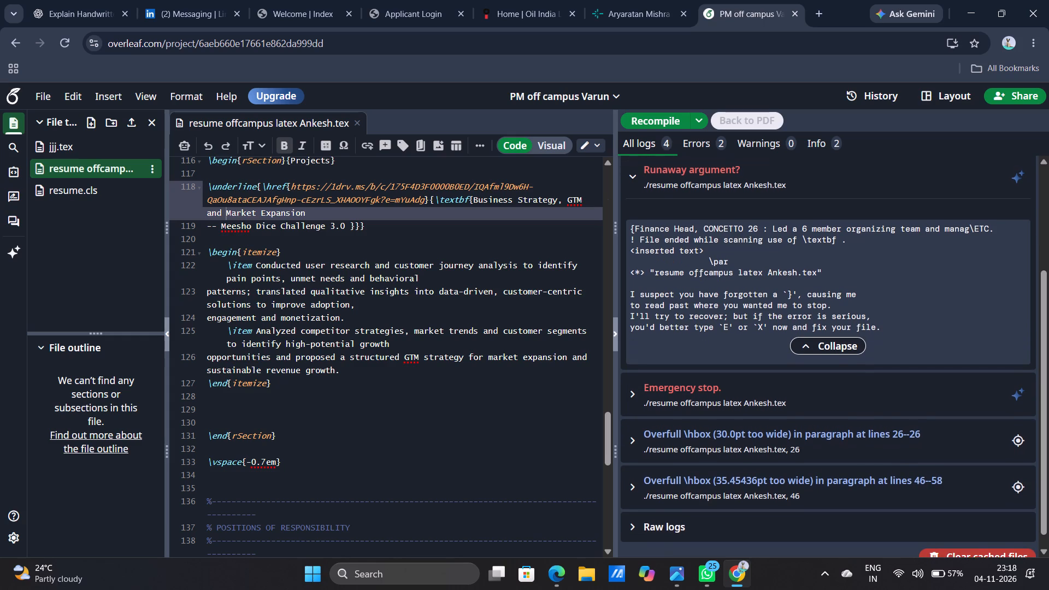
scroll(775, 309, "up", 1)
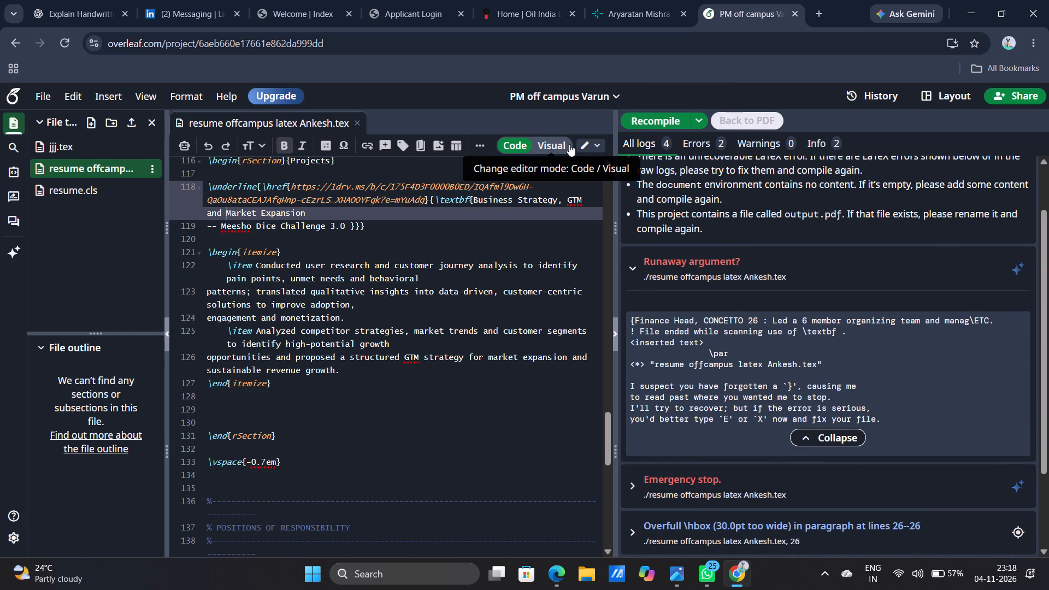
left_click(569, 144)
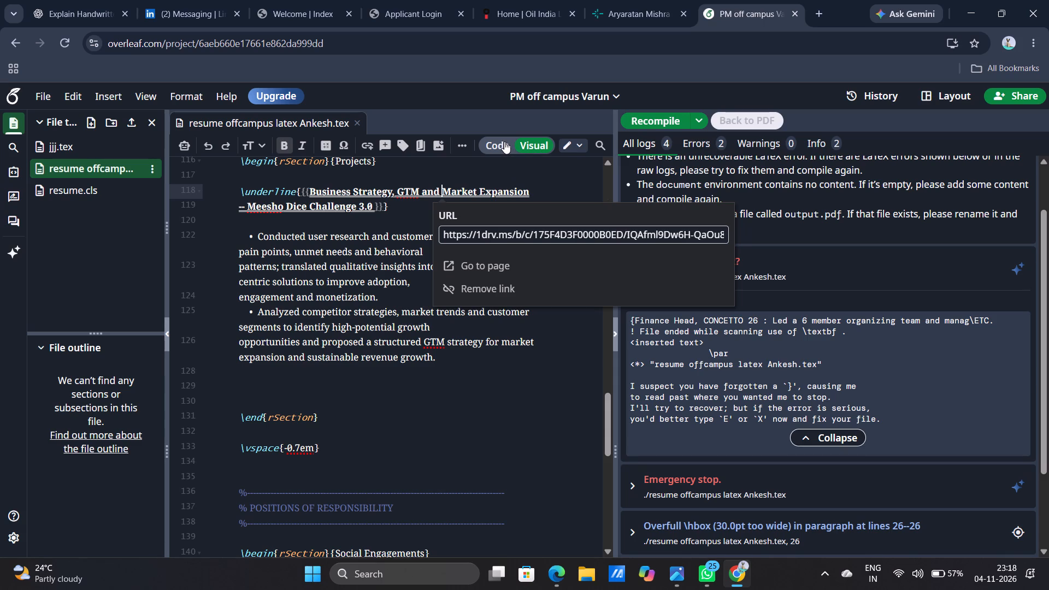
left_click(504, 141)
Recompile the résumé and examine the Social Engagements source down to the end of the document.
scroll(458, 253, "down", 2)
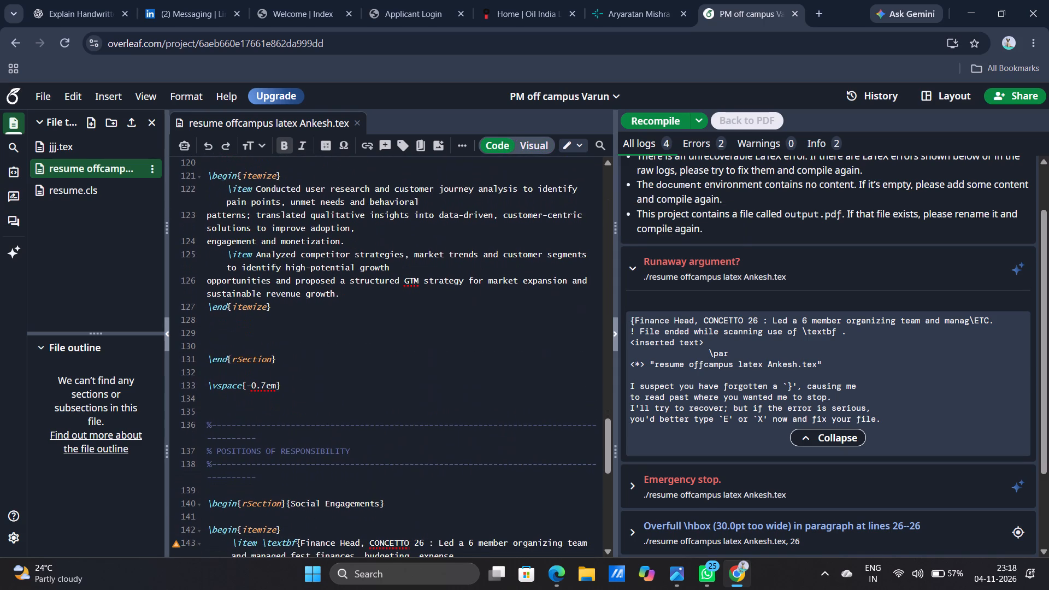
left_click(664, 122)
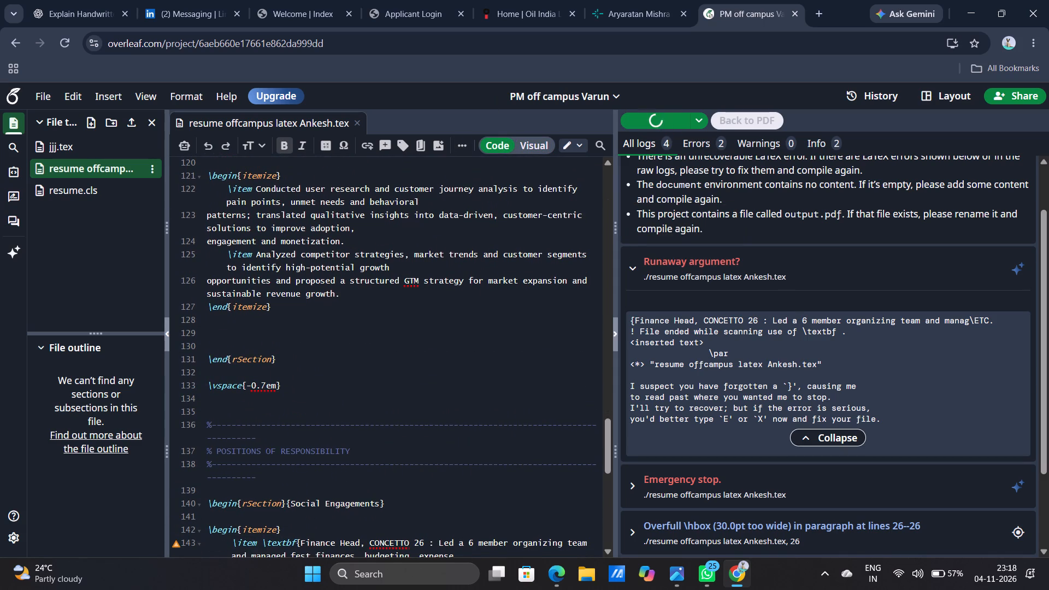
scroll(509, 411, "down", 1)
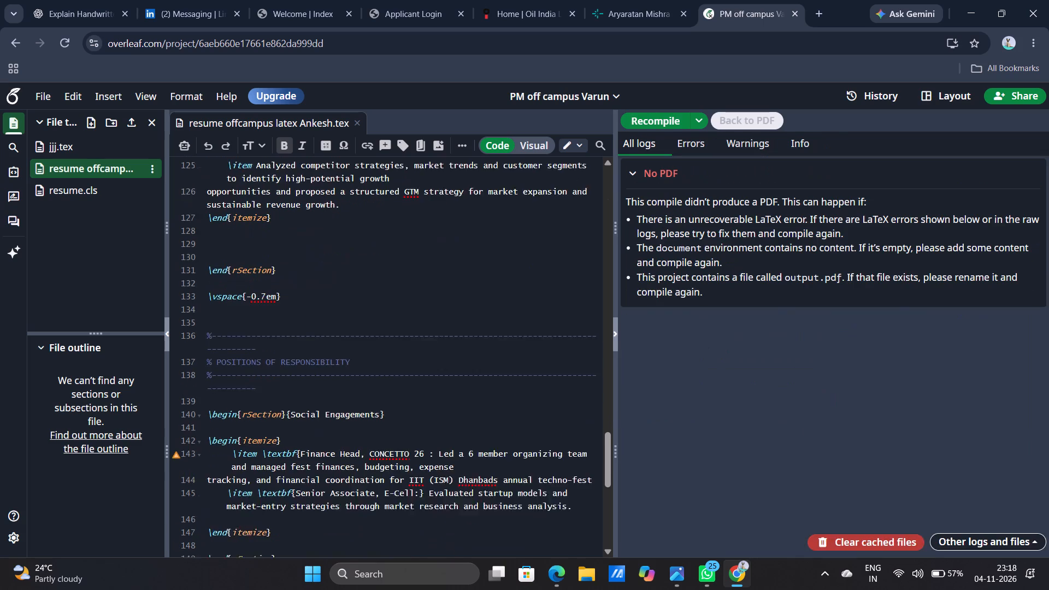
scroll(509, 411, "down", 2)
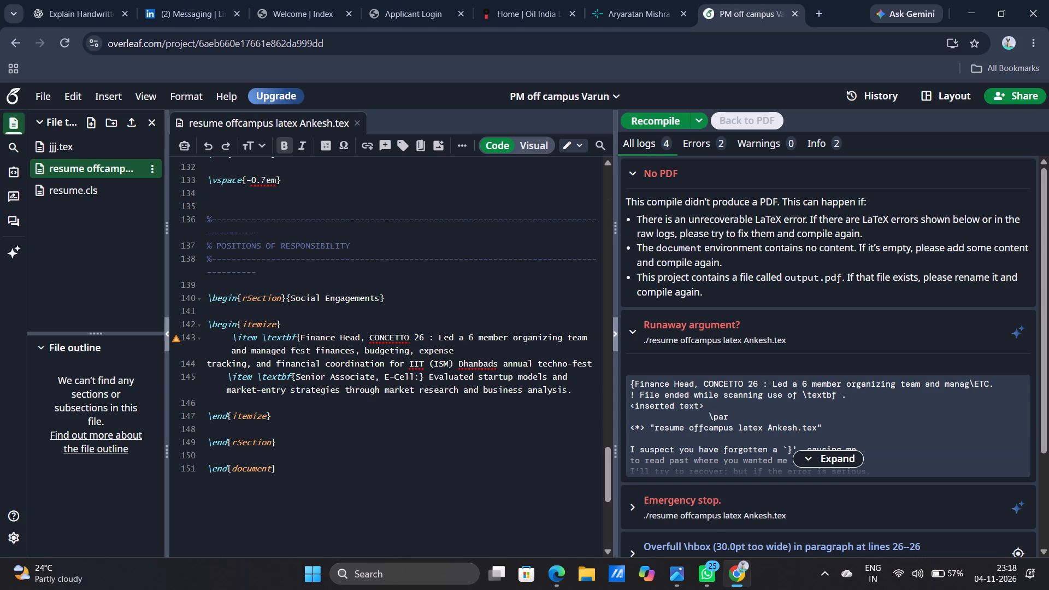
scroll(400, 428, "down", 1)
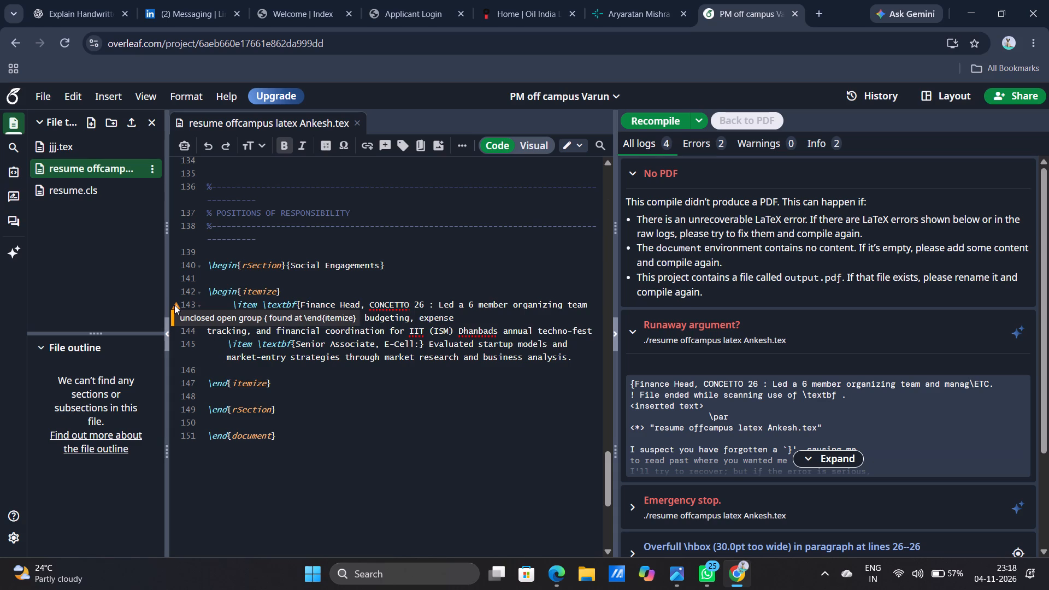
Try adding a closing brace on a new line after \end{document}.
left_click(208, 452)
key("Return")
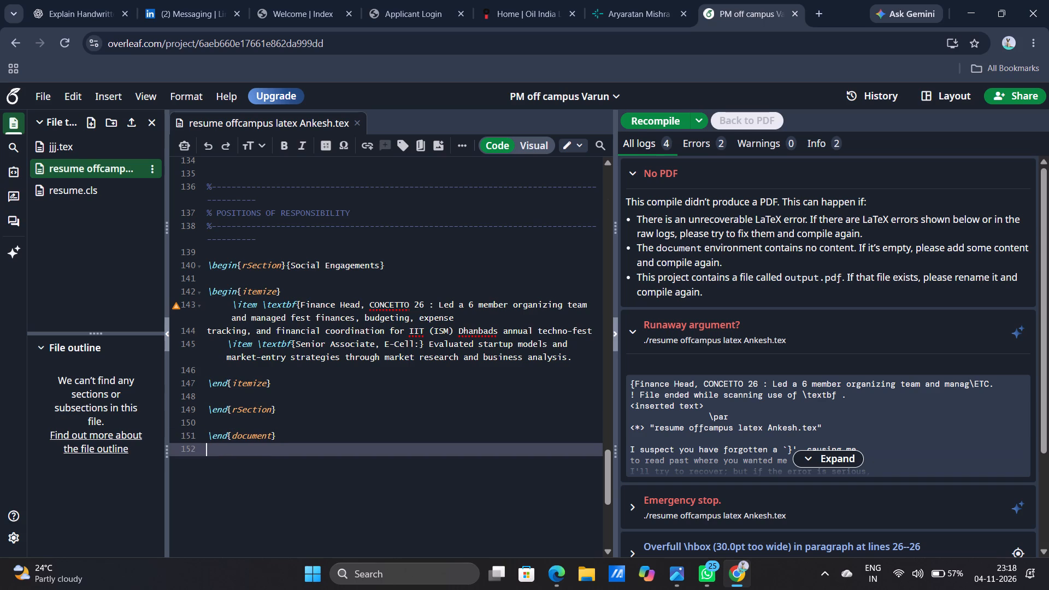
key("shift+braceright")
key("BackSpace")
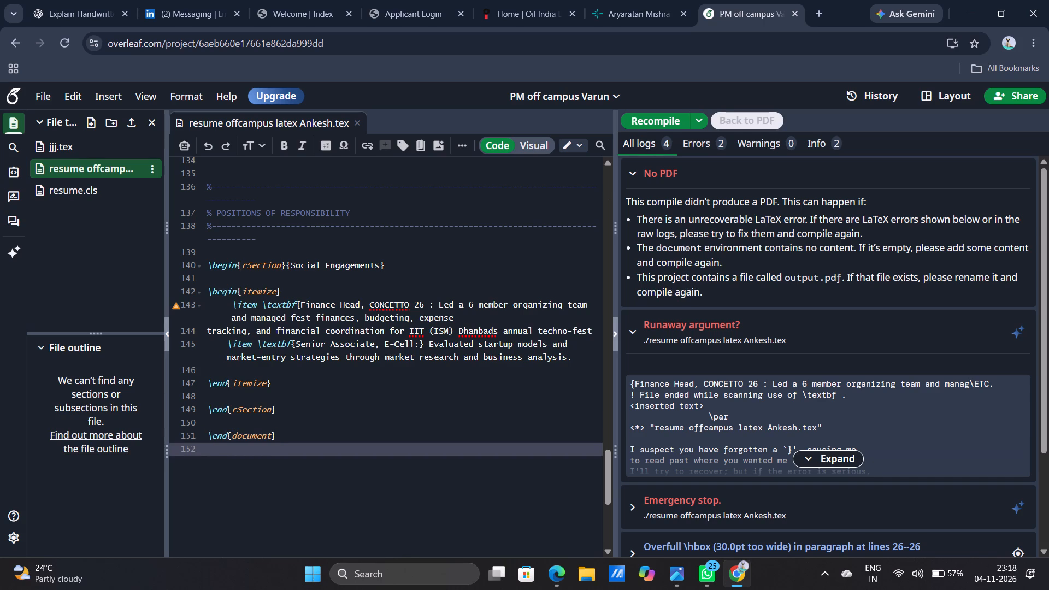
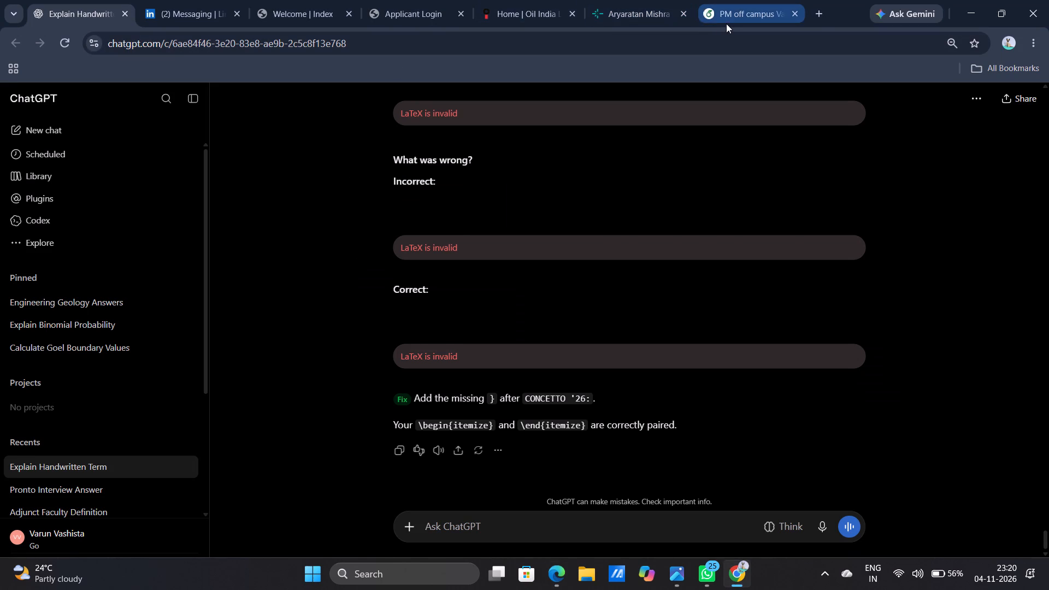
left_click(728, 23)
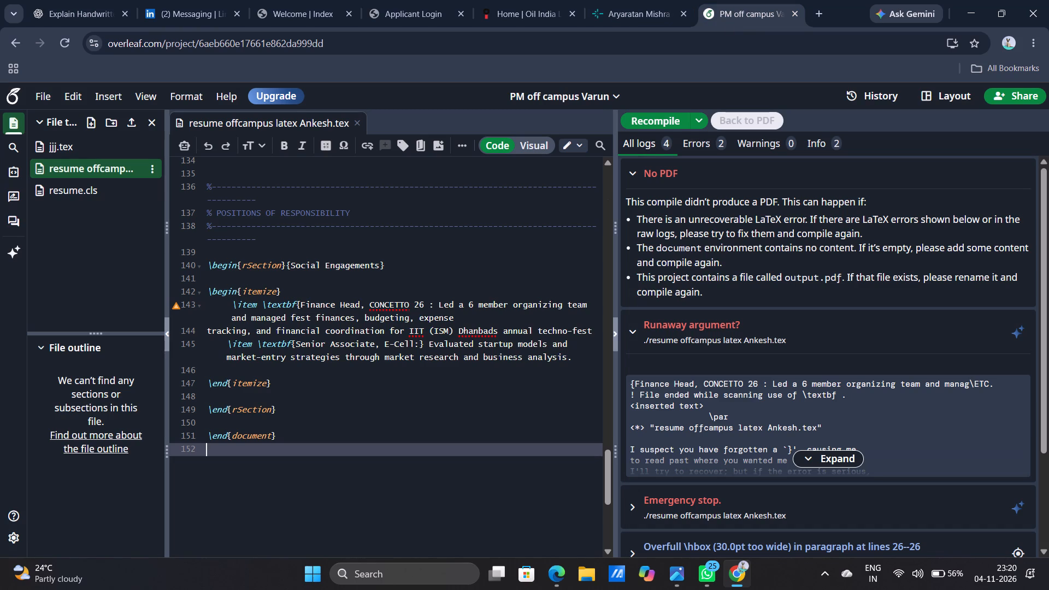
left_click(428, 299)
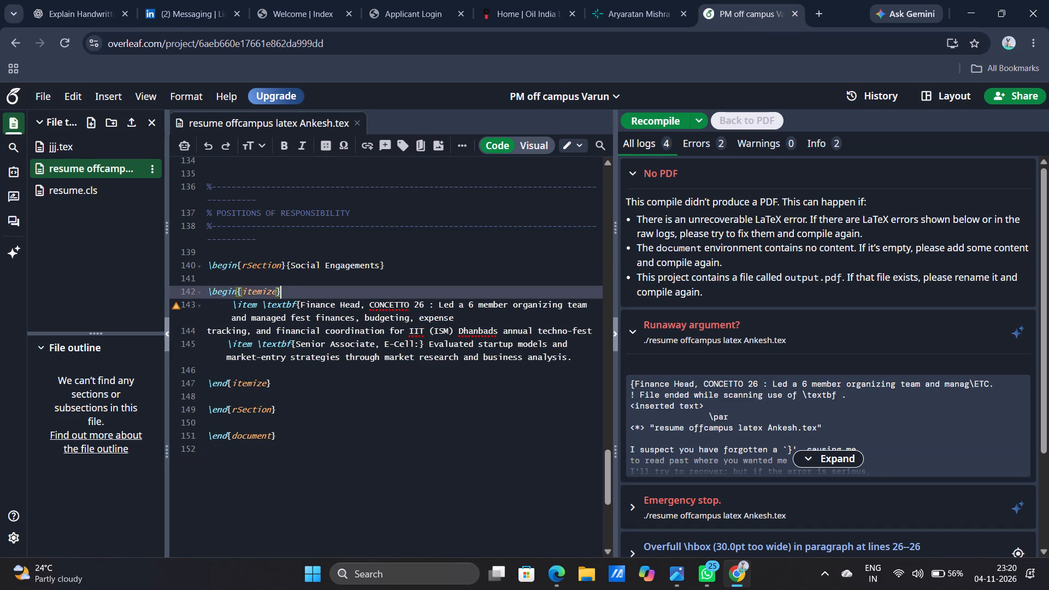
left_click(428, 303)
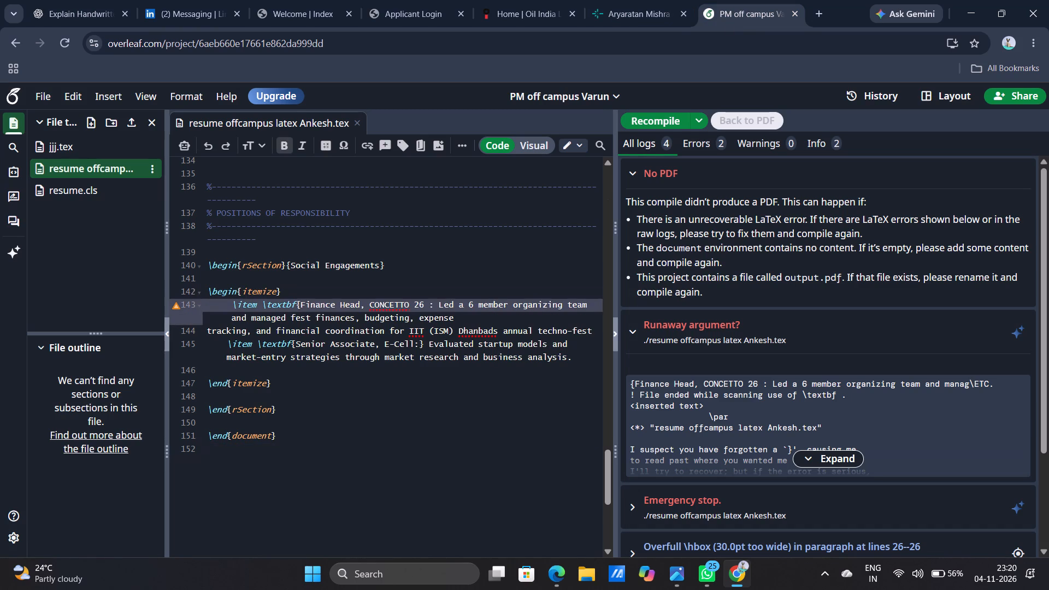
key("shift+braceright")
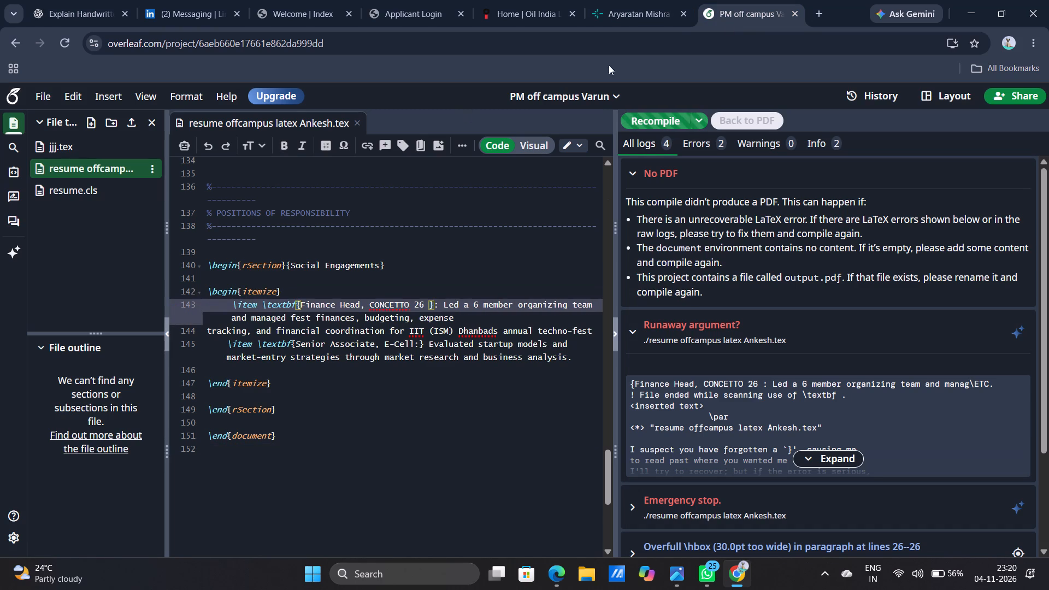
left_click(640, 122)
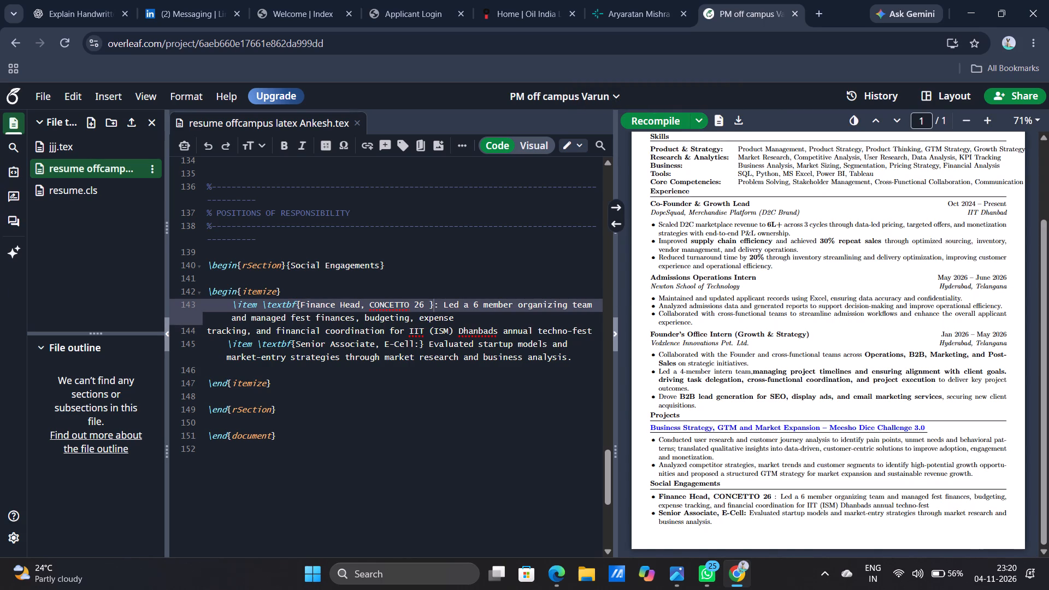
Insert the missing apostrophes in the Finance Head entry so it reads "CONCETTO'26" and "Dhanbad's".
left_click(416, 304)
key("BackSpace")
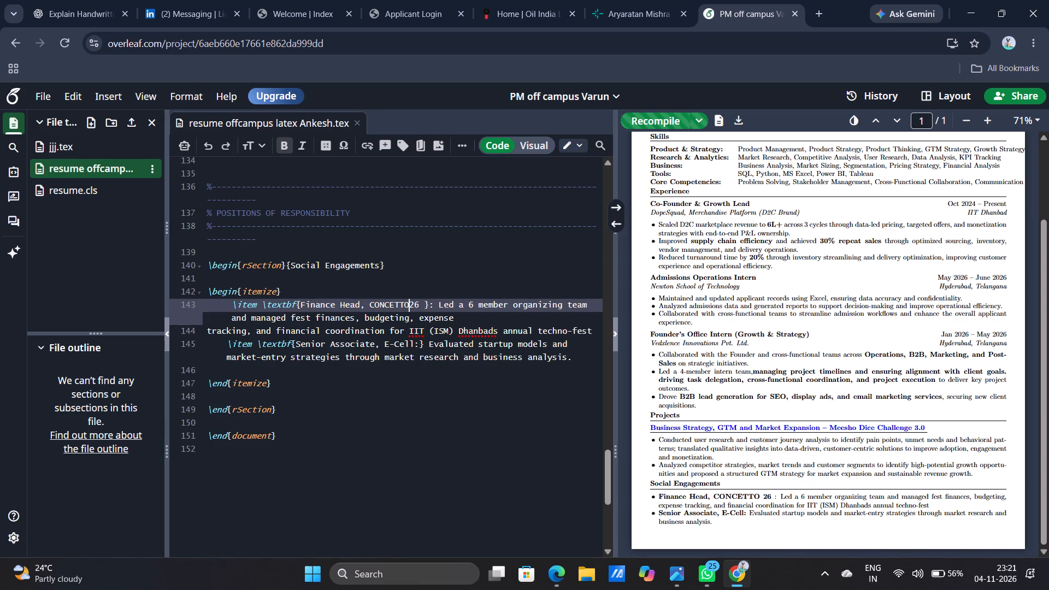
key("apostrophe")
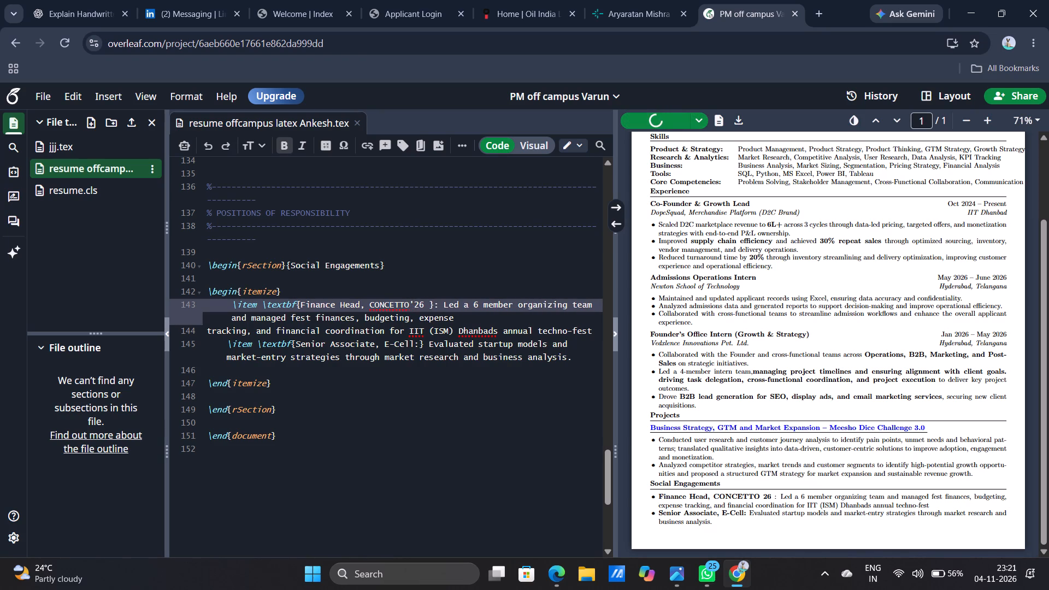
left_click(493, 329)
key("apostrophe")
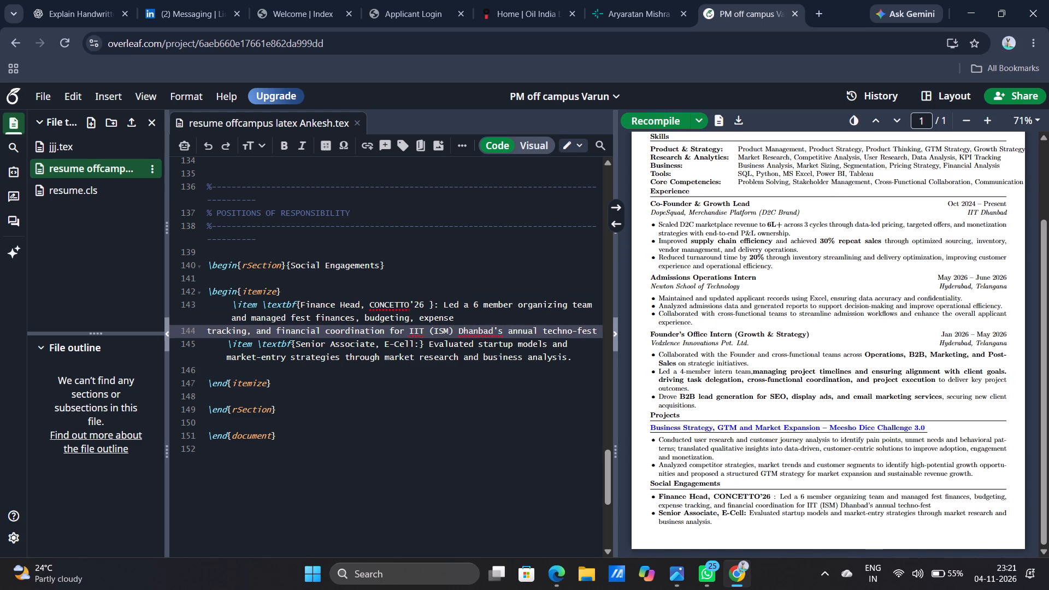
Clear the Senior Associate, E-Cell title and description from line 145 by pasting over them, cancelling the image upload.
left_click_drag(570, 358, 483, 343)
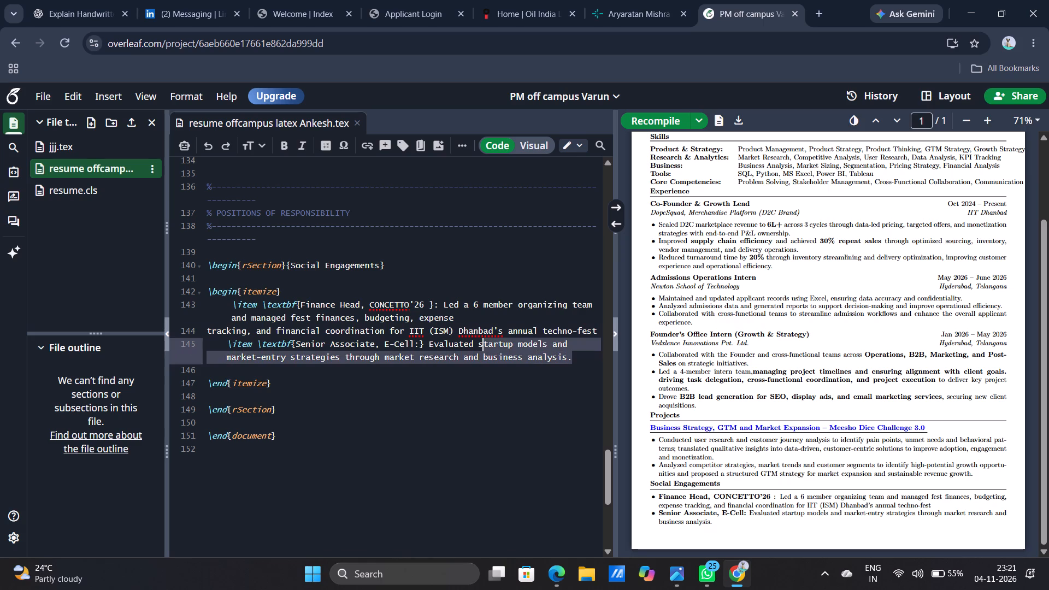
left_click_drag(483, 343, 424, 340)
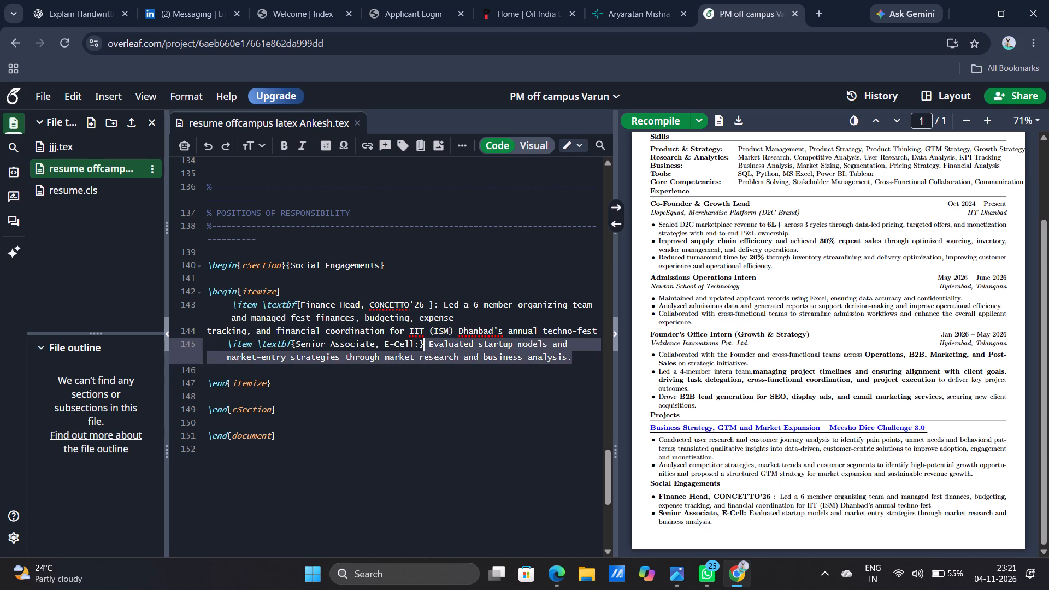
left_click_drag(424, 340, 322, 343)
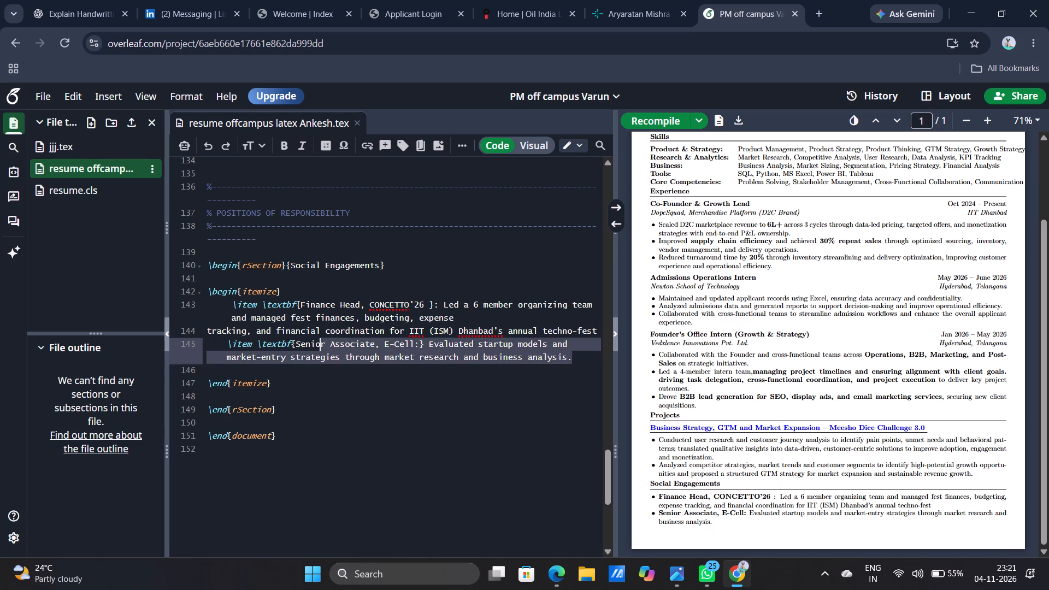
left_click_drag(322, 343, 296, 342)
left_click_drag(296, 342, 297, 343)
key("ctrl+v")
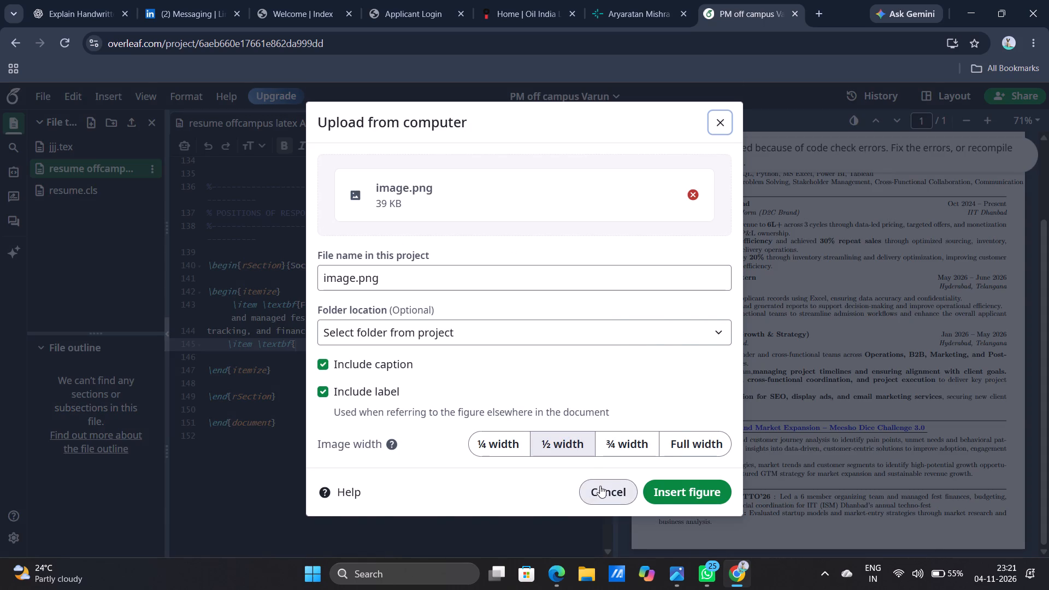
left_click(600, 486)
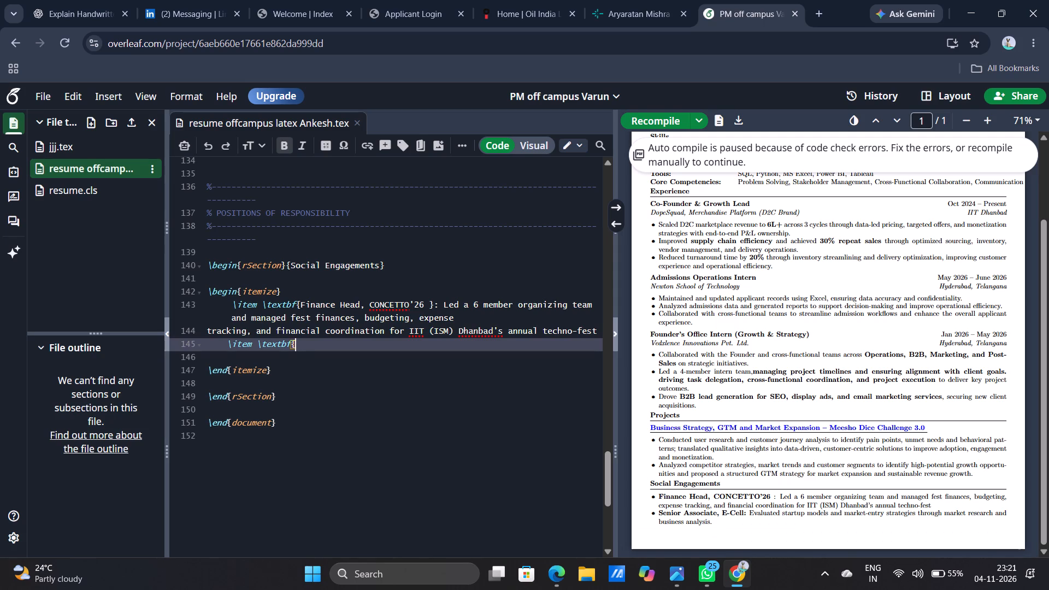
Remove the leftover \textbf command and its braces from line 145, leaving only \item.
key("shift+braceright")
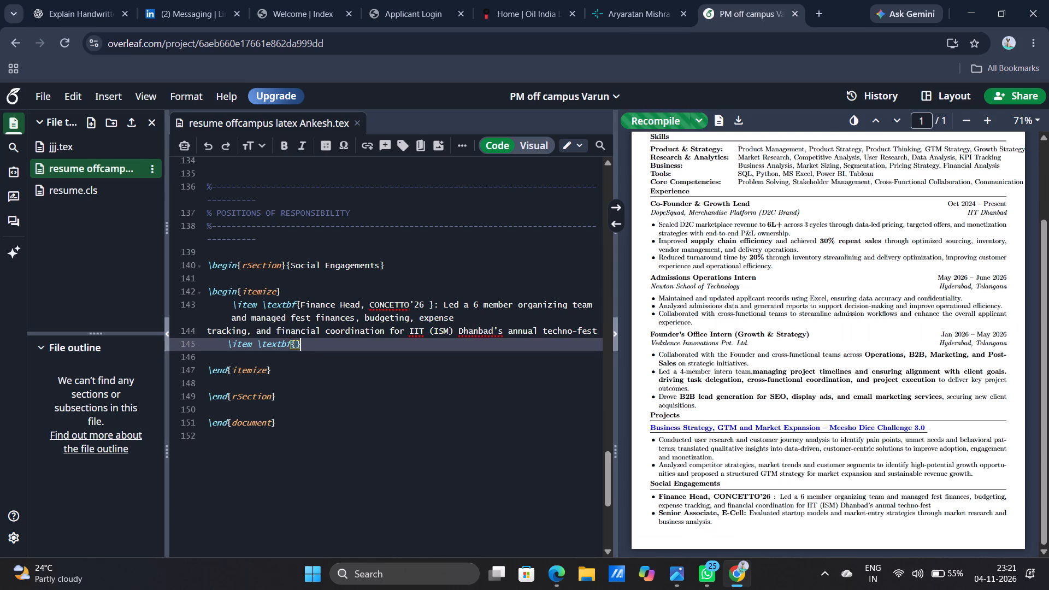
key("BackSpace")
key("BackSpace")
key("BackSpace")
key("BackSpace")
key("BackSpace")
key("BackSpace")
key("BackSpace")
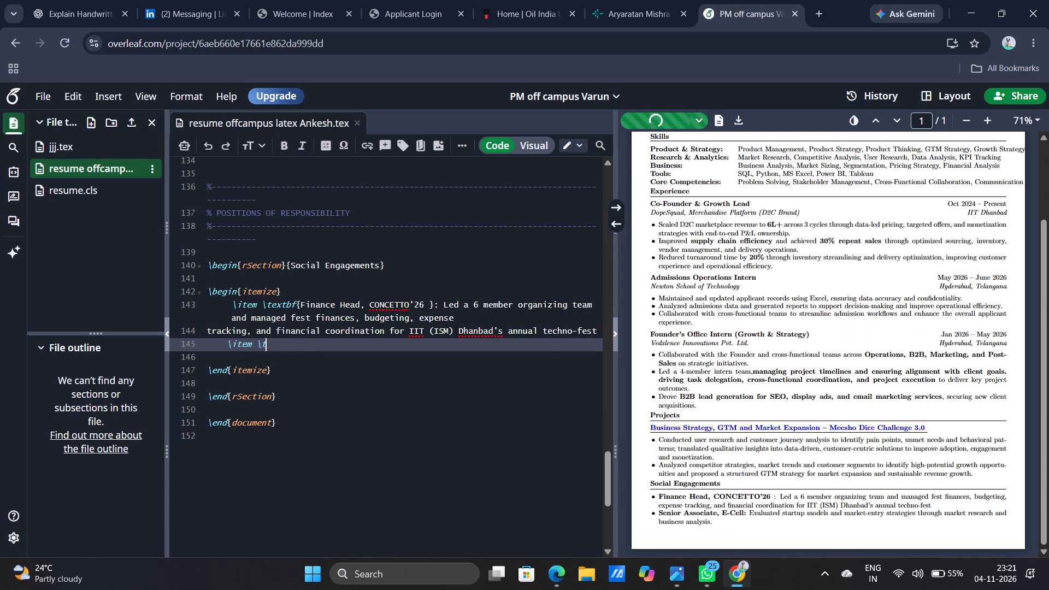
key("BackSpace")
key("BackSpace")
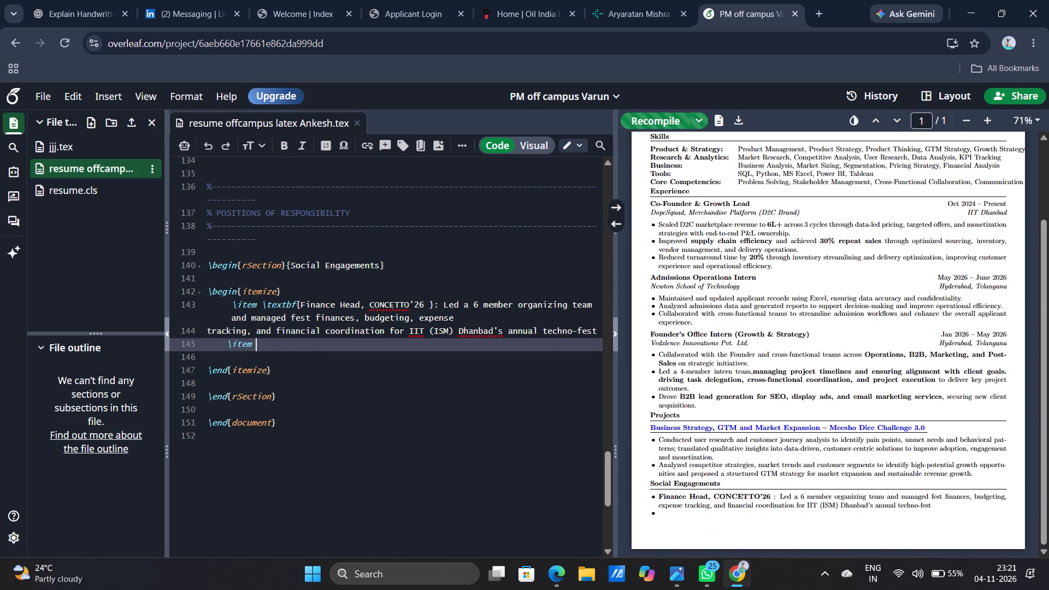
Switch to the reference résumé PDF in Edge and place the cursor in the Geological Society entry under Social Engagements.
key("alt+Tab")
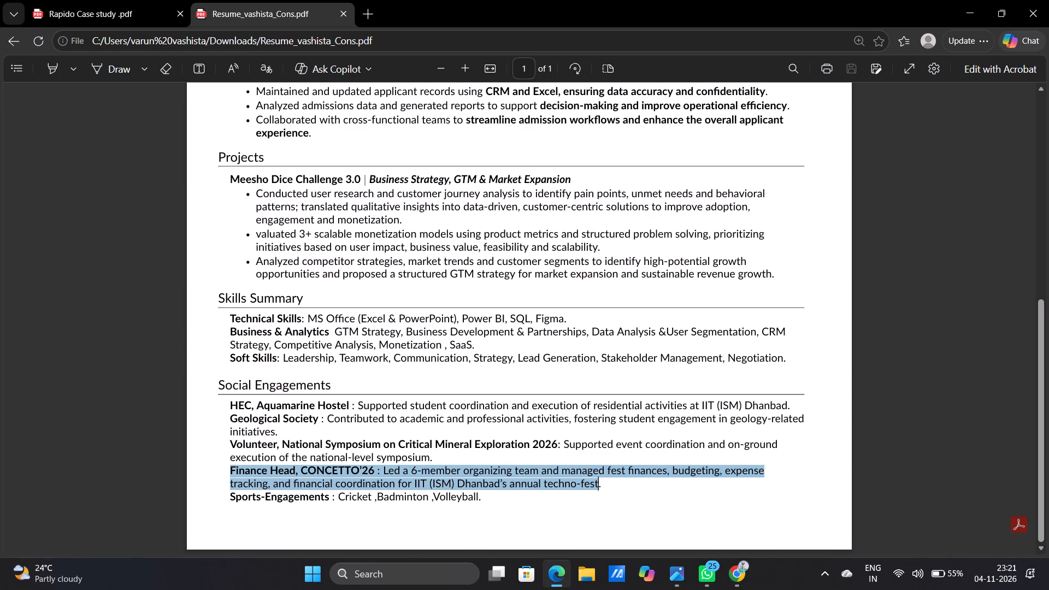
left_click(387, 422)
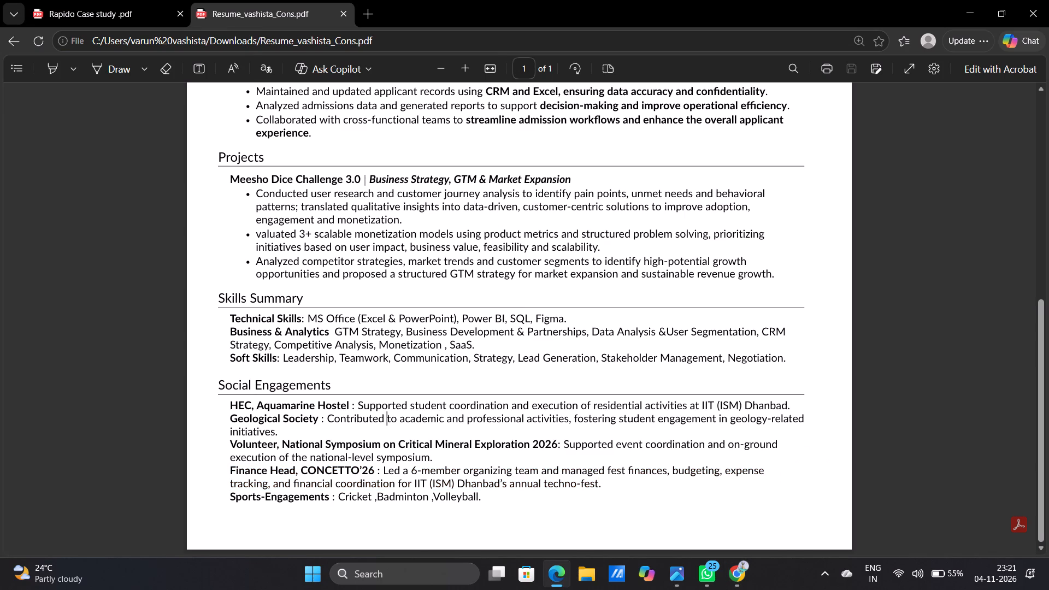
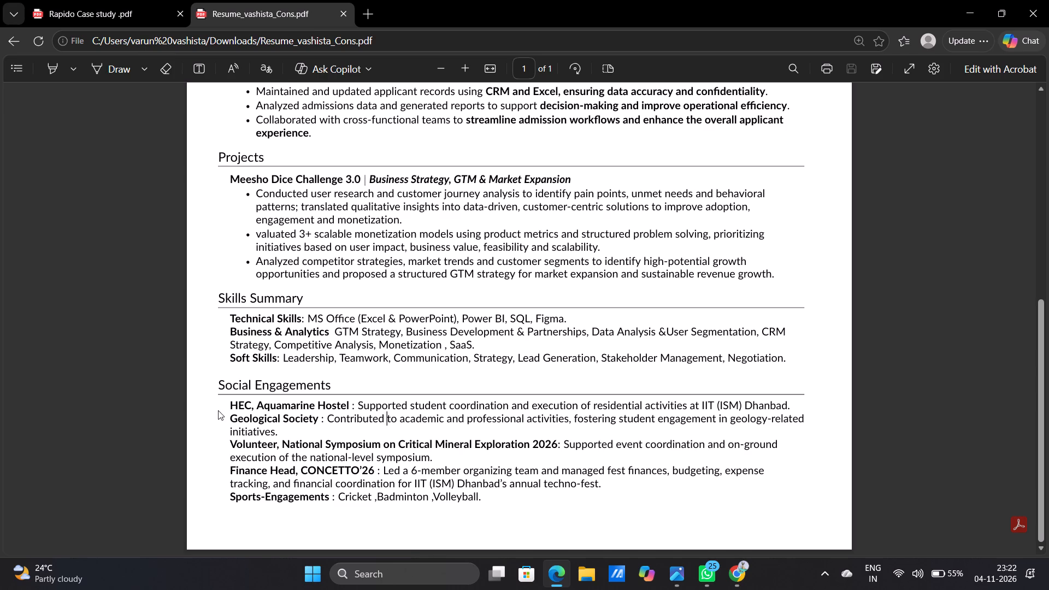
Copy the Geological Society entry from the reference PDF into the empty item at line 145 in Overleaf, with its title in bold.
left_click_drag(229, 413, 277, 431)
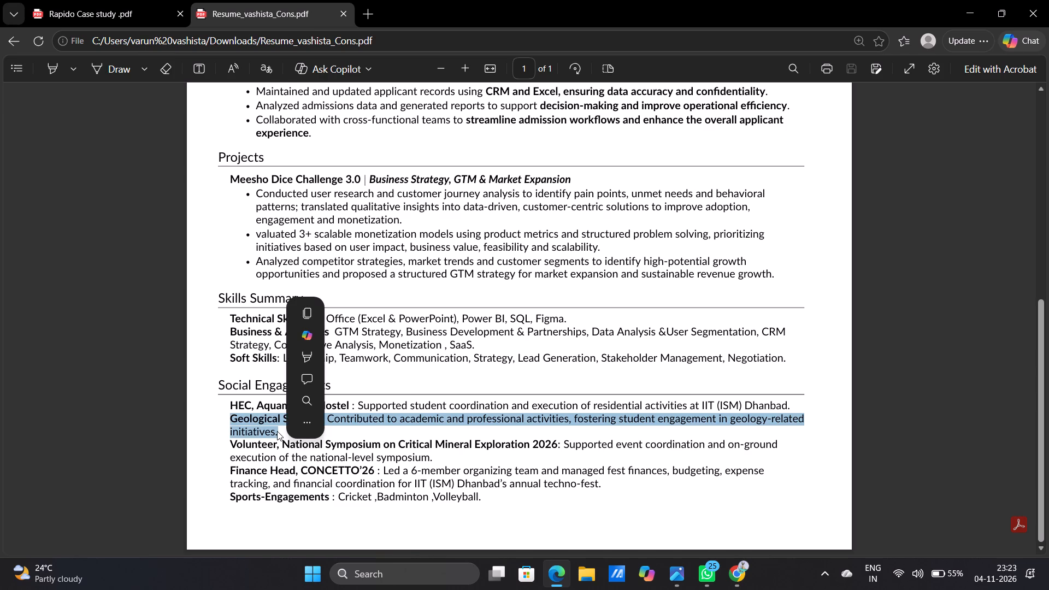
key("ctrl+c")
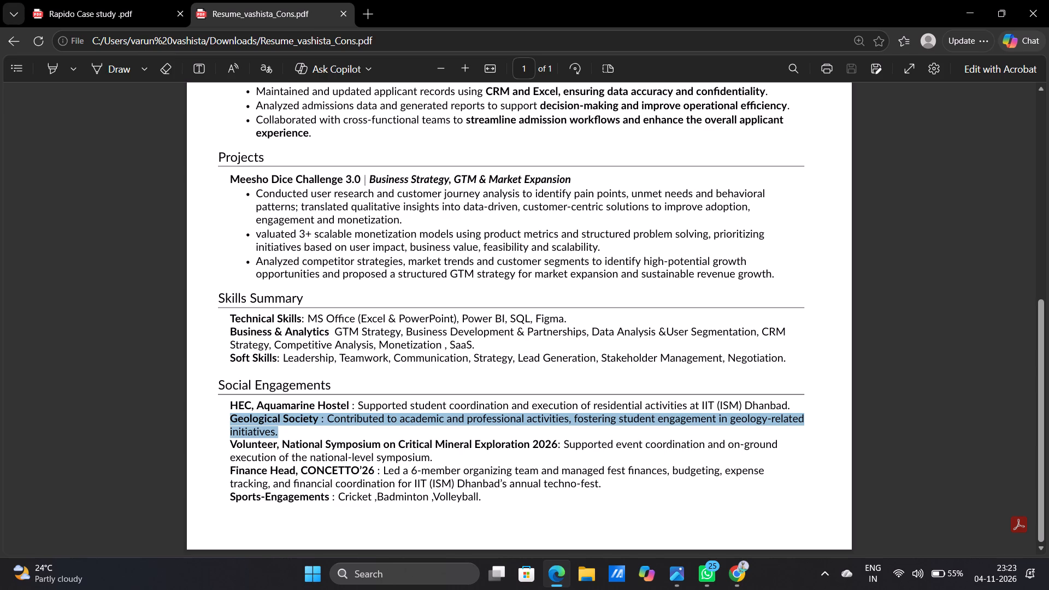
key("alt+Tab")
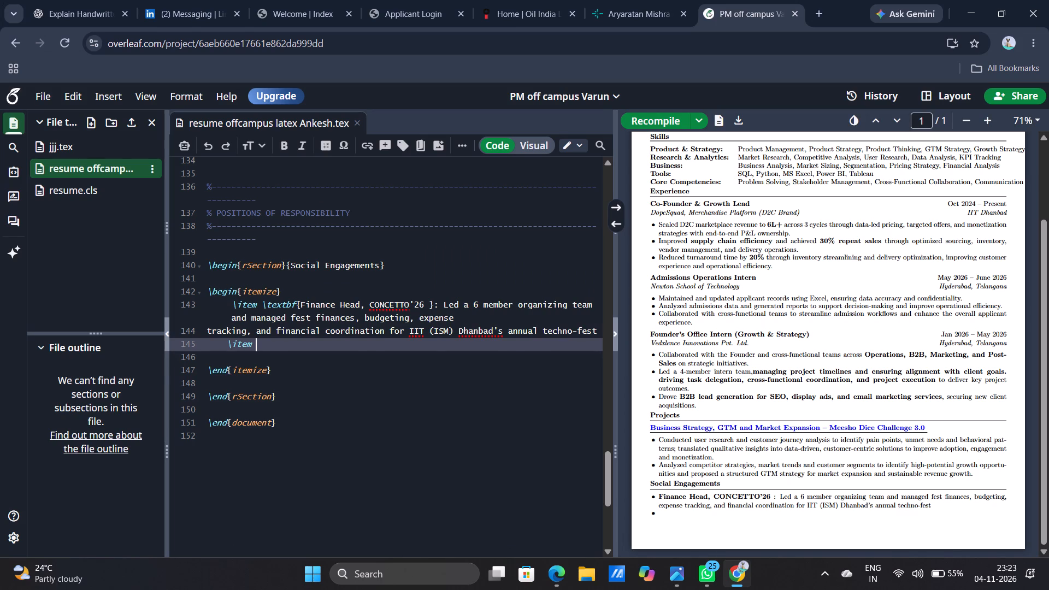
key("ctrl+v")
left_click_drag(347, 340, 258, 339)
key("ctrl+b")
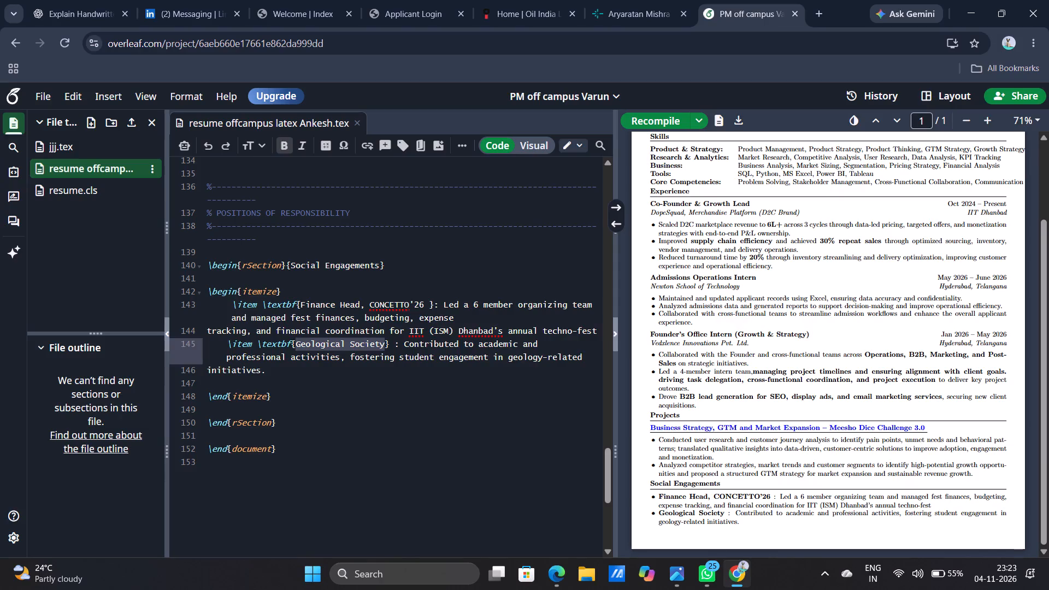
Review the compiled résumé and its source from Social Engagements back up to the Newton School of Technology entry.
scroll(728, 414, "down", 1)
scroll(728, 414, "up", 1)
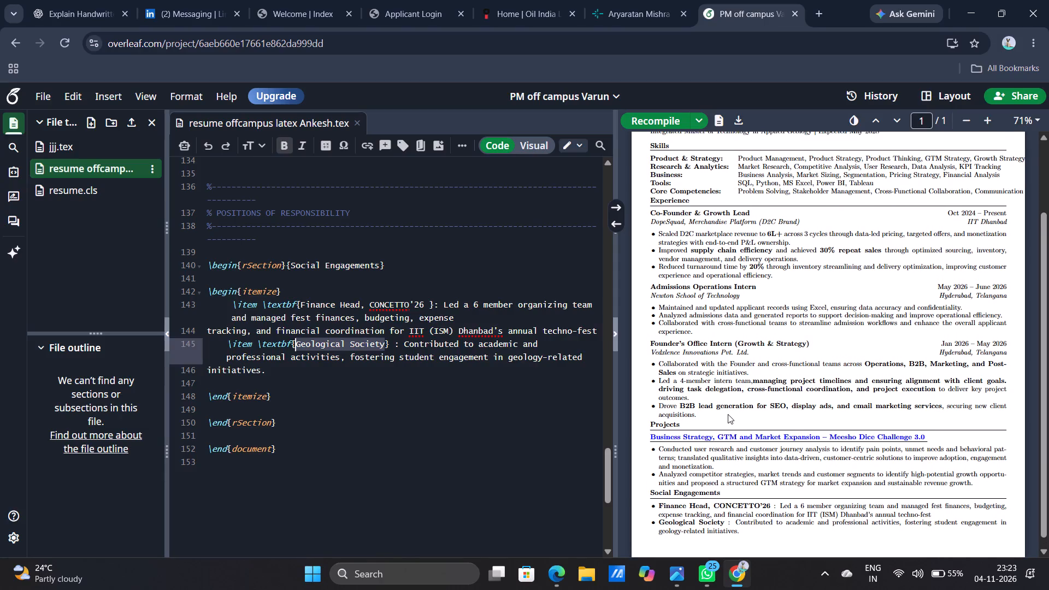
scroll(728, 414, "up", 1)
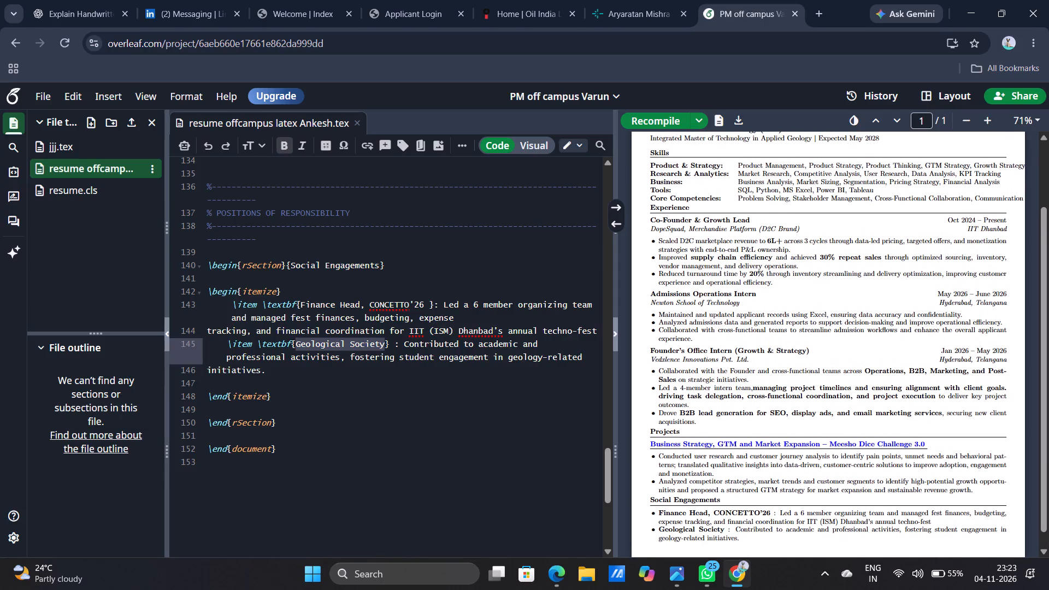
scroll(728, 414, "up", 2)
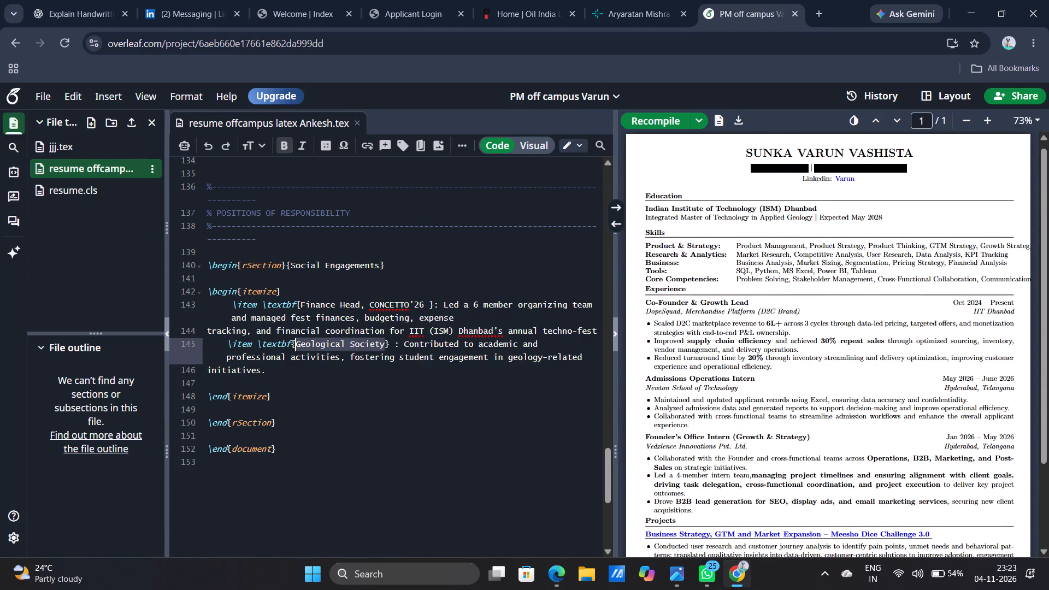
scroll(404, 305, "up", 4)
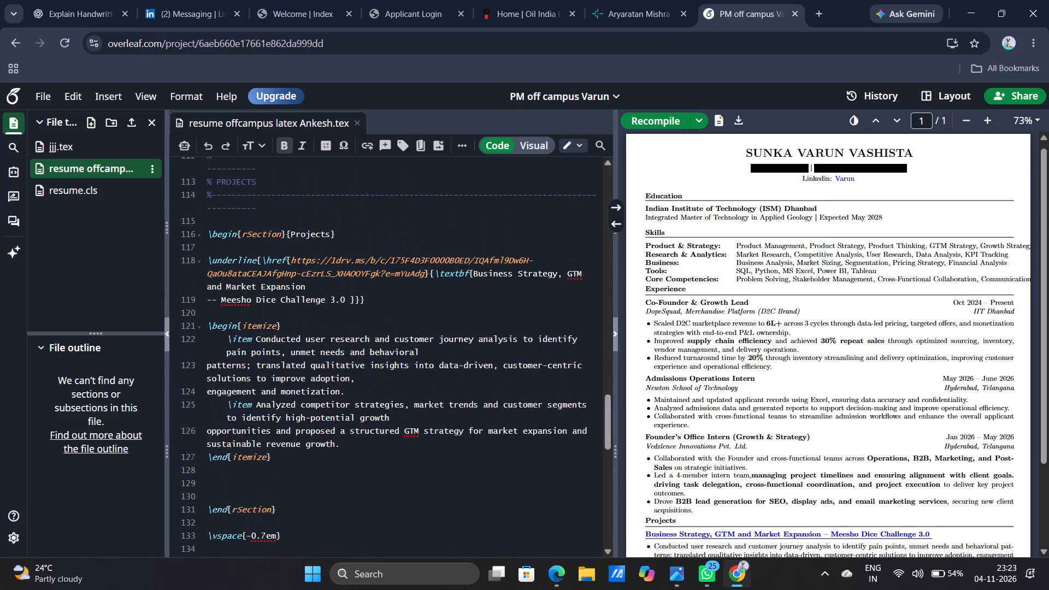
scroll(404, 305, "up", 2)
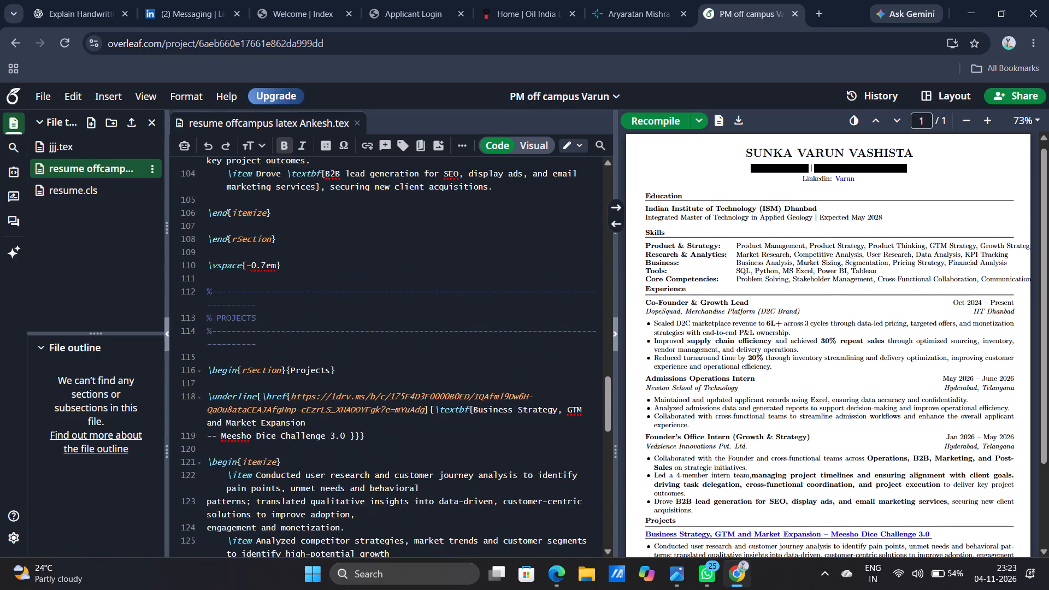
scroll(404, 305, "up", 3)
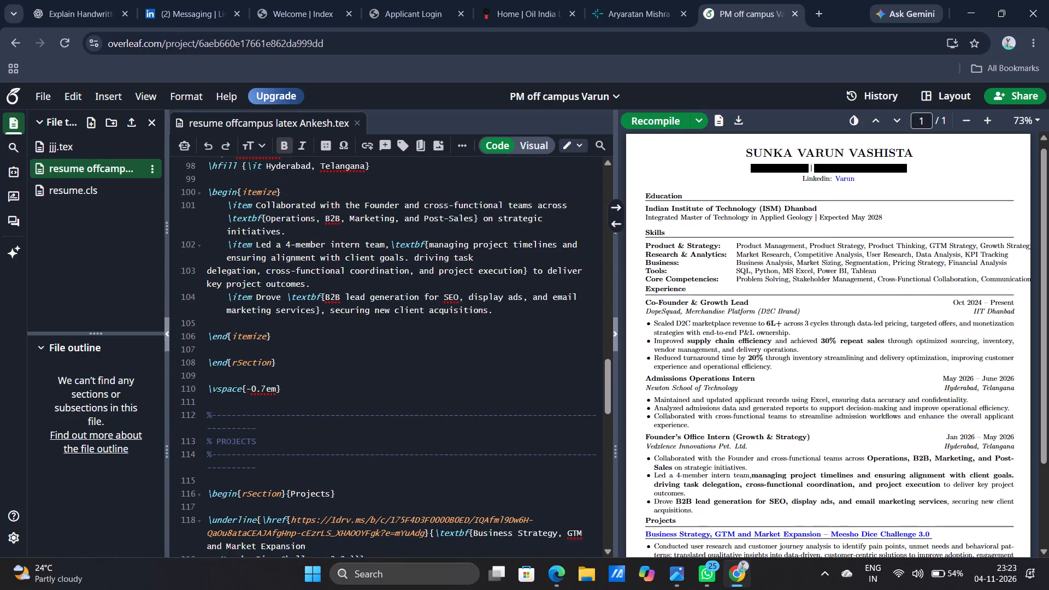
scroll(404, 305, "up", 5)
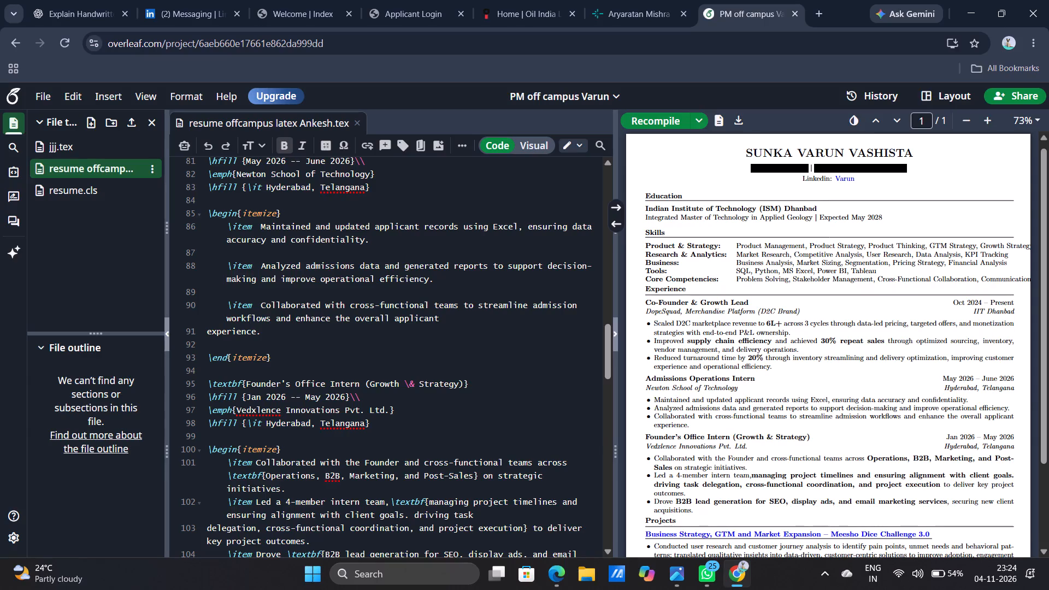
Check the Newton School bullets in the Edge reference PDF and bold "streamline admission workflows and enhance the overall applicant experience." in Overleaf.
key("alt+Tab")
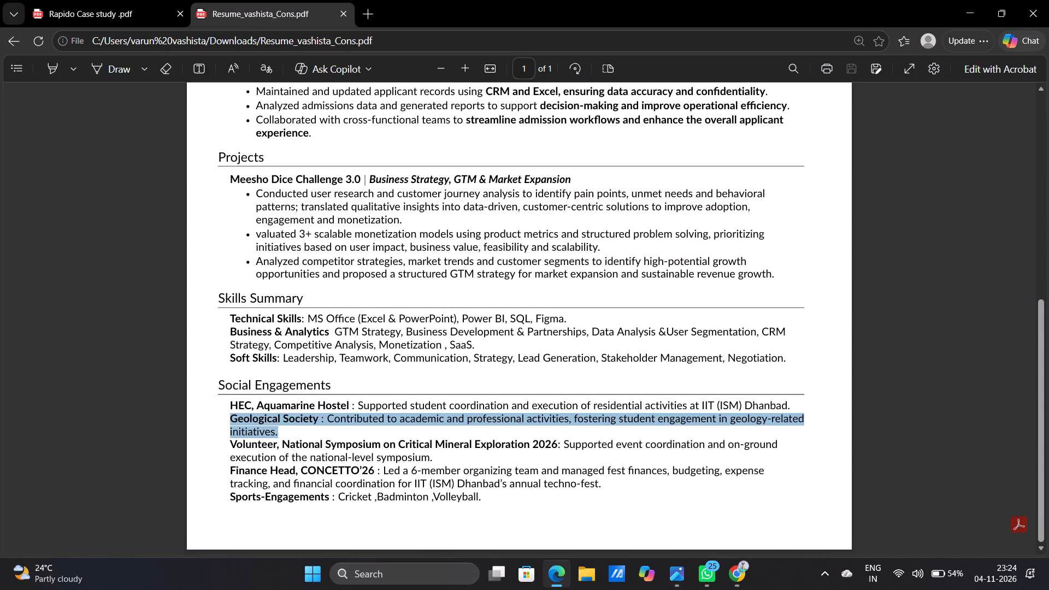
left_click_drag(444, 310, 387, 271)
left_click(387, 271)
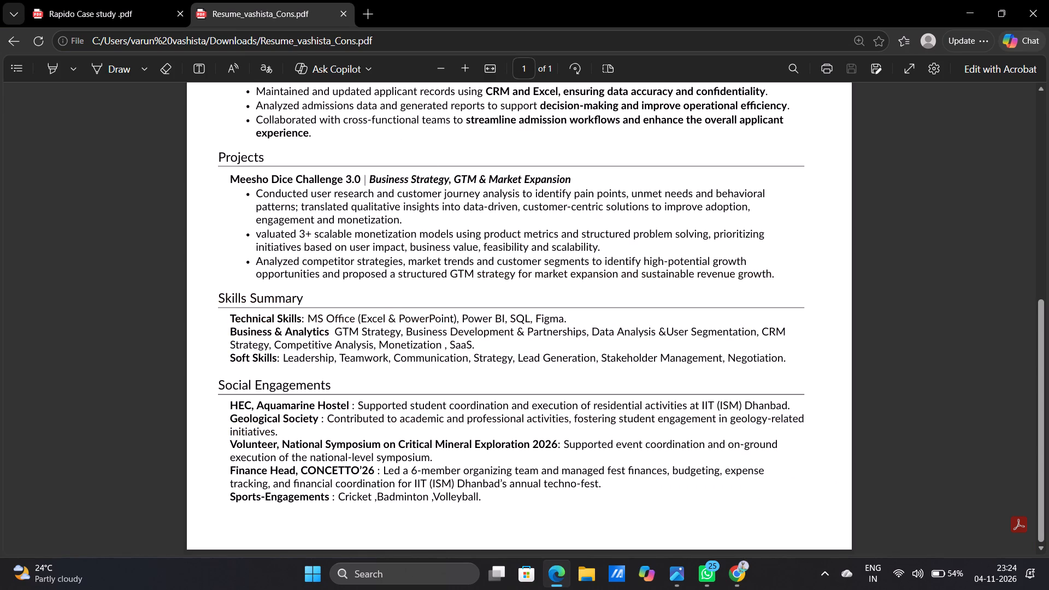
left_click(387, 271)
left_click(387, 271)
scroll(387, 271, "up", 2)
left_click_drag(387, 271, 472, 243)
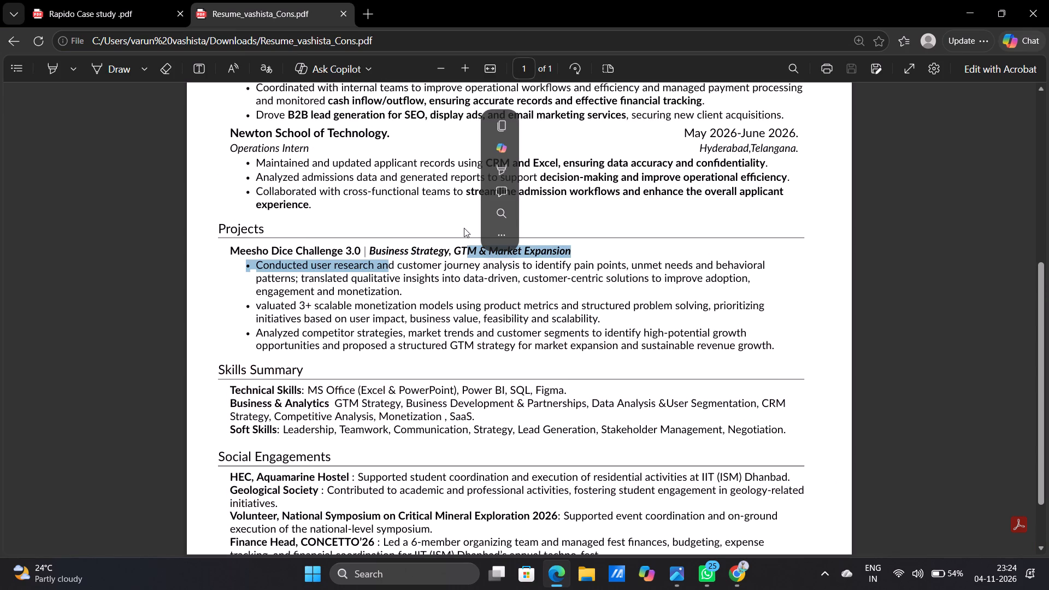
right_click(464, 228)
left_click(445, 222)
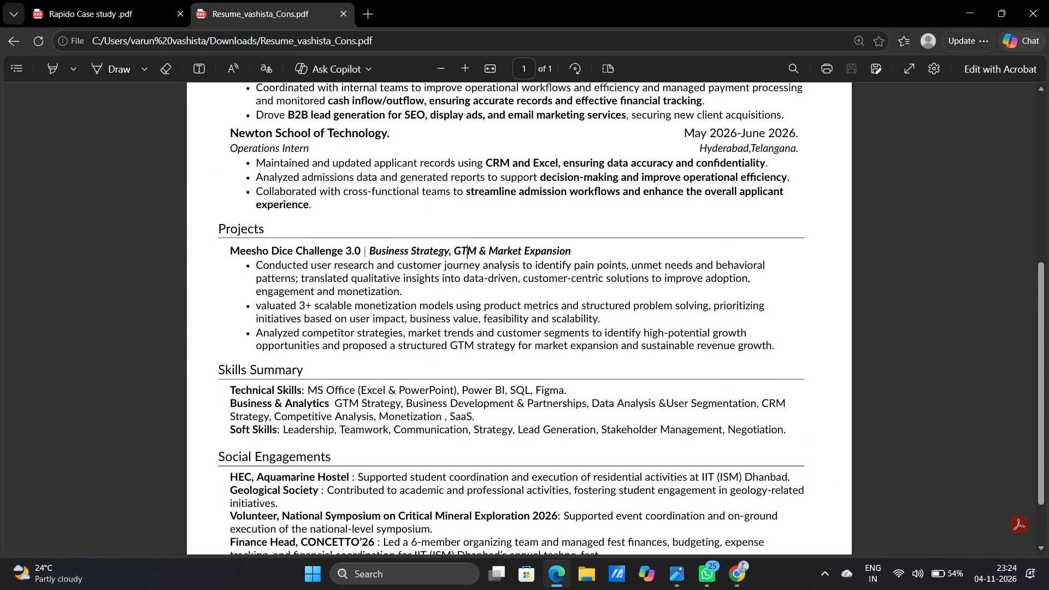
key("alt+Tab")
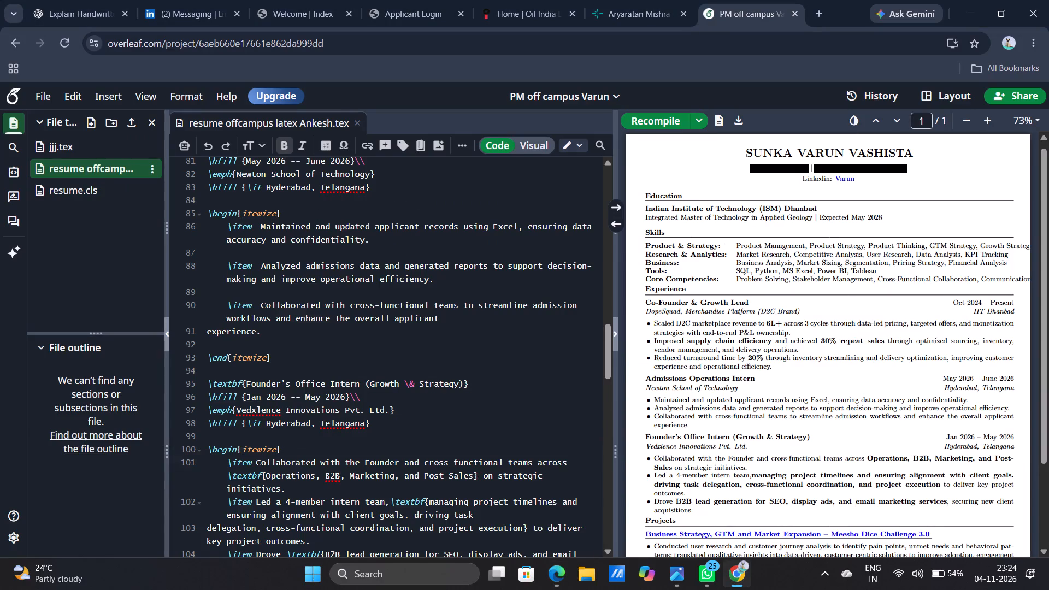
left_click_drag(481, 304, 479, 317)
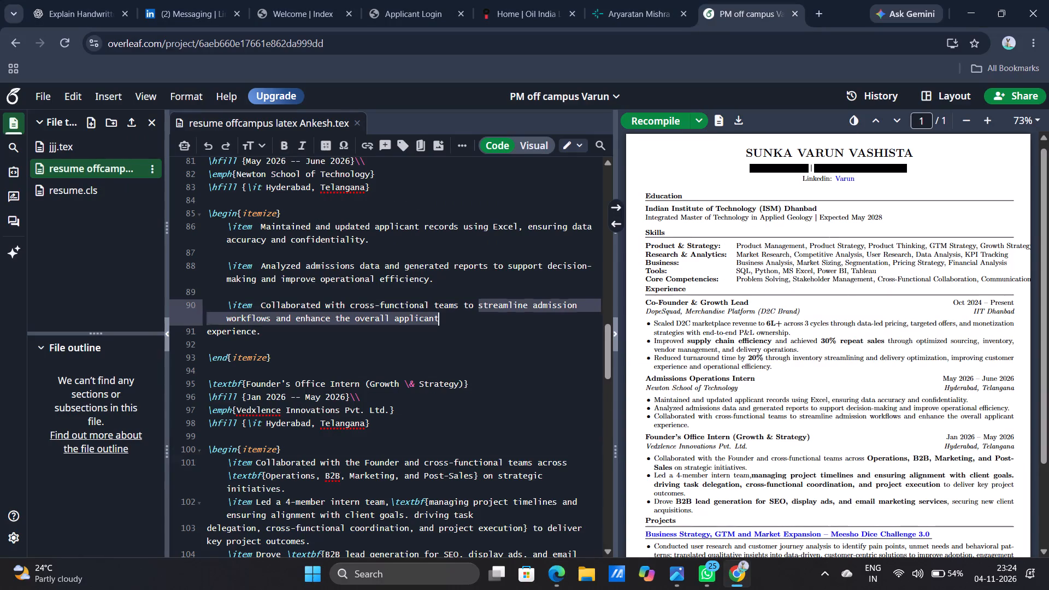
left_click_drag(479, 317, 445, 327)
key("ctrl+b")
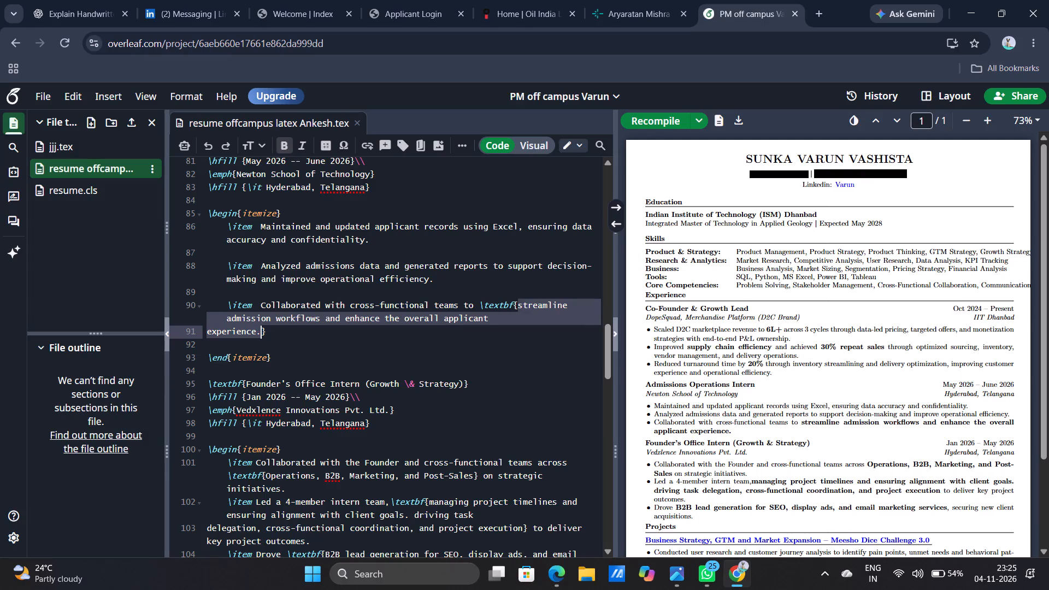
Check the reference PDF in Edge again and bold "decision-making and improve operational efficiency" in the Overleaf admissions data bullet.
key("alt+Tab")
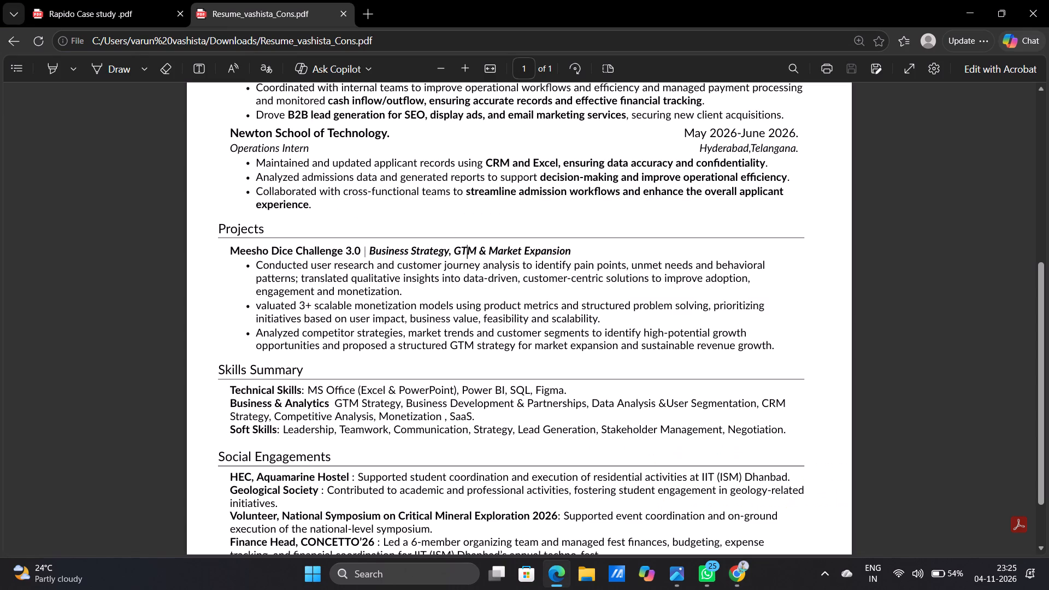
left_click(468, 211)
key("alt+Tab")
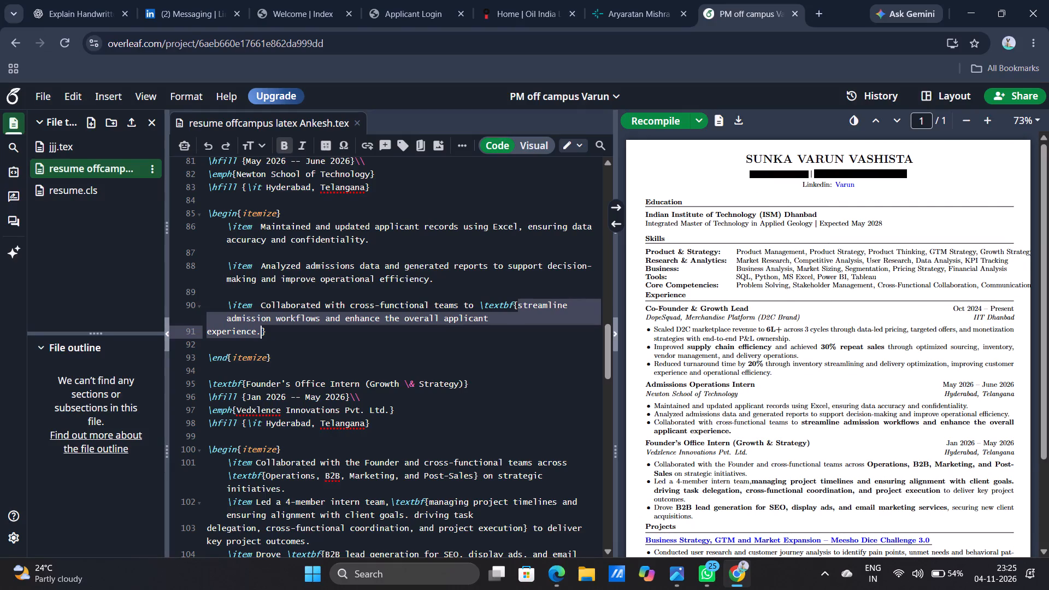
left_click_drag(546, 264, 537, 273)
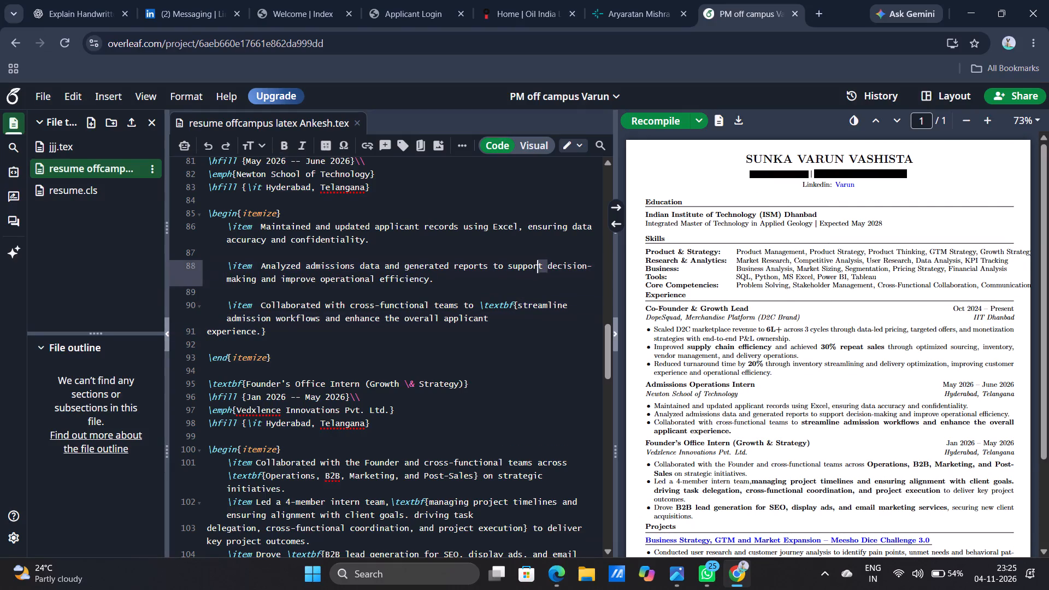
left_click_drag(537, 273, 430, 280)
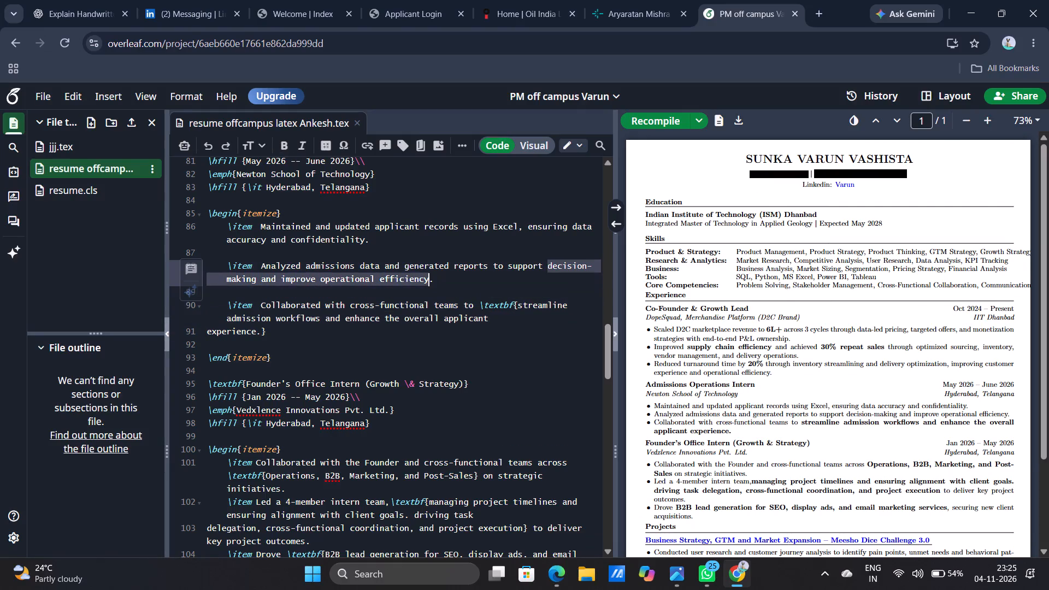
key("ctrl+b")
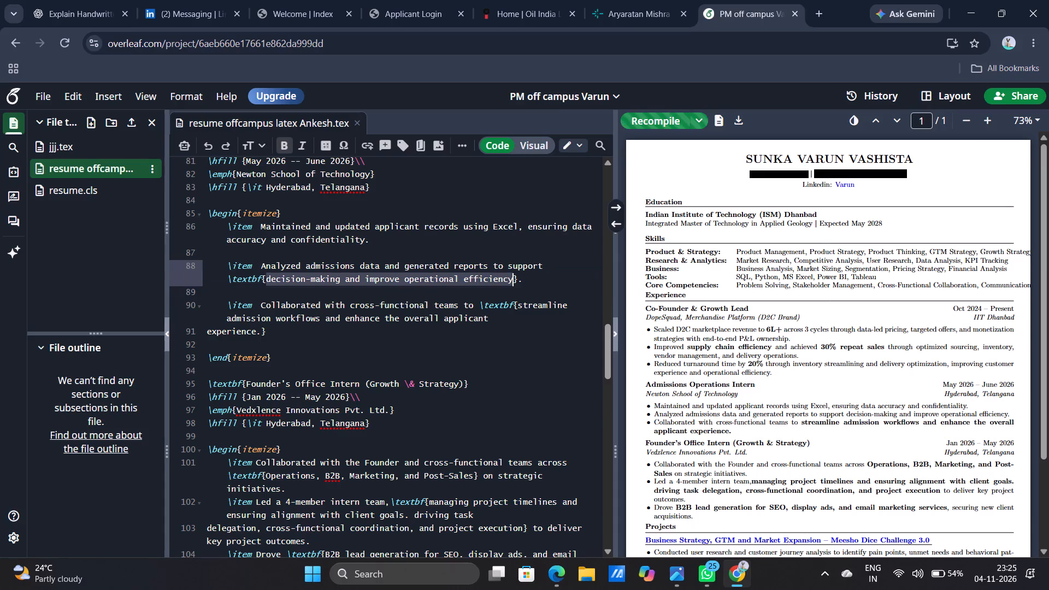
Check the reference PDF in Edge and bold "Excel, ensuring data accuracy and confidentiality" in the Overleaf applicant records bullet.
key("alt+Tab")
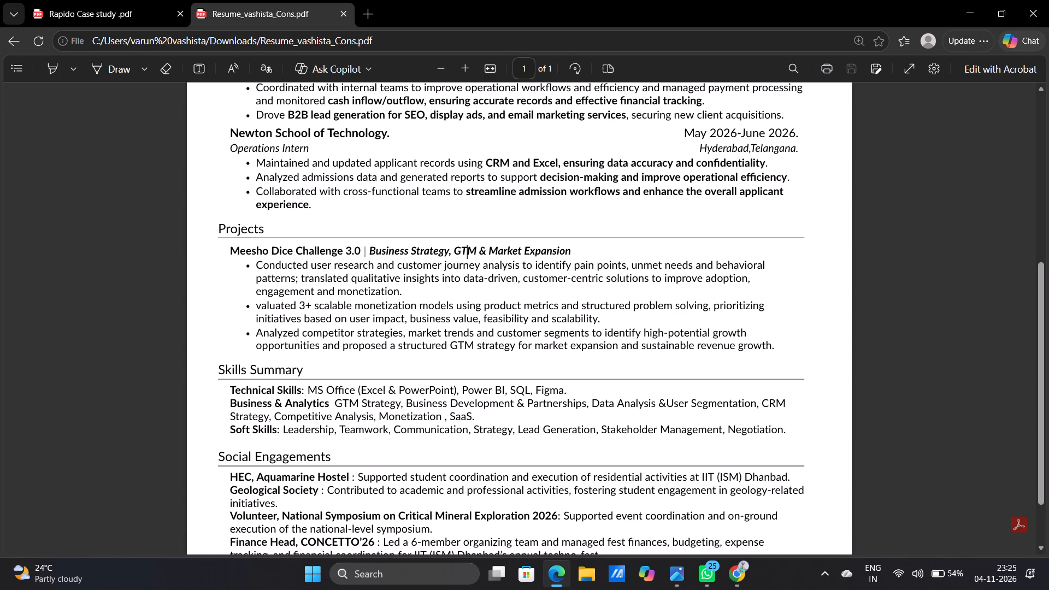
key("alt+Tab")
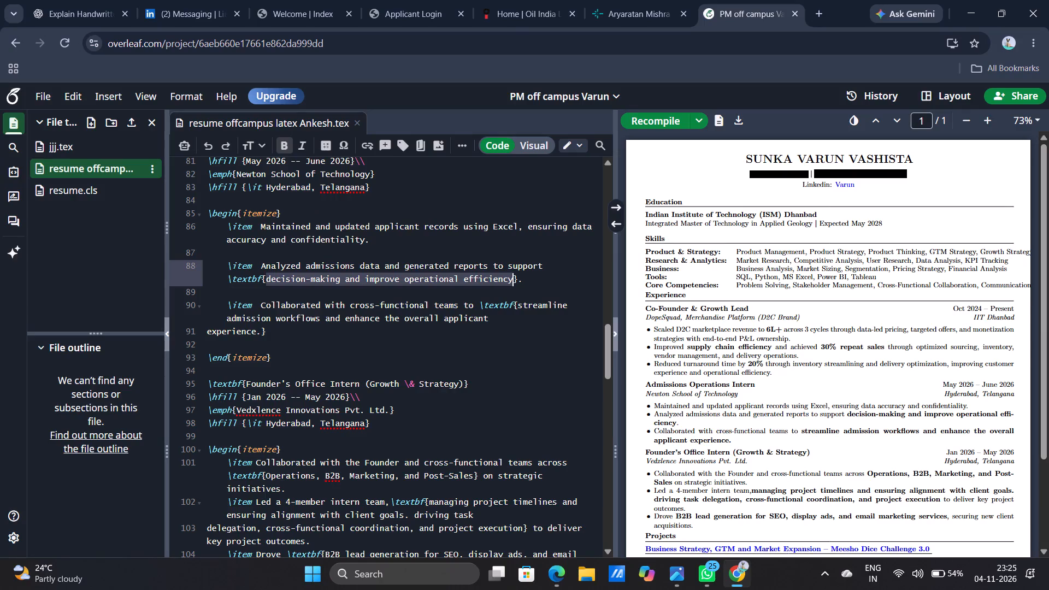
left_click_drag(493, 224, 403, 238)
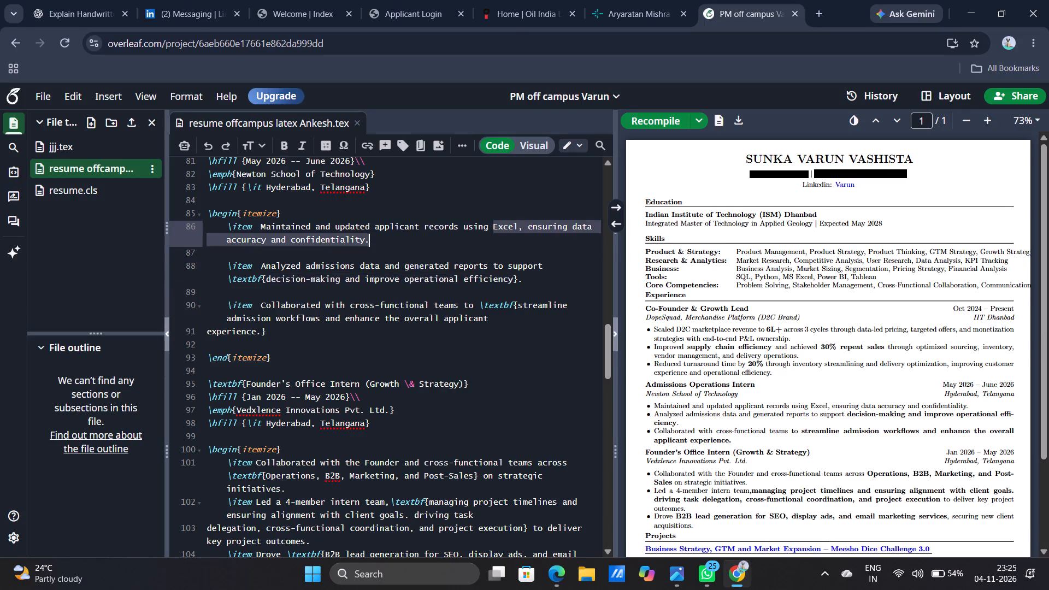
left_click_drag(403, 238, 367, 244)
left_click_drag(367, 244, 366, 244)
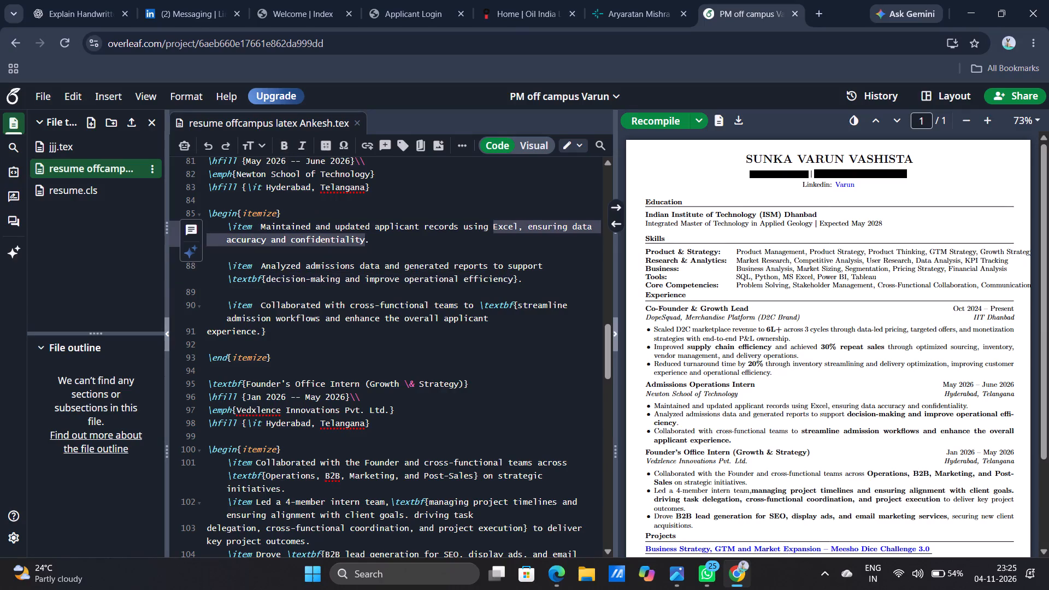
key("ctrl+b")
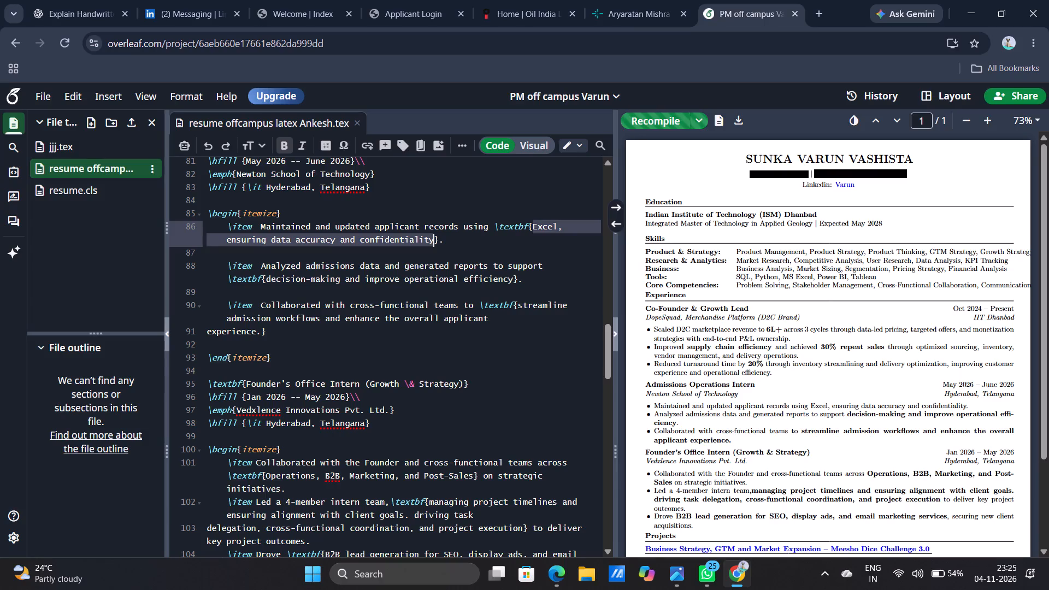
left_click(453, 240)
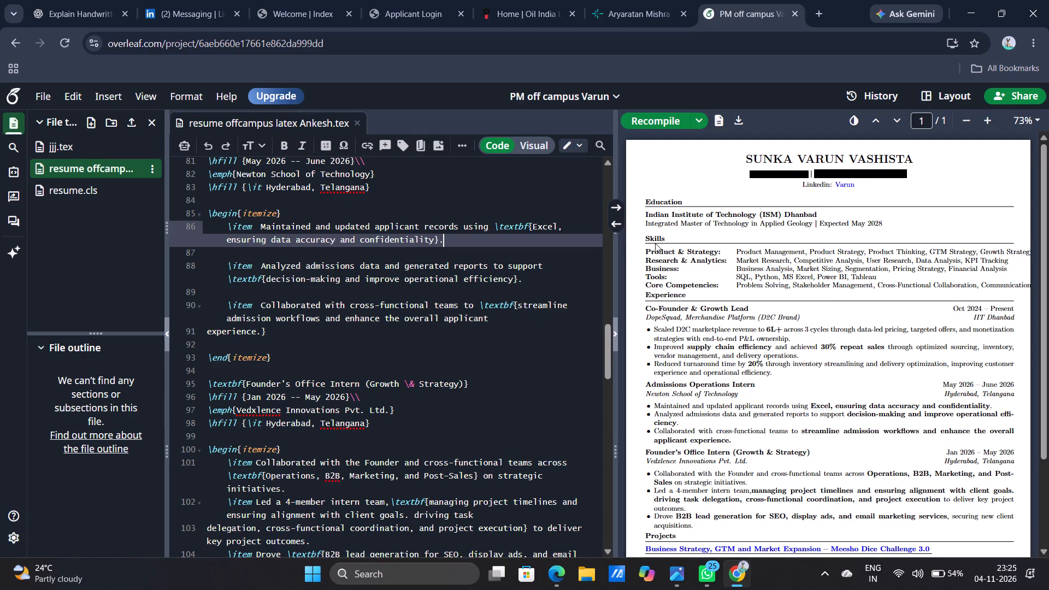
Review the résumé source from the Newton School of Technology entry back up to the Skills table.
scroll(502, 208, "up", 1)
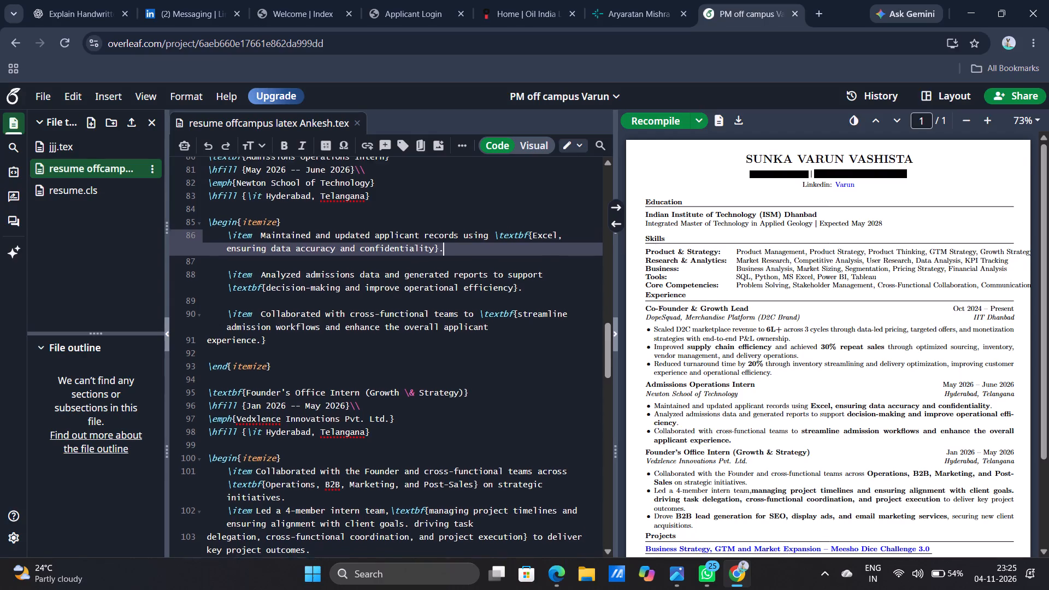
scroll(502, 208, "up", 6)
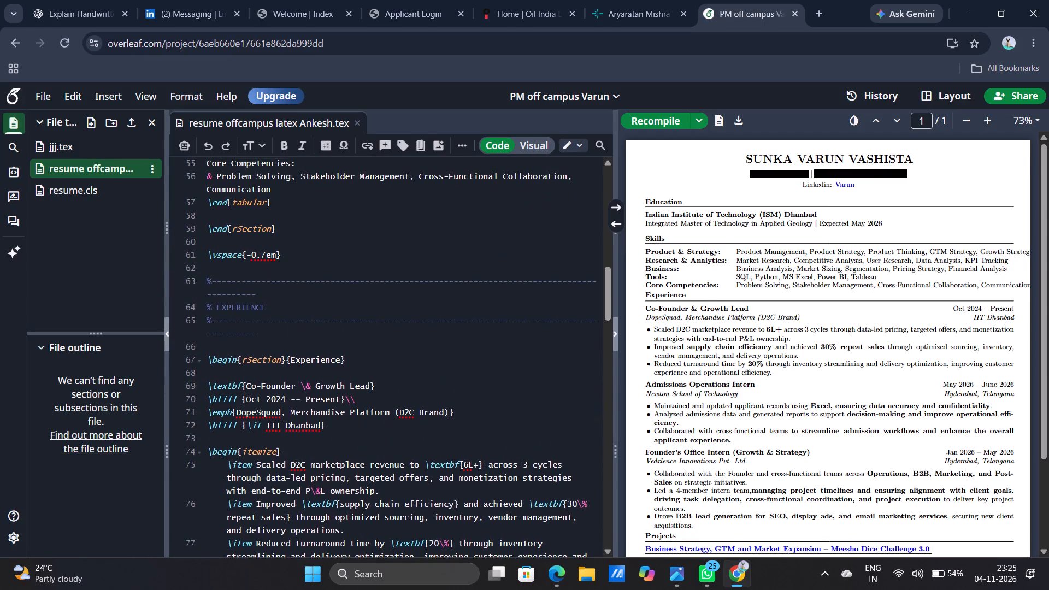
scroll(502, 208, "up", 3)
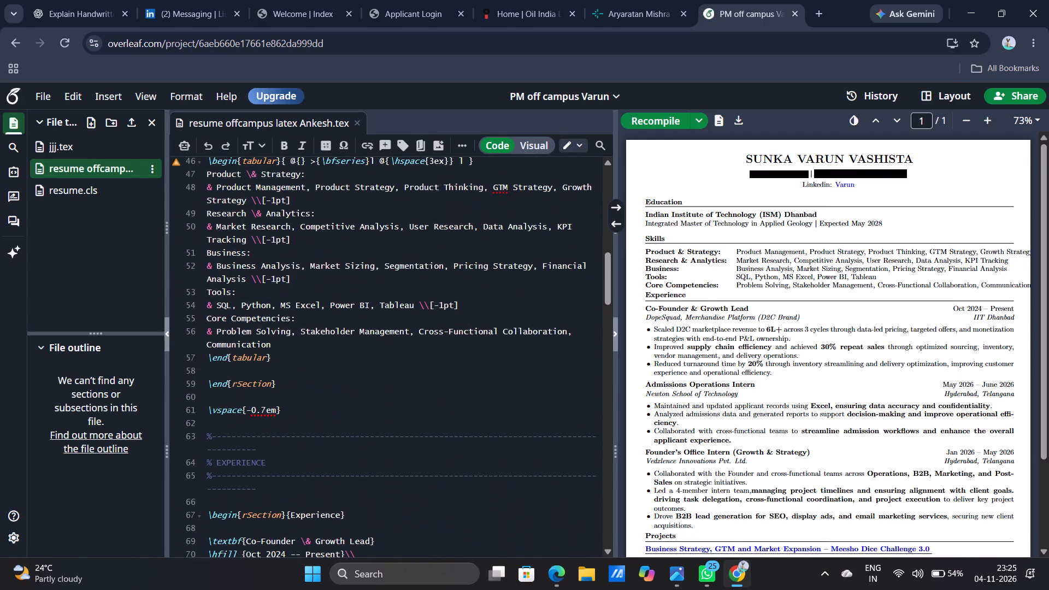
scroll(502, 208, "up", 1)
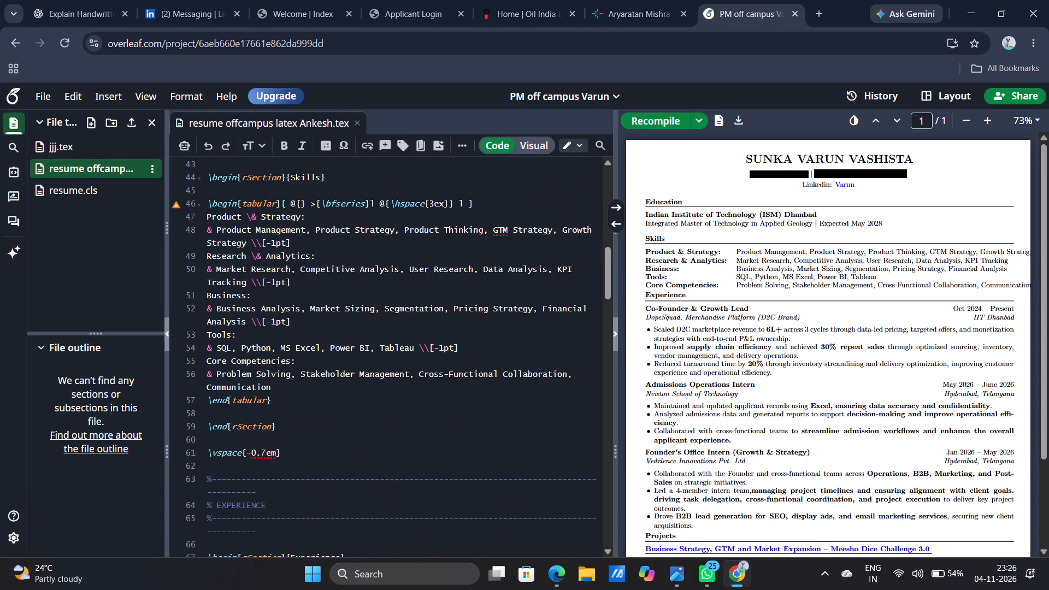
Compare the Projects, Skills Summary and Social Engagements in the Edge reference PDF with the Skills table source in Overleaf.
key("alt+Tab")
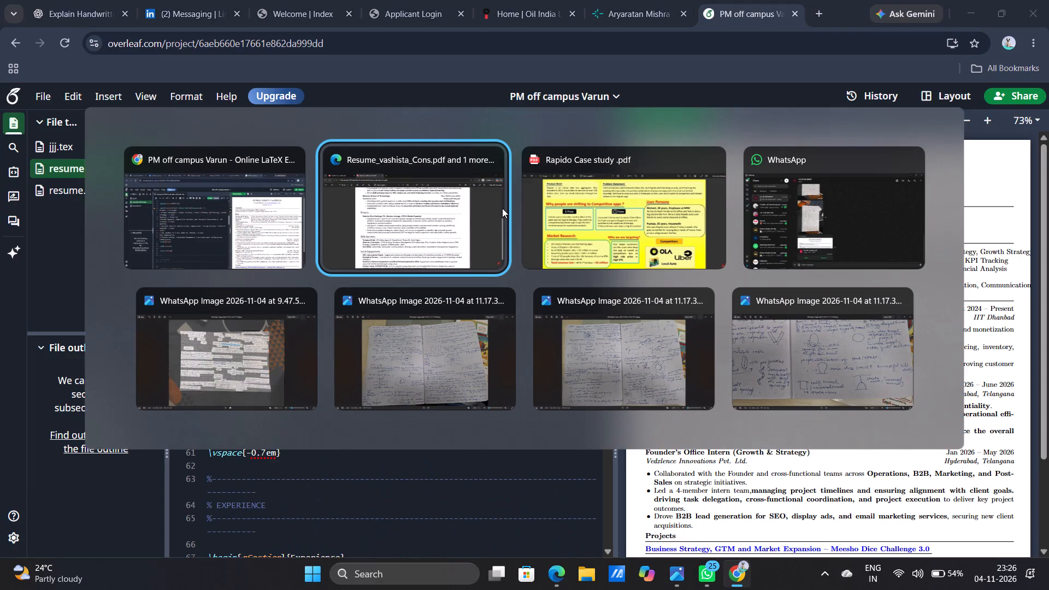
scroll(502, 208, "up", 2)
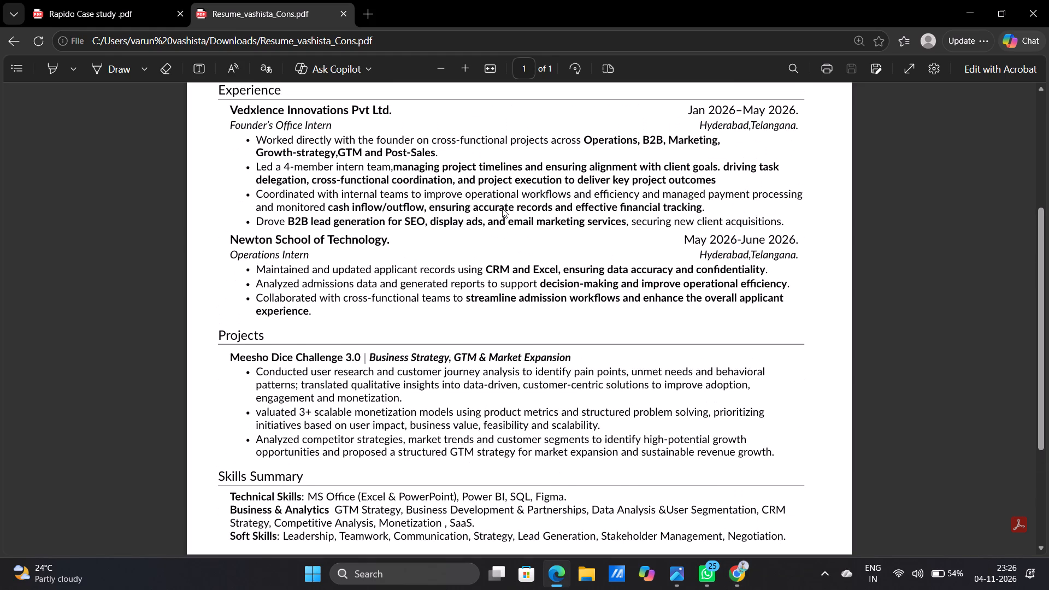
scroll(502, 208, "down", 2)
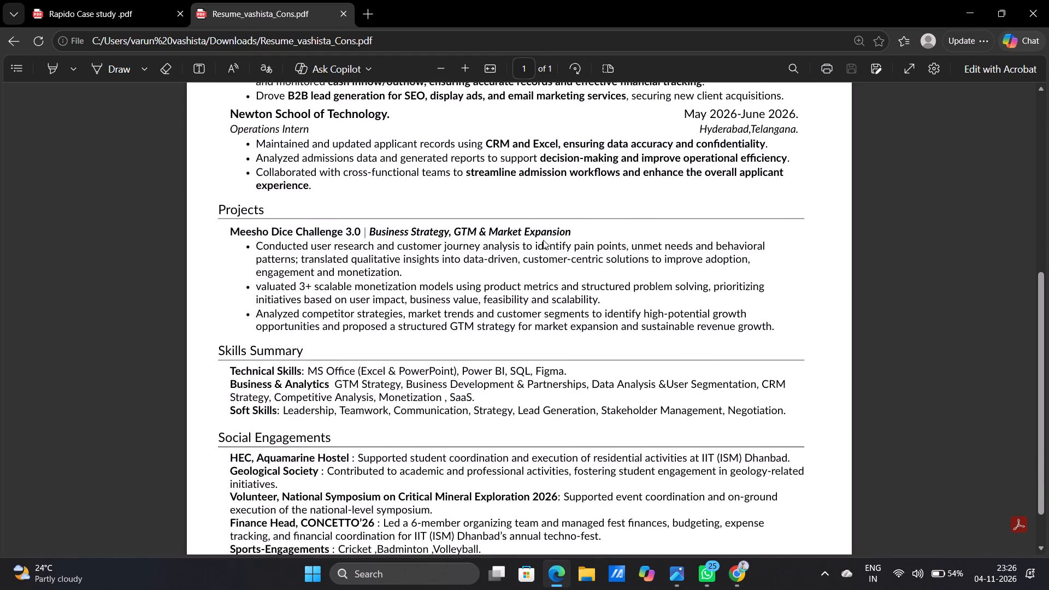
scroll(488, 383, "down", 1)
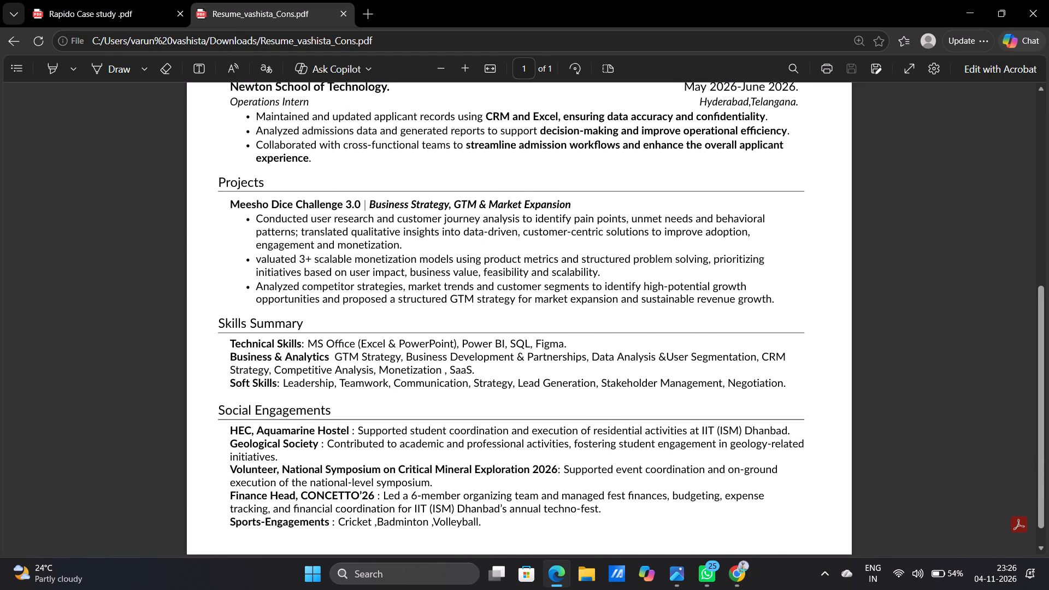
key("alt+Tab")
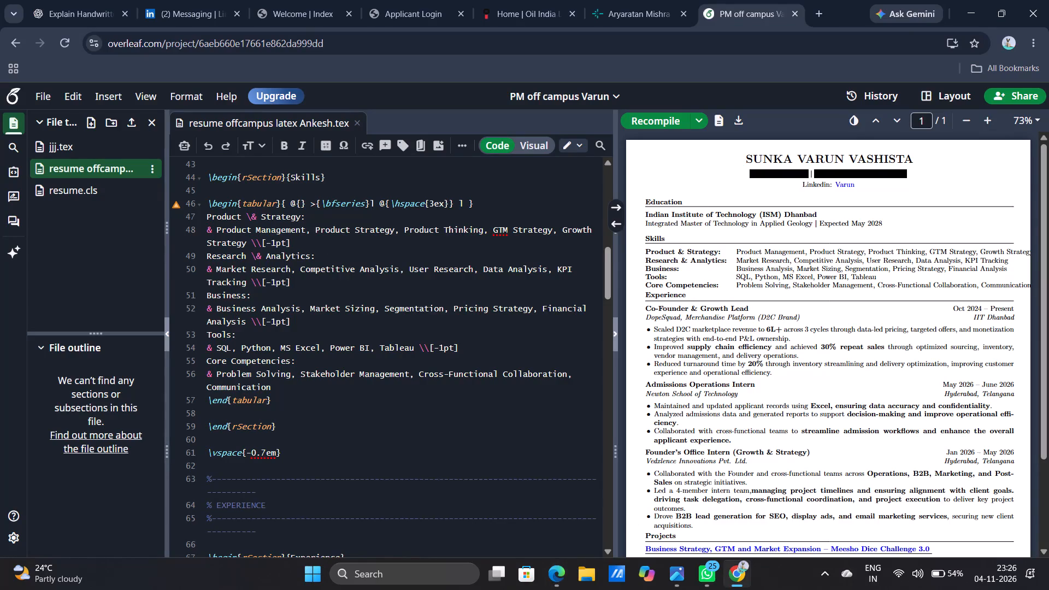
scroll(368, 354, "up", 1)
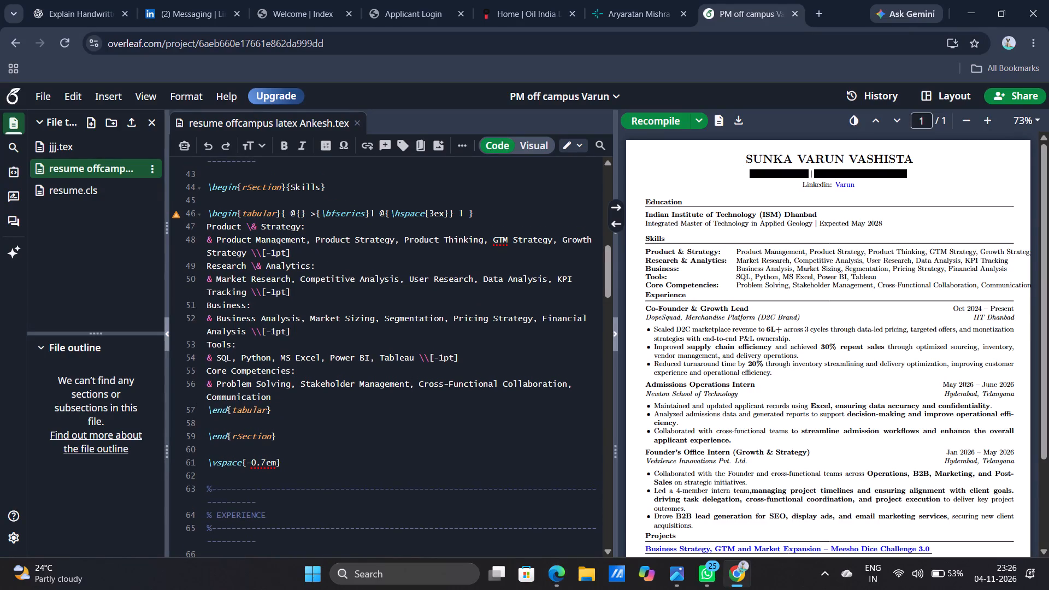
key("alt+Tab")
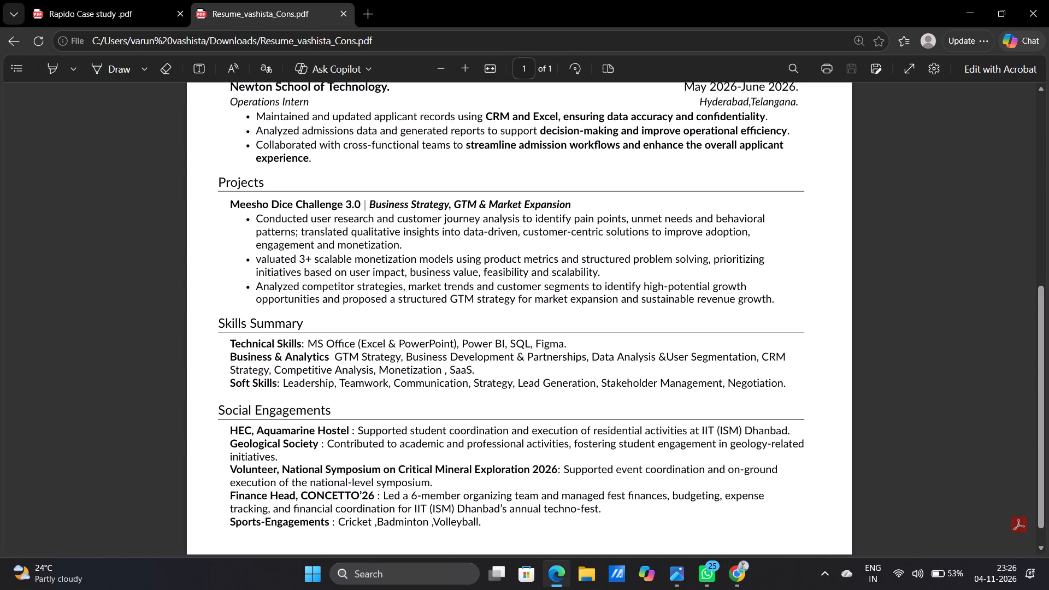
key("alt+Tab")
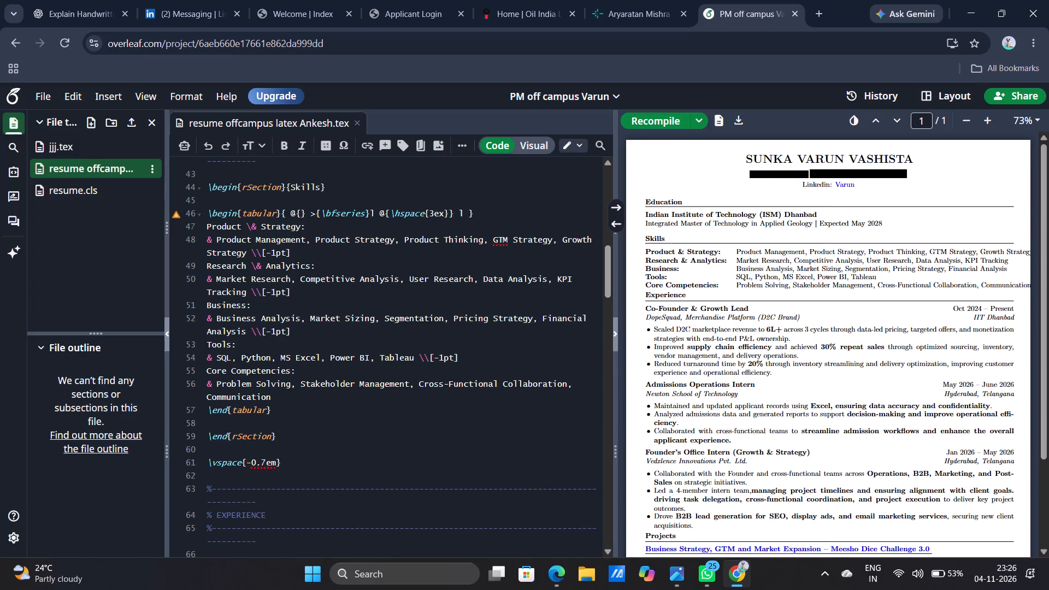
Examine the compiled résumé's overall page layout and the order of its Experience entries.
scroll(860, 341, "left", 2)
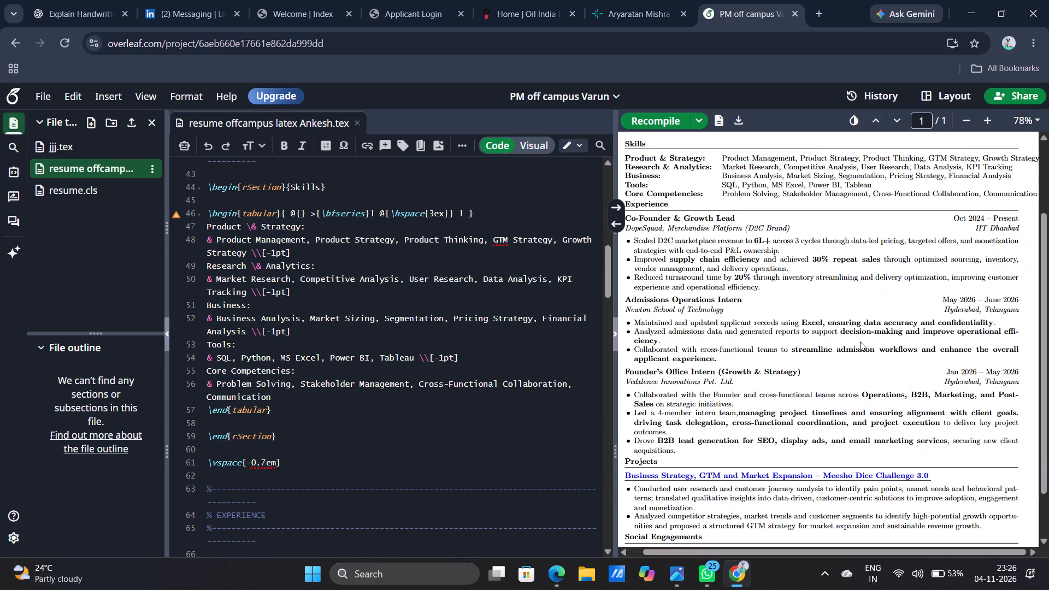
scroll(860, 341, "up", 1)
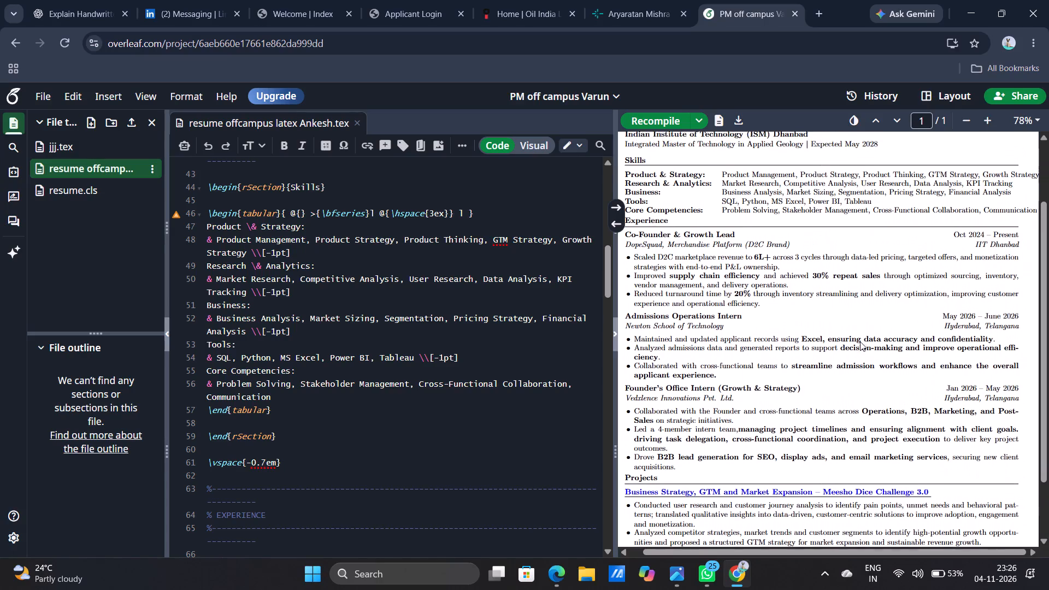
scroll(860, 341, "up", 1)
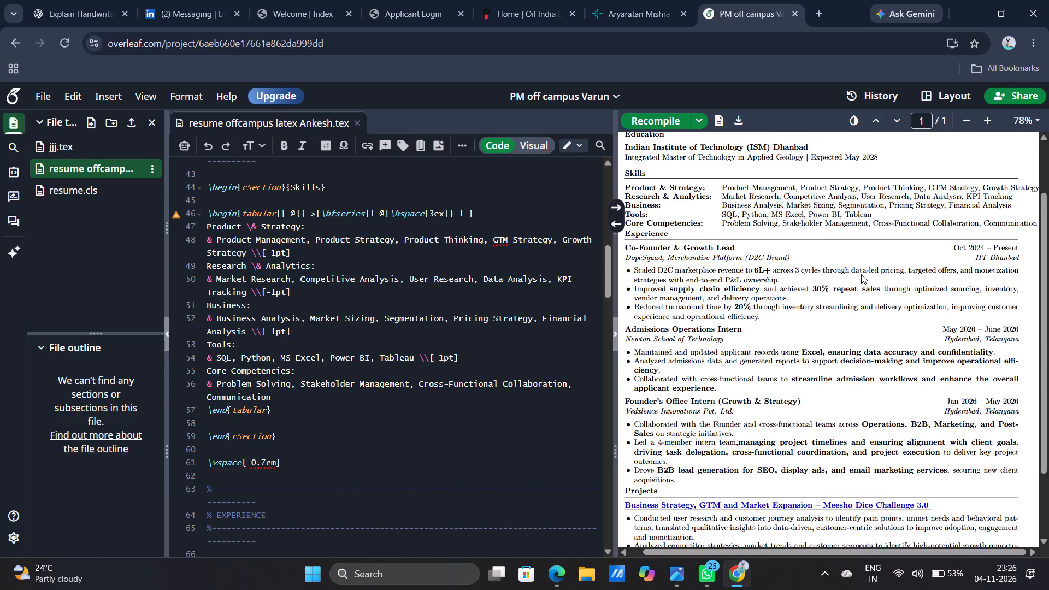
scroll(861, 274, "up", 3)
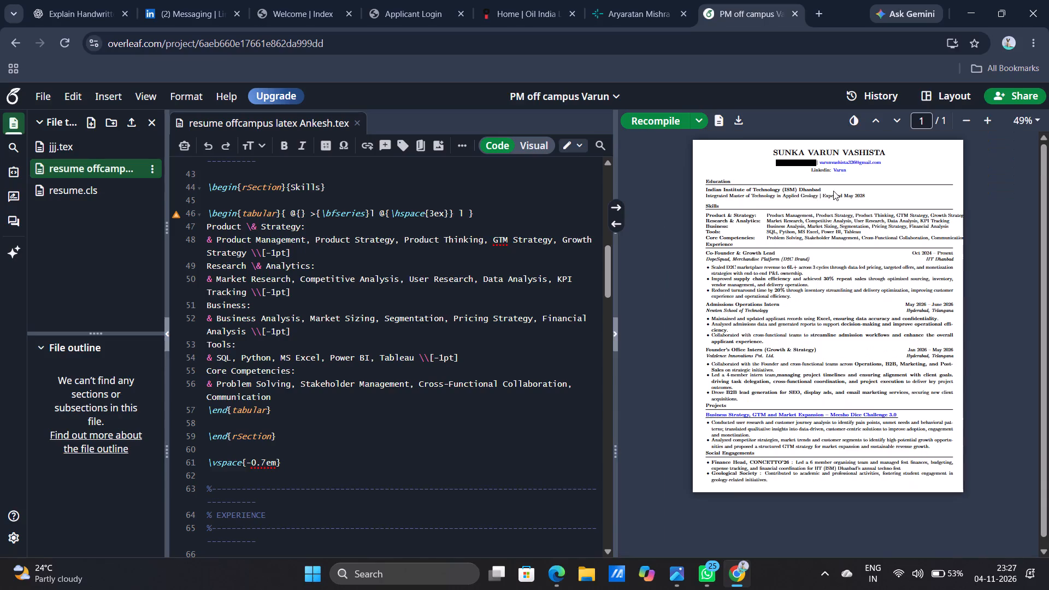
left_click(615, 88)
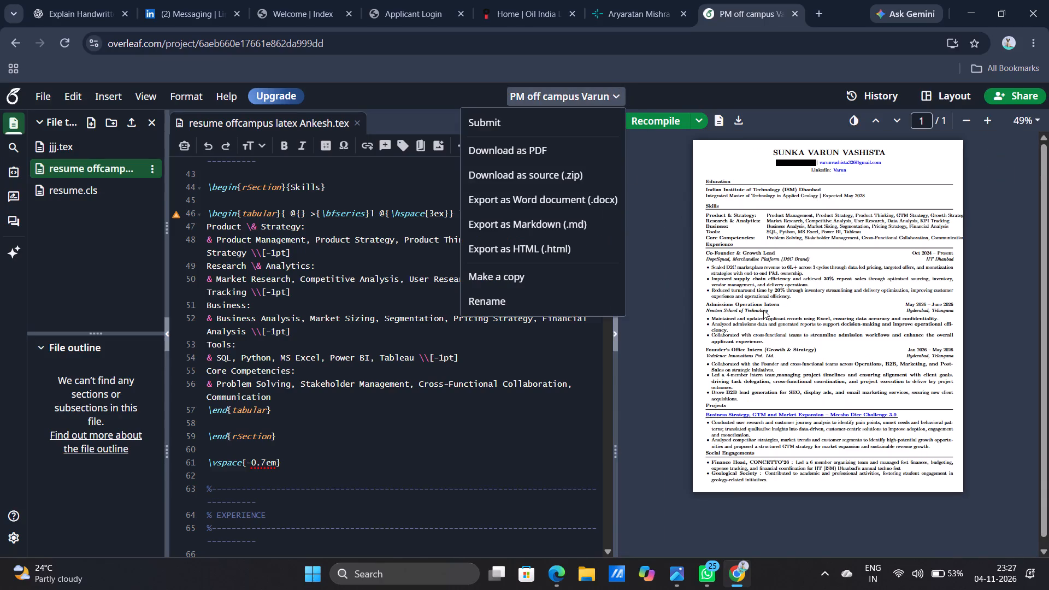
left_click(772, 331)
scroll(772, 331, "down", 1)
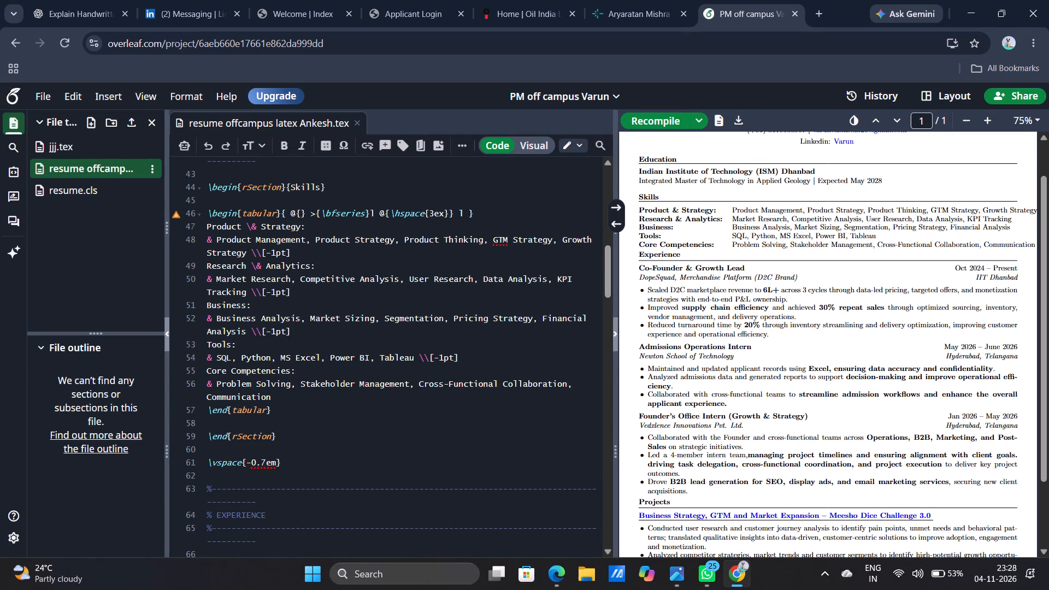
scroll(406, 322, "up", 1)
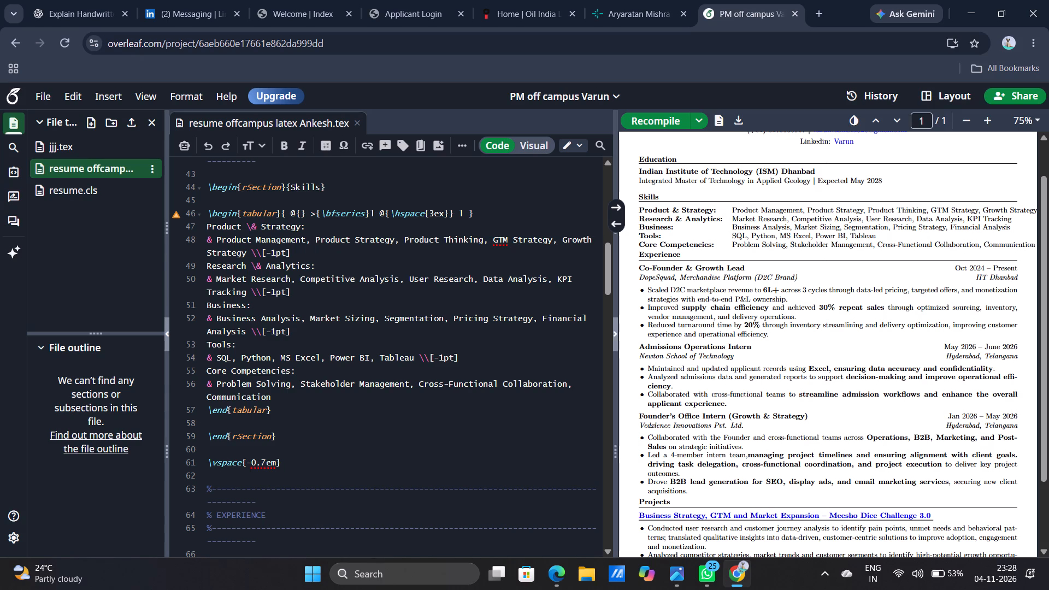
Move the whole Admissions Operations Intern block from above the Founder's Office Intern entry to directly after its B2B lead generation bullet.
scroll(406, 322, "up", 2)
scroll(406, 322, "down", 2)
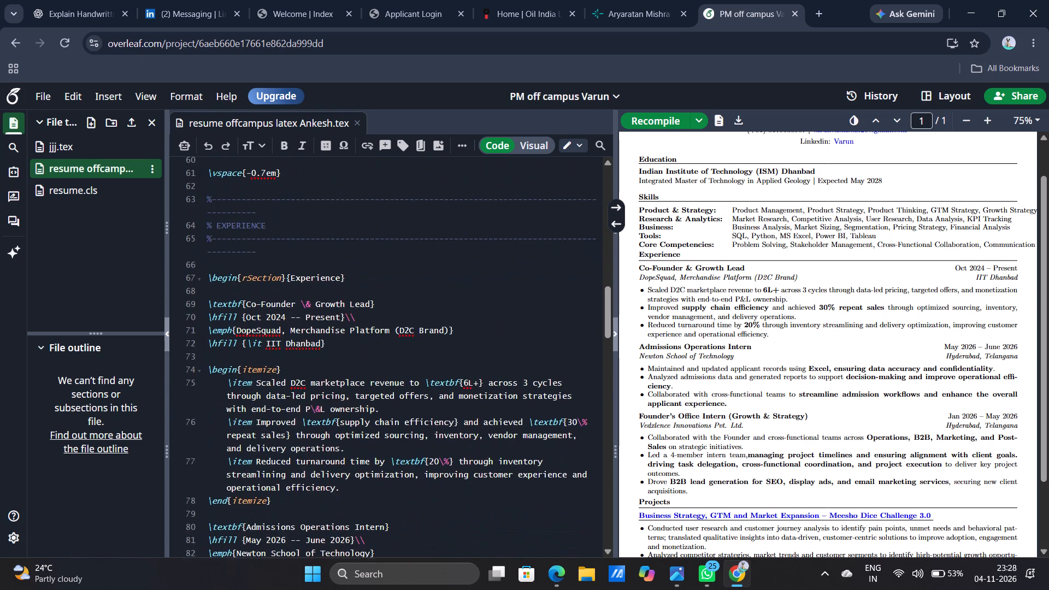
scroll(406, 322, "down", 1)
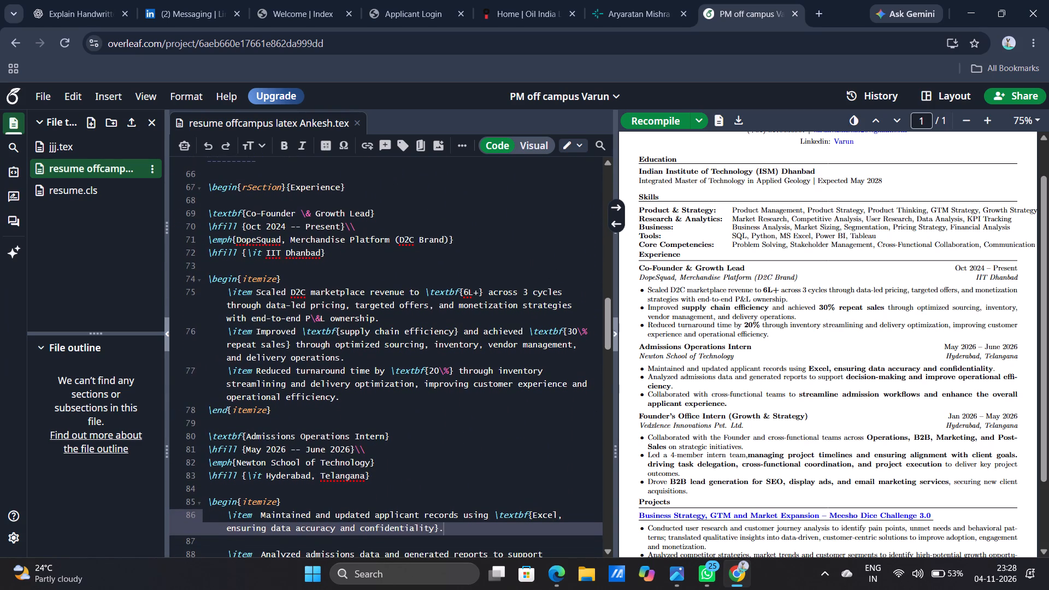
scroll(406, 322, "down", 2)
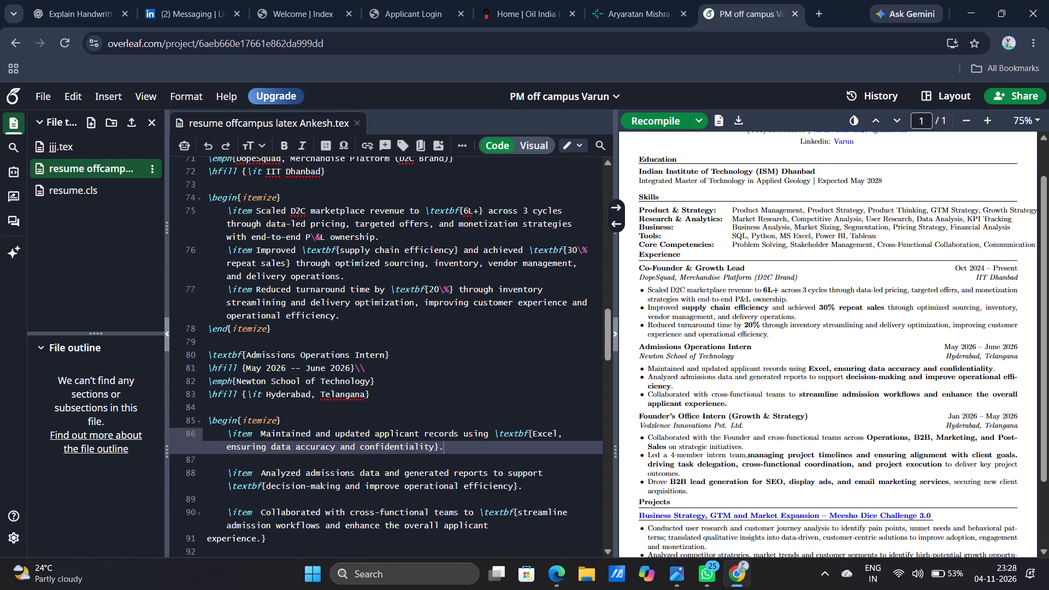
scroll(406, 322, "down", 2)
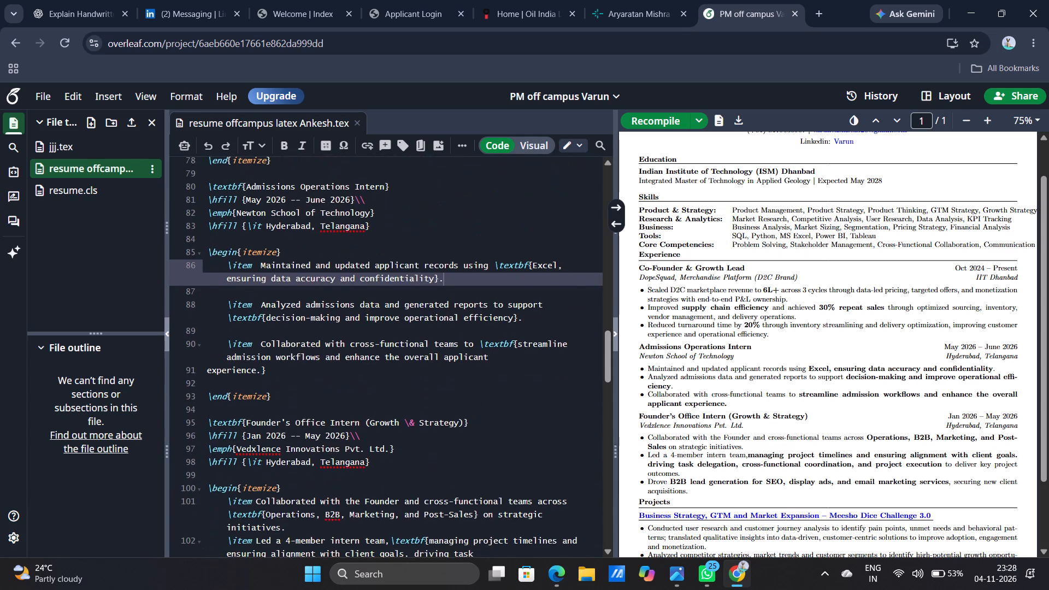
scroll(406, 322, "up", 2)
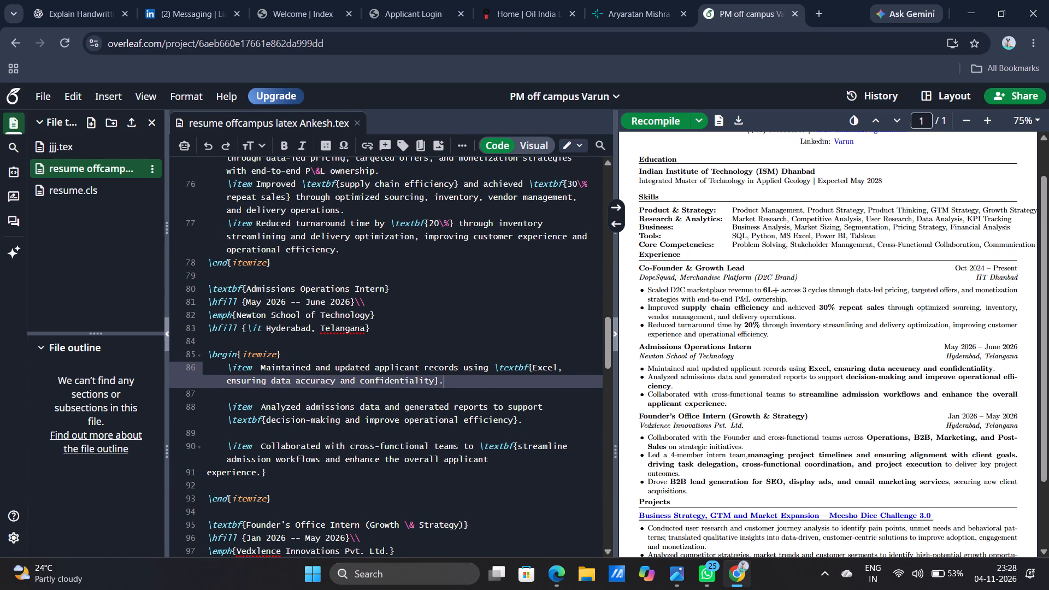
left_click_drag(208, 286, 286, 510)
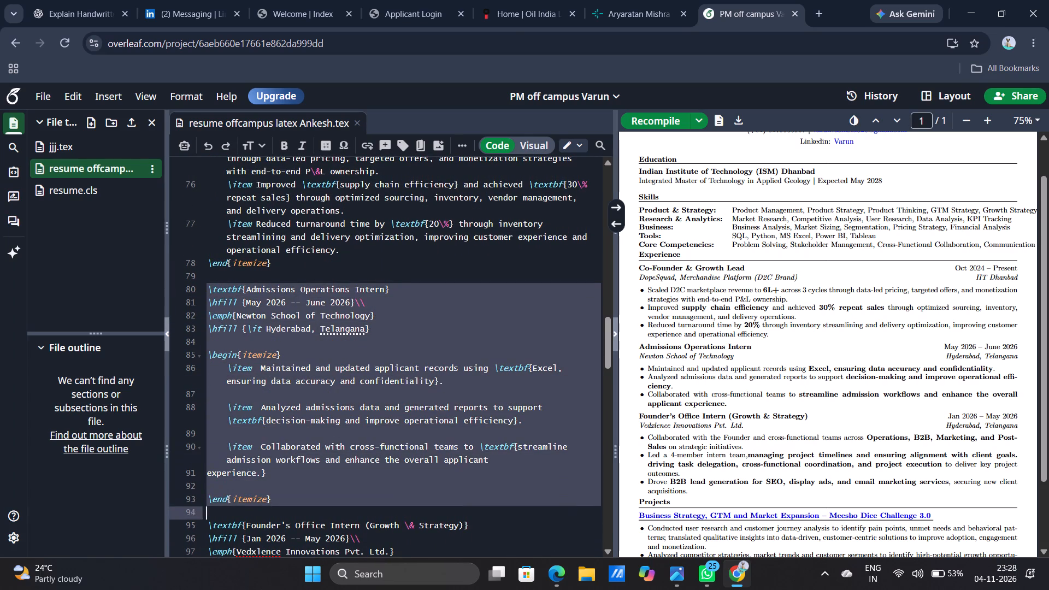
left_click_drag(286, 510, 282, 504)
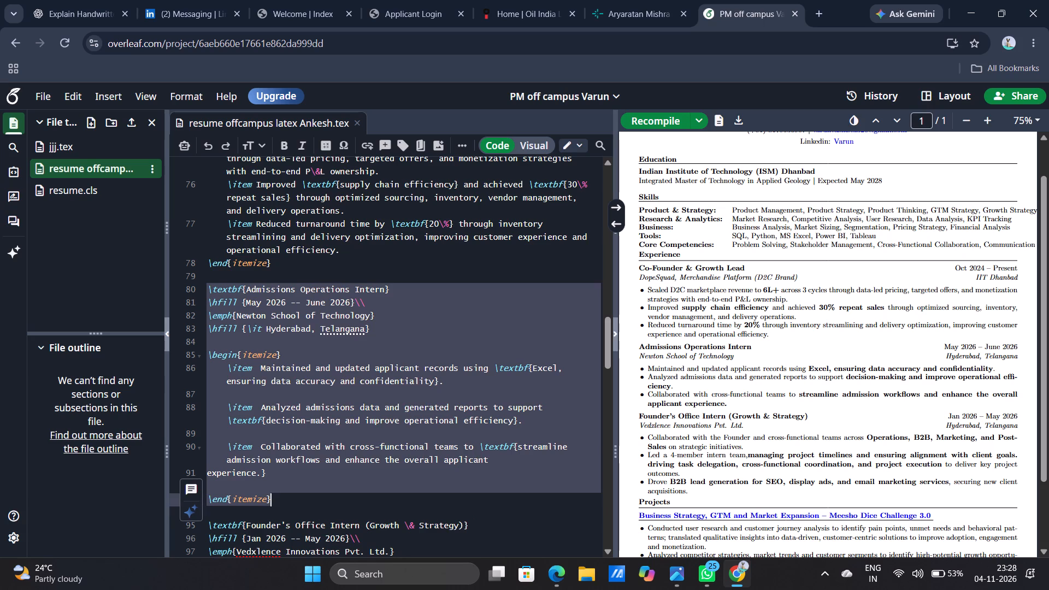
key("ctrl+x")
scroll(282, 504, "down", 1)
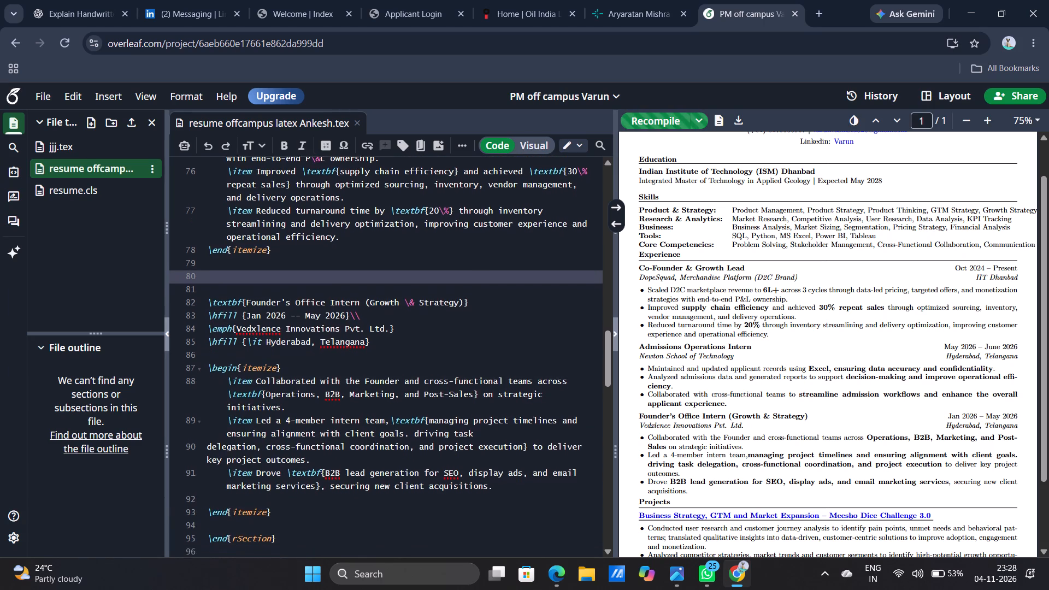
scroll(282, 504, "down", 1)
left_click(514, 405)
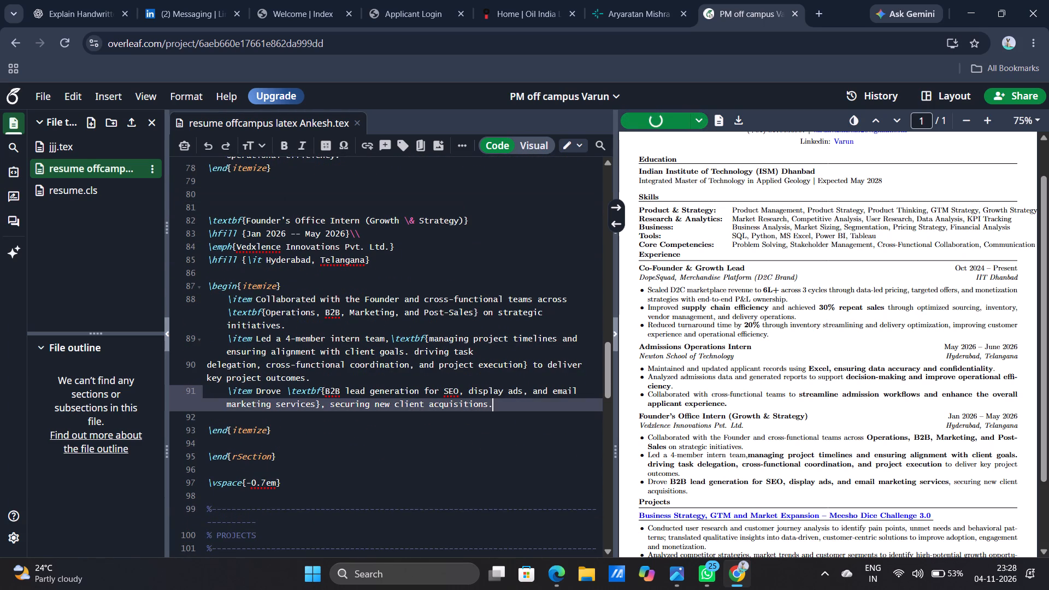
key("Return")
key("Return")
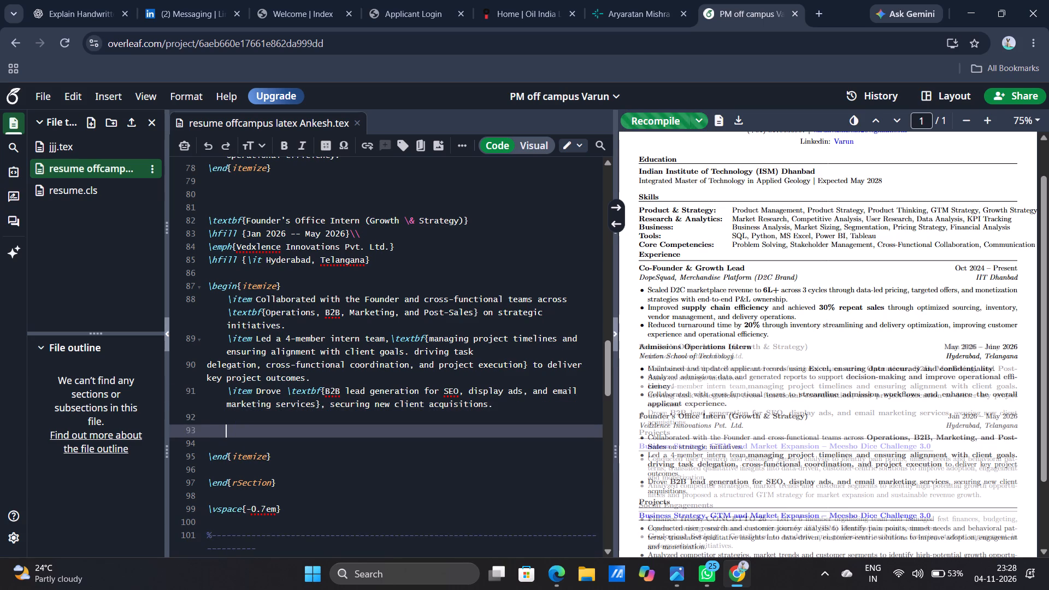
key("Left")
key("Left")
key("Left")
key("Left")
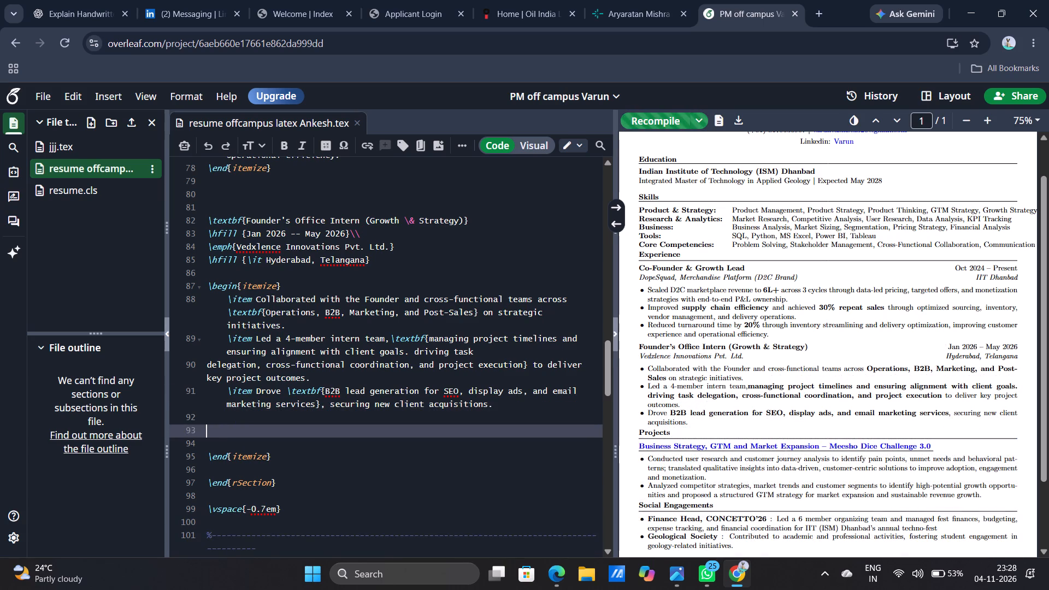
key("Left")
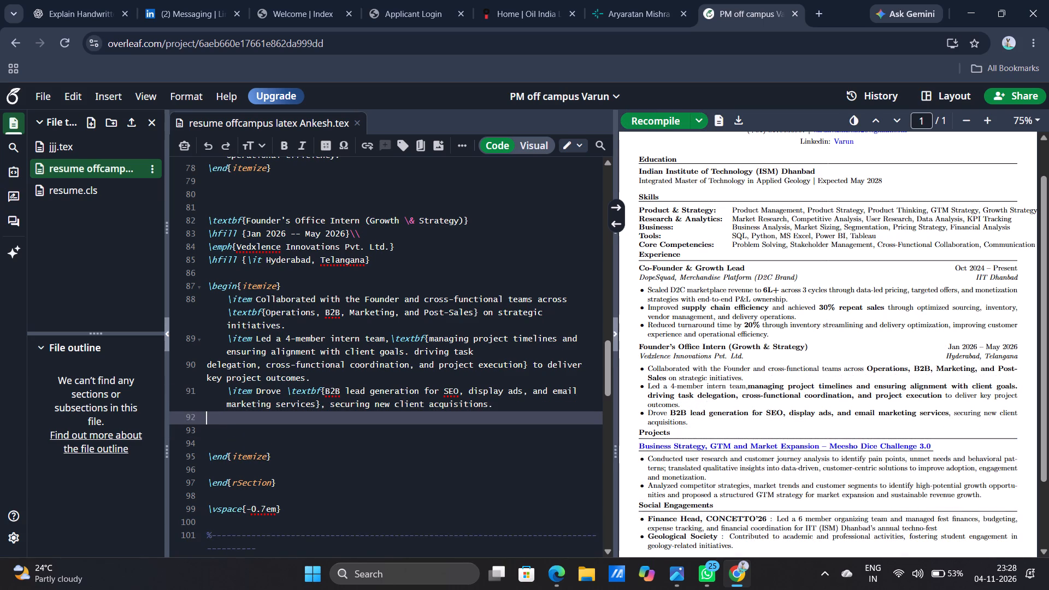
key("Return")
key("ctrl+v")
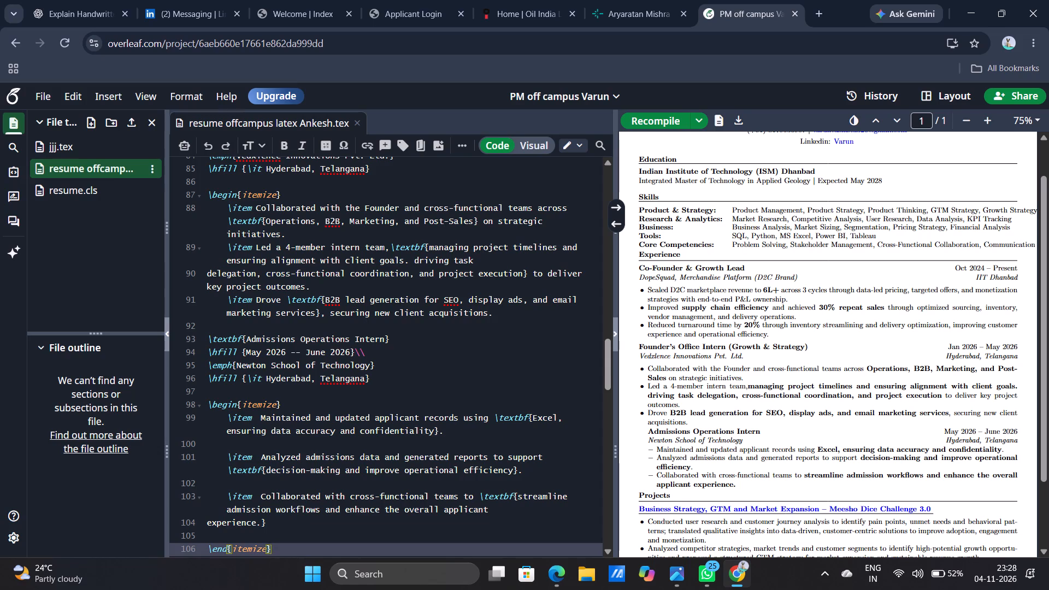
scroll(342, 409, "down", 1)
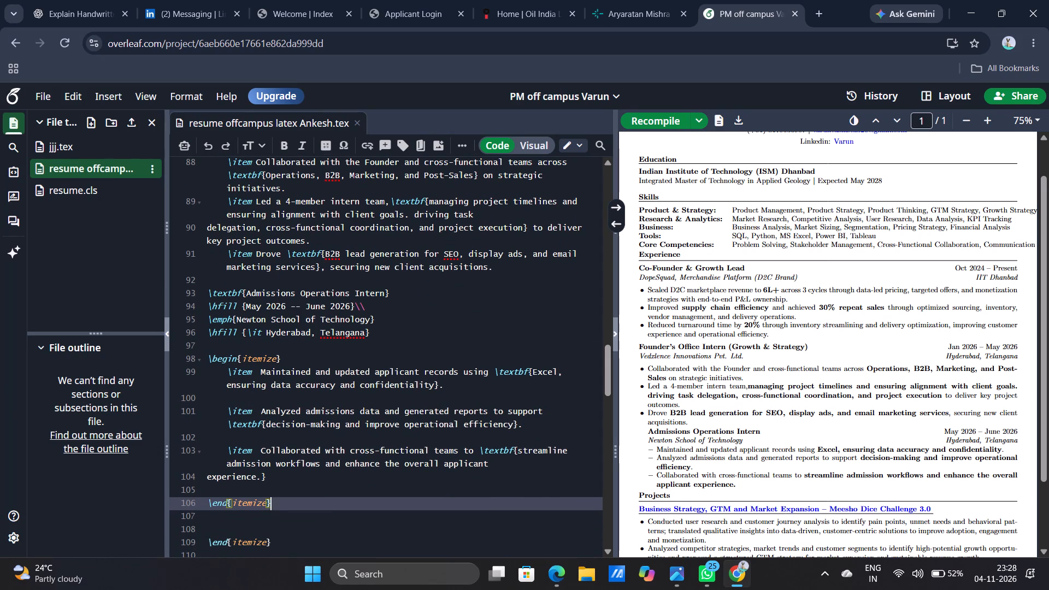
left_click(382, 338)
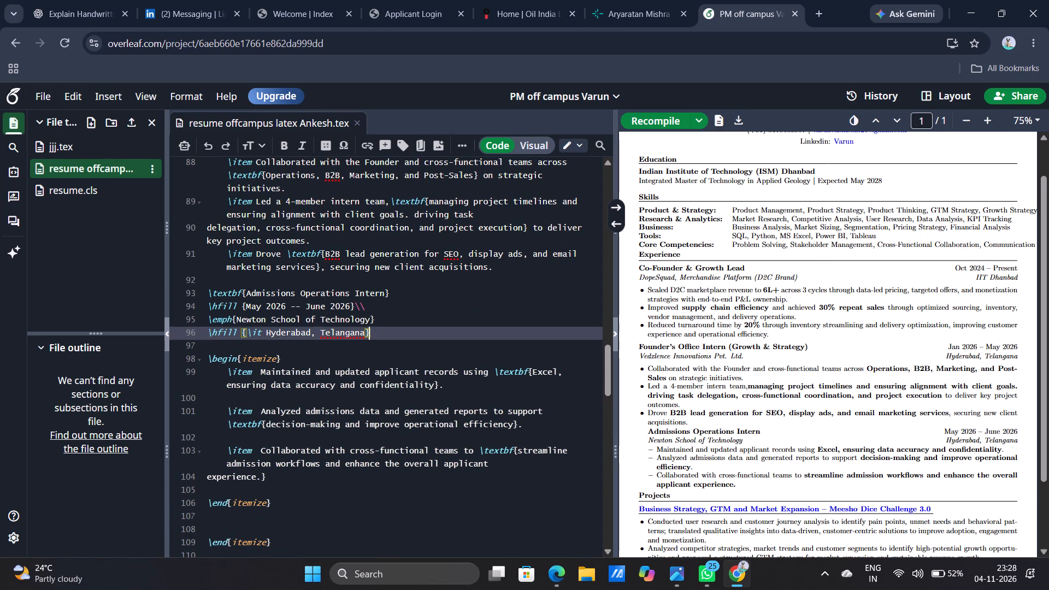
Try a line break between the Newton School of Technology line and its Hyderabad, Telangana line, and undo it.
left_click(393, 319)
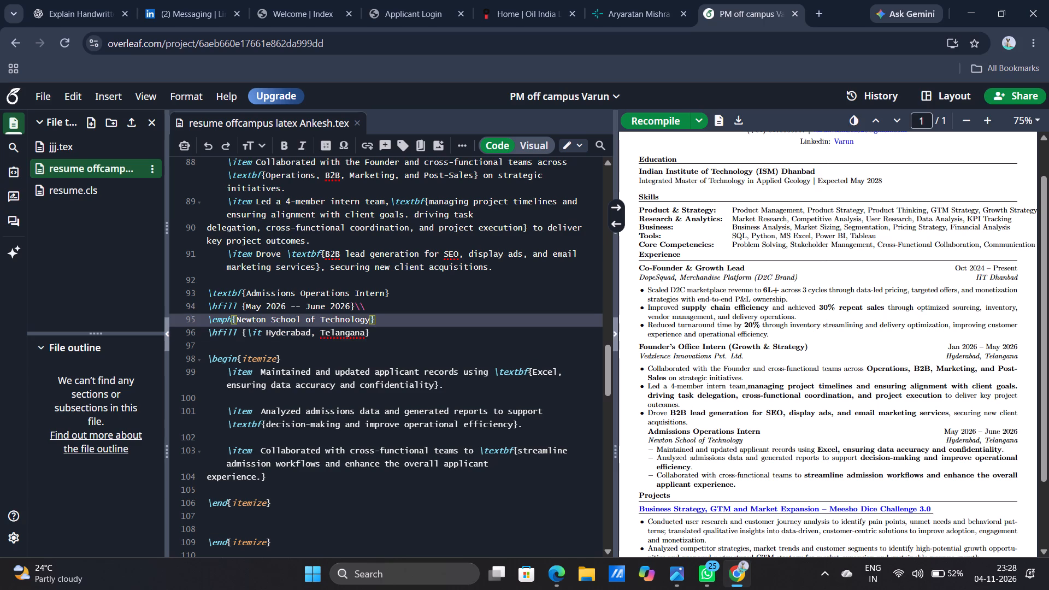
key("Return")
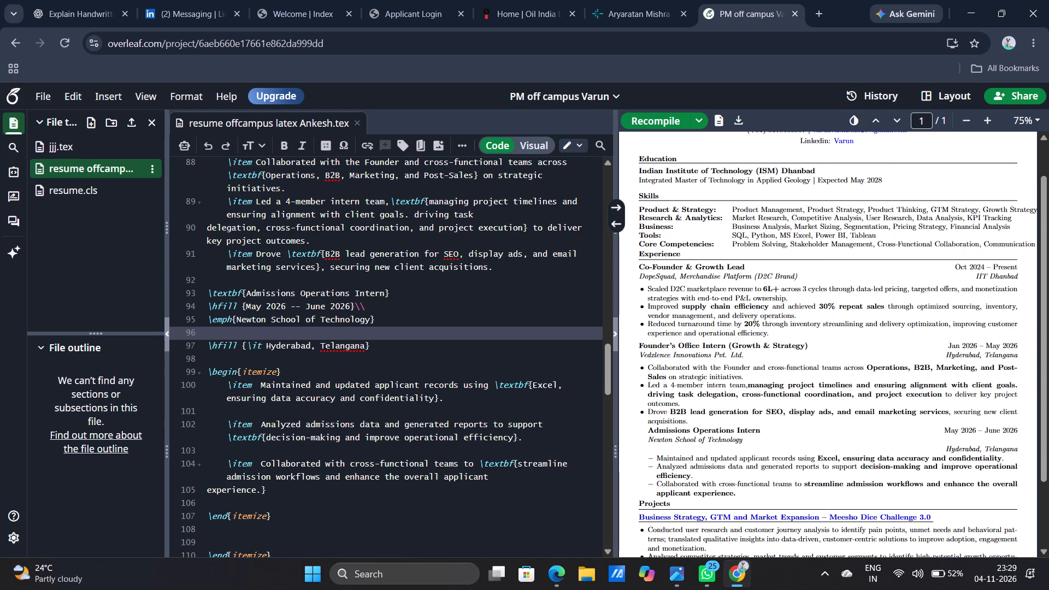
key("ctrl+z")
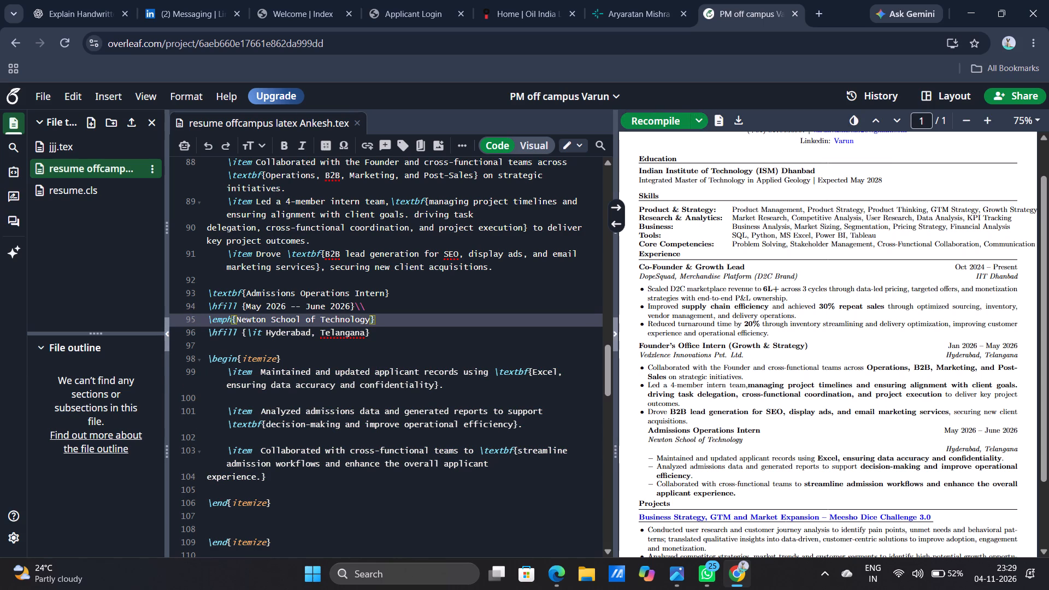
Examine the source of the Founder's Office Intern entry directly above the Admissions Operations Intern block.
scroll(393, 319, "up", 1)
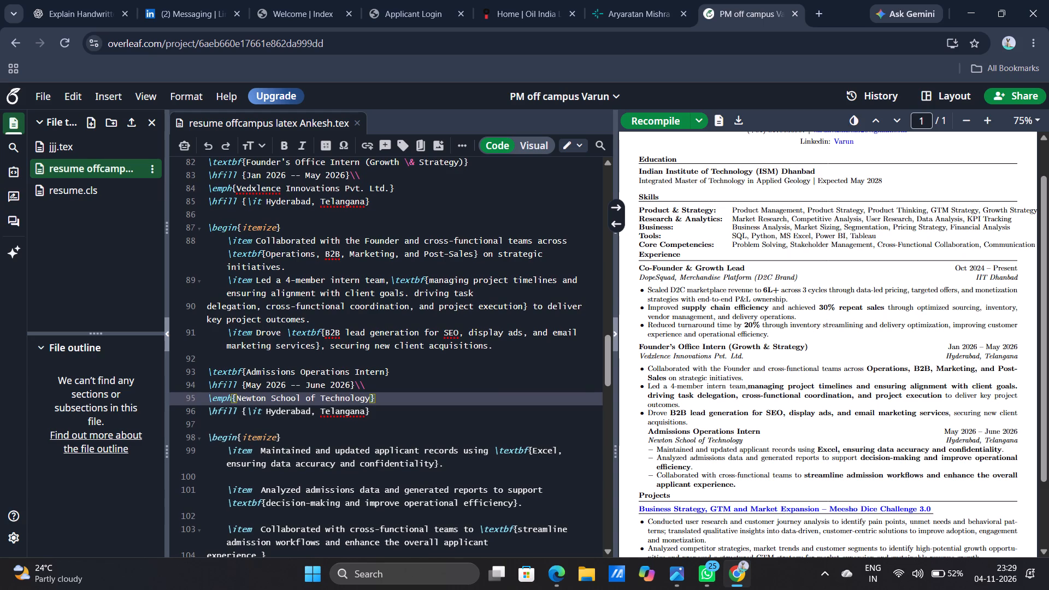
scroll(393, 319, "up", 1)
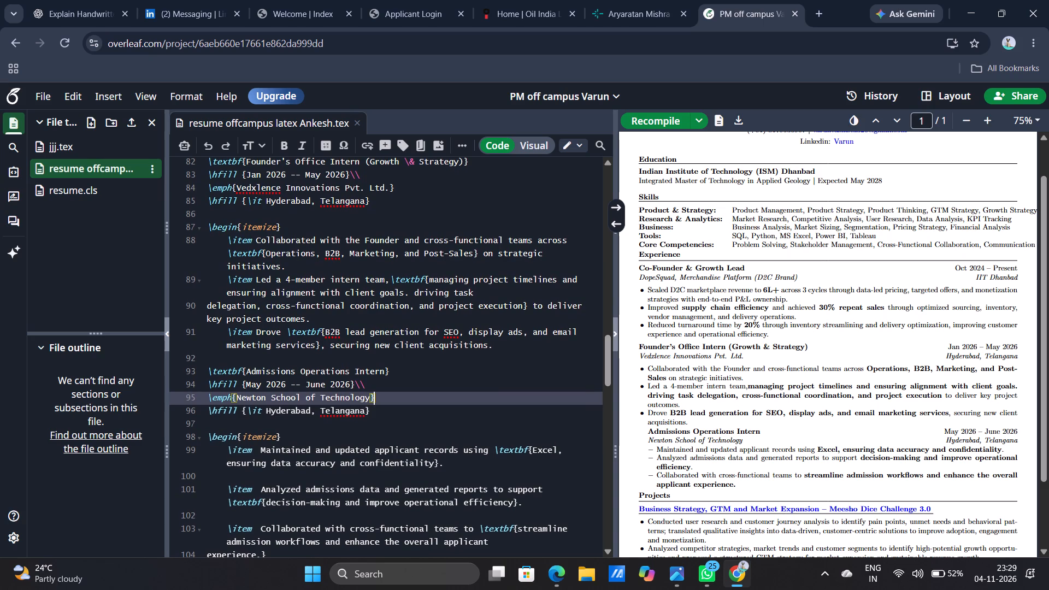
scroll(393, 319, "up", 1)
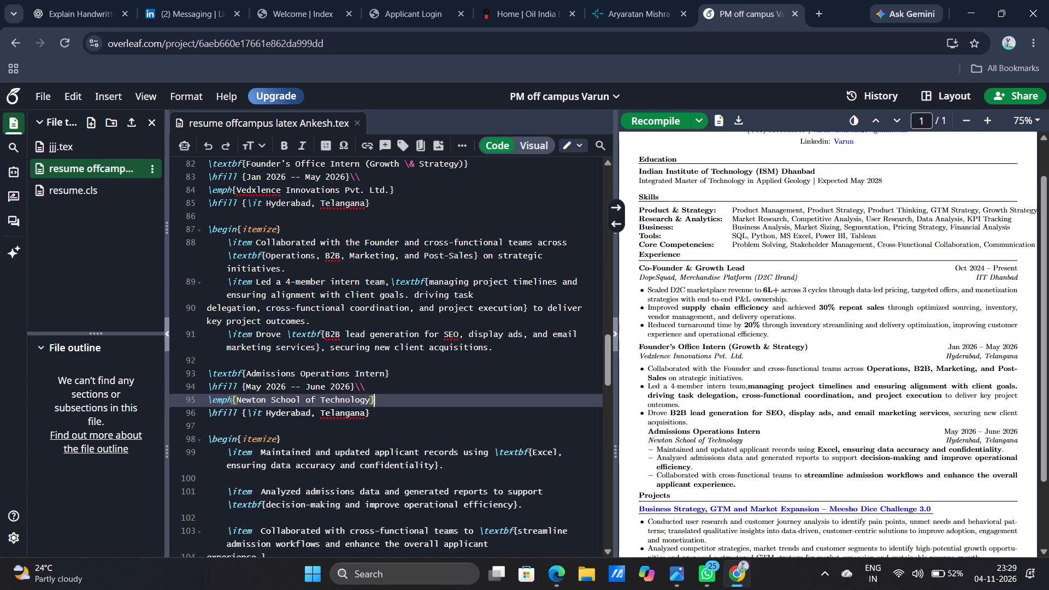
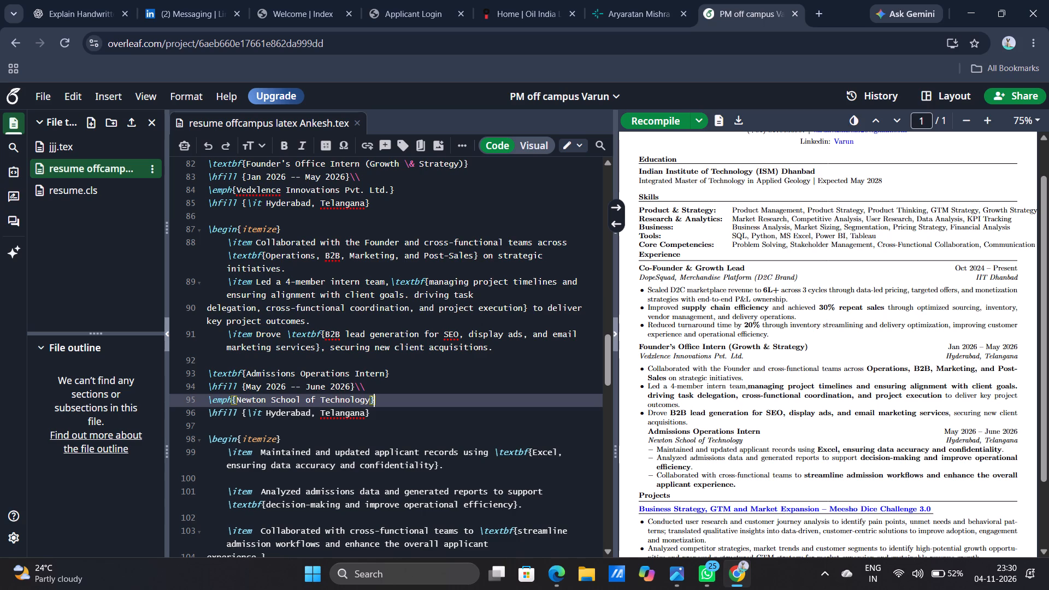
Compare the source of the Co-Founder & Growth Lead bullet list with the Founder's Office and Admissions Operations Intern entries below it.
scroll(453, 385, "up", 2)
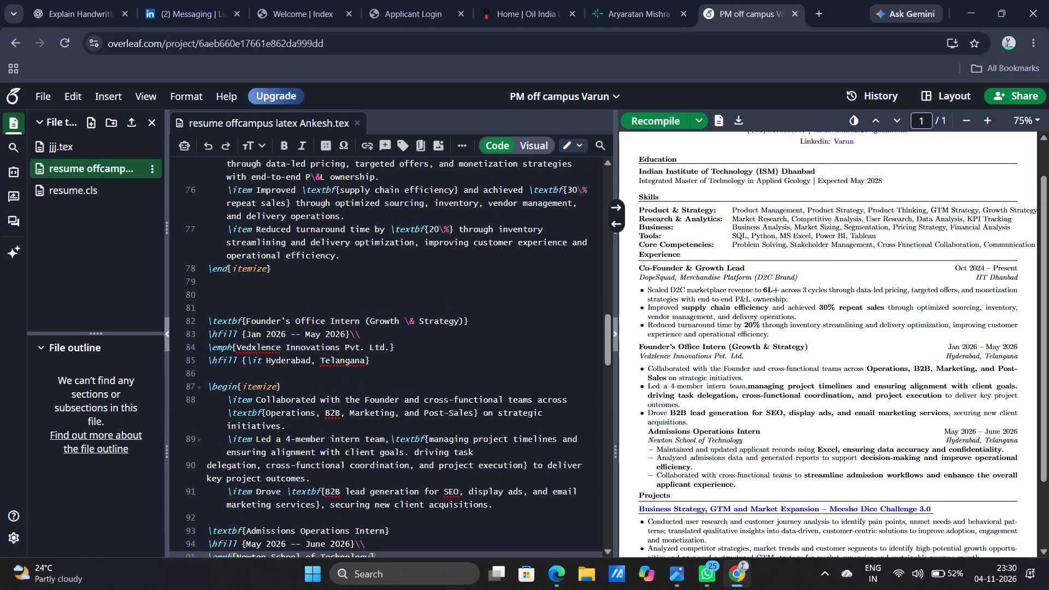
scroll(453, 385, "up", 3)
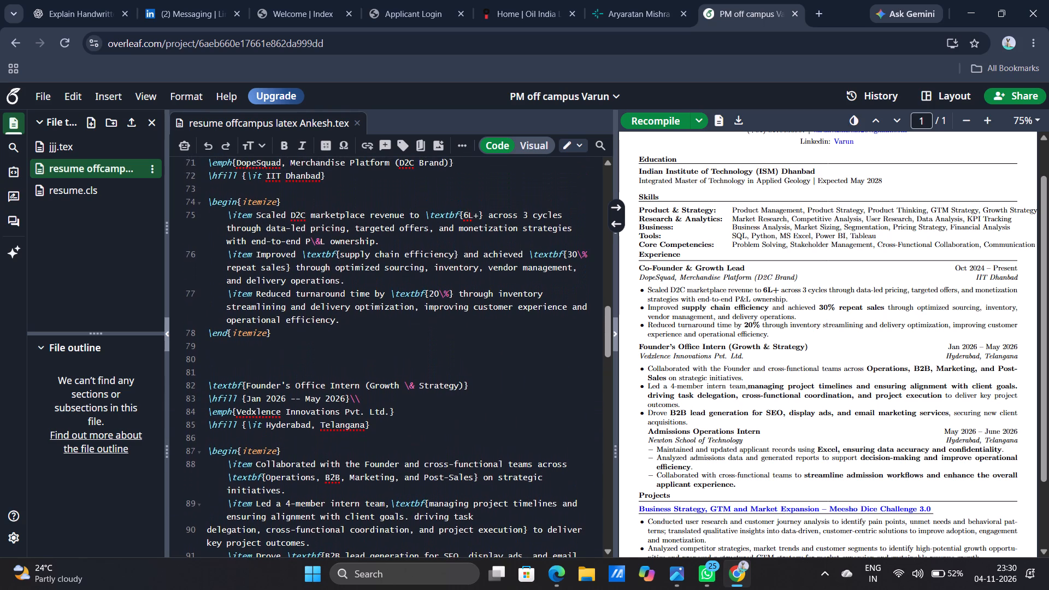
scroll(453, 385, "up", 1)
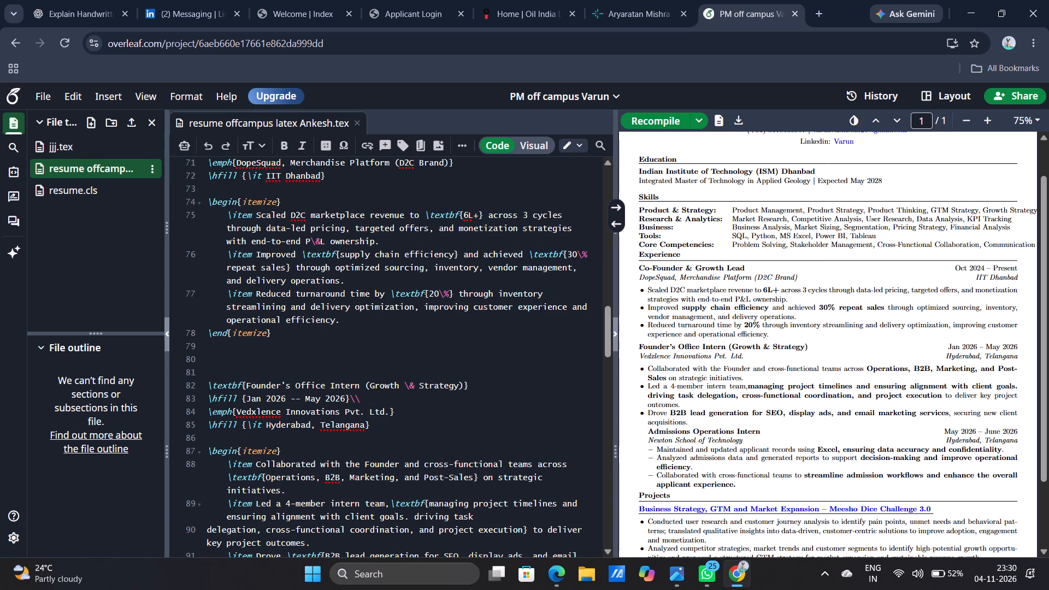
scroll(453, 385, "down", 1)
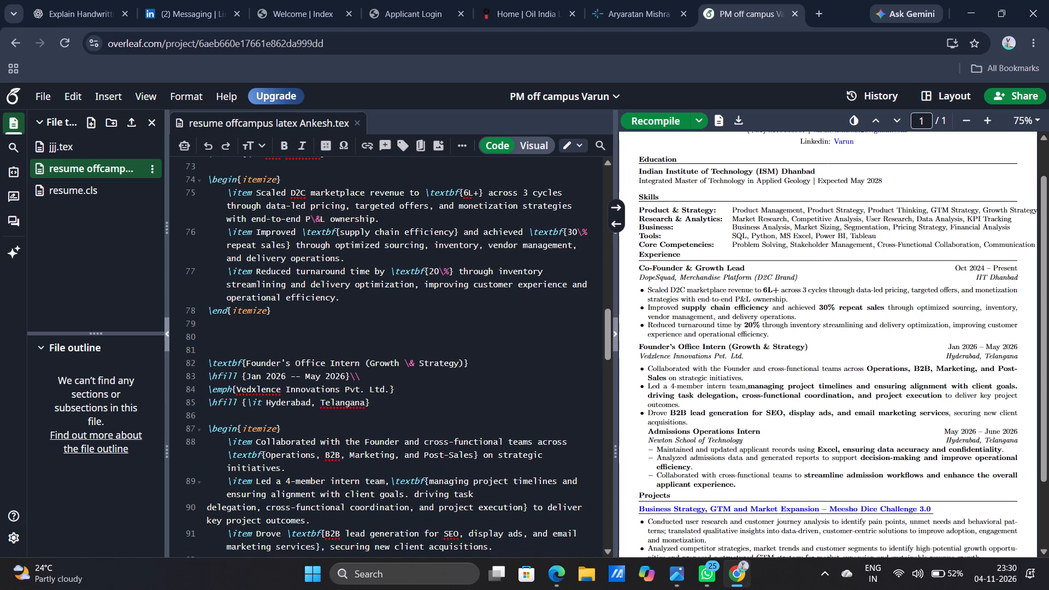
scroll(524, 444, "down", 2)
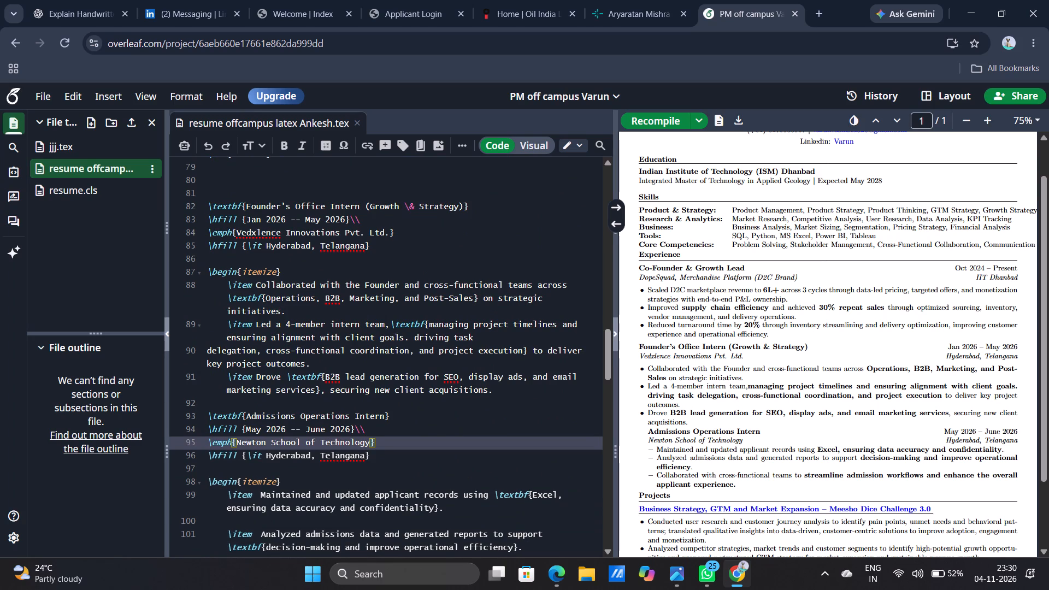
Remove the blank line before the "Analyzed admissions data" bullet and indent that item to align with the bullet above it.
left_click(224, 535)
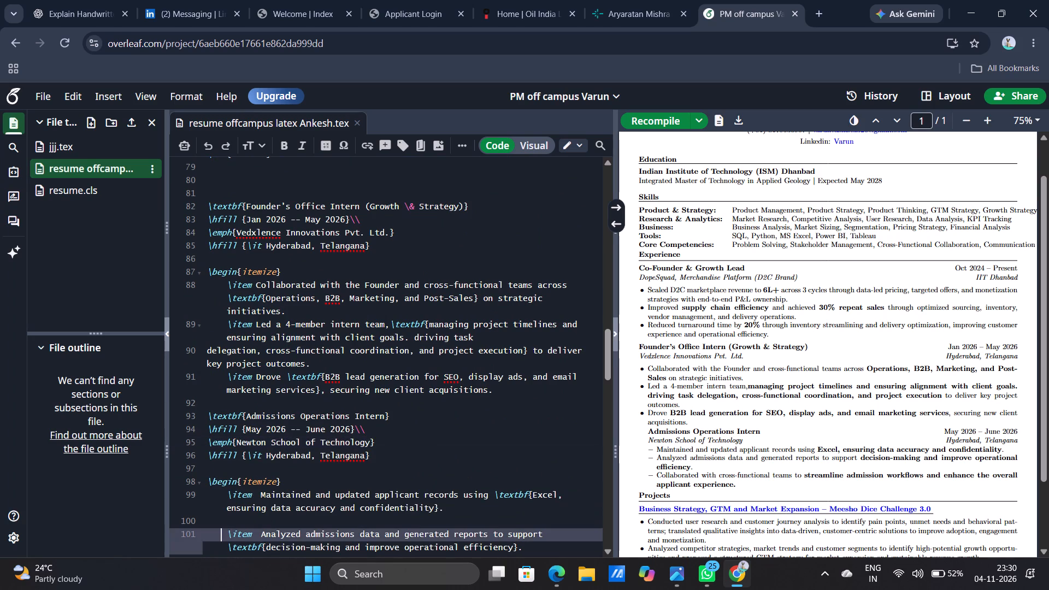
key("BackSpace")
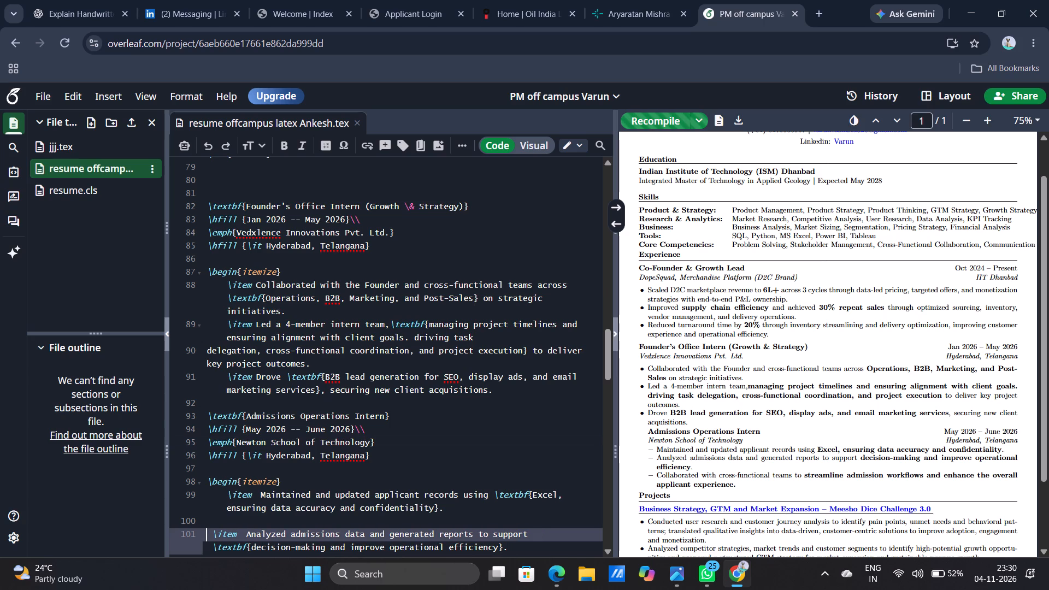
key("BackSpace")
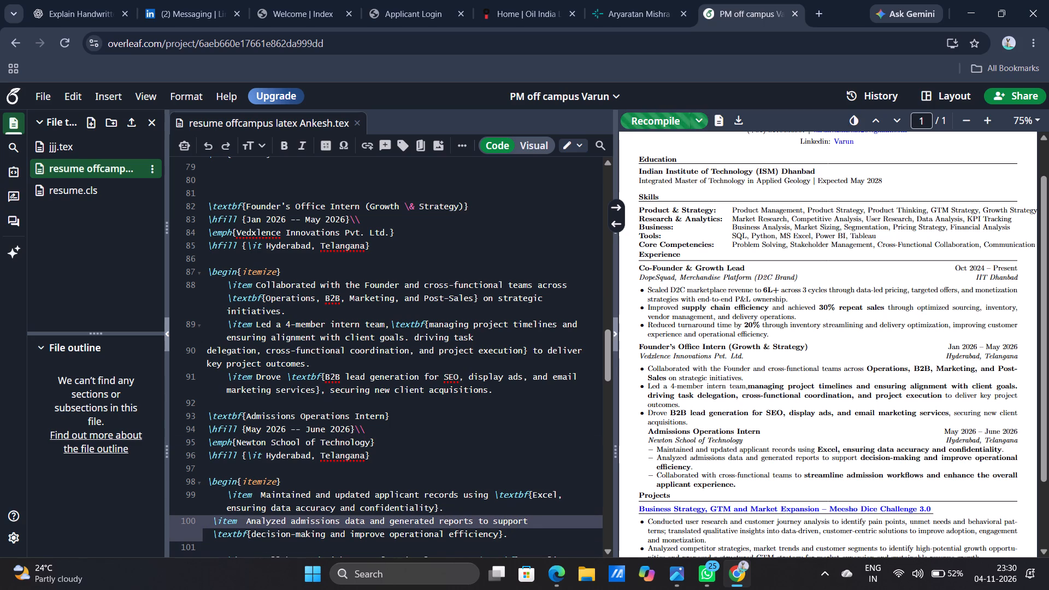
key("space")
key("space")
key("space")
key("space")
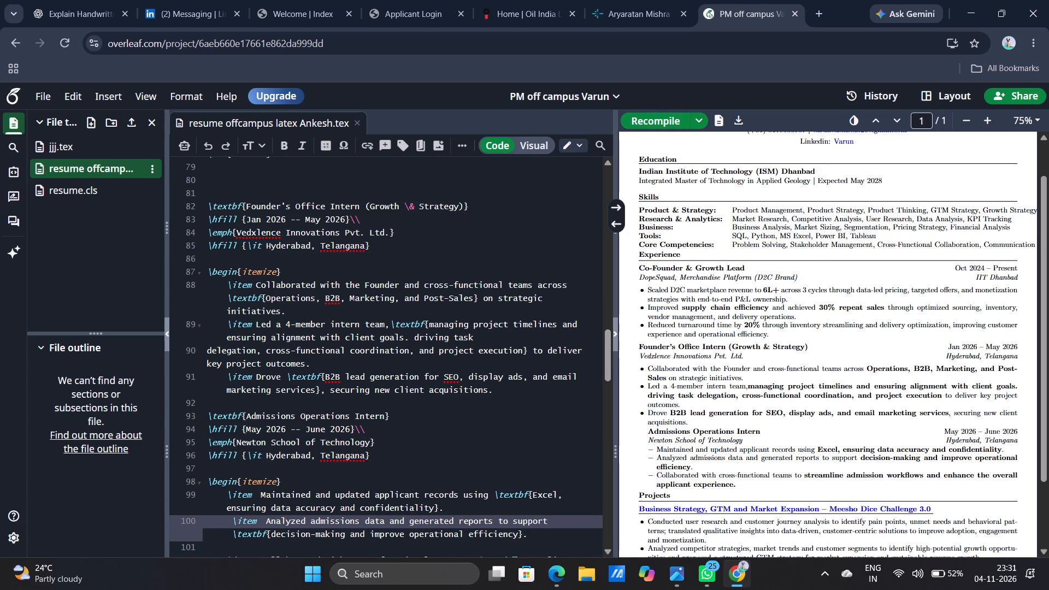
key("BackSpace")
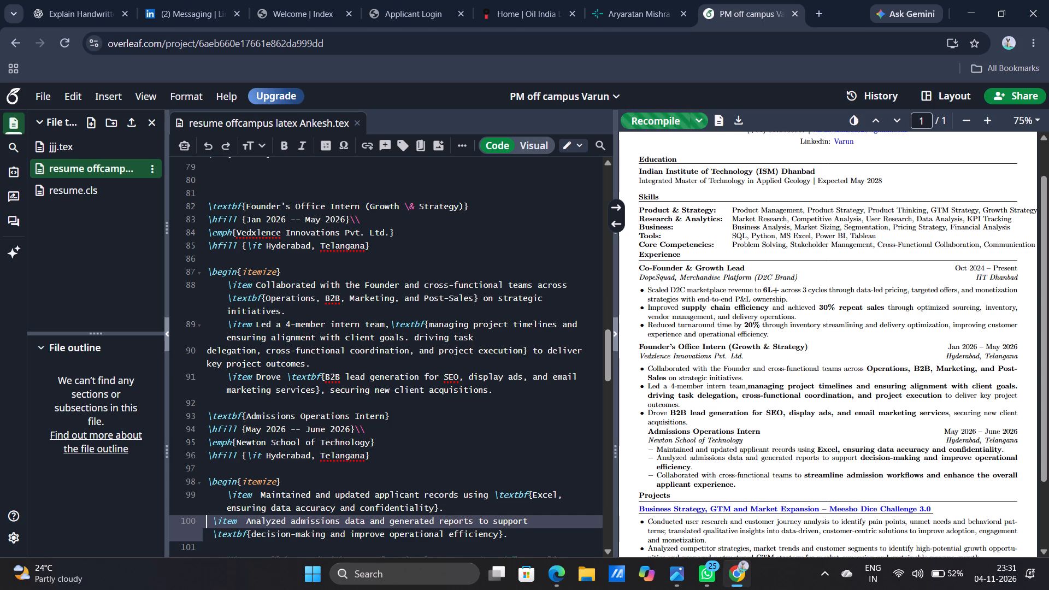
key("space")
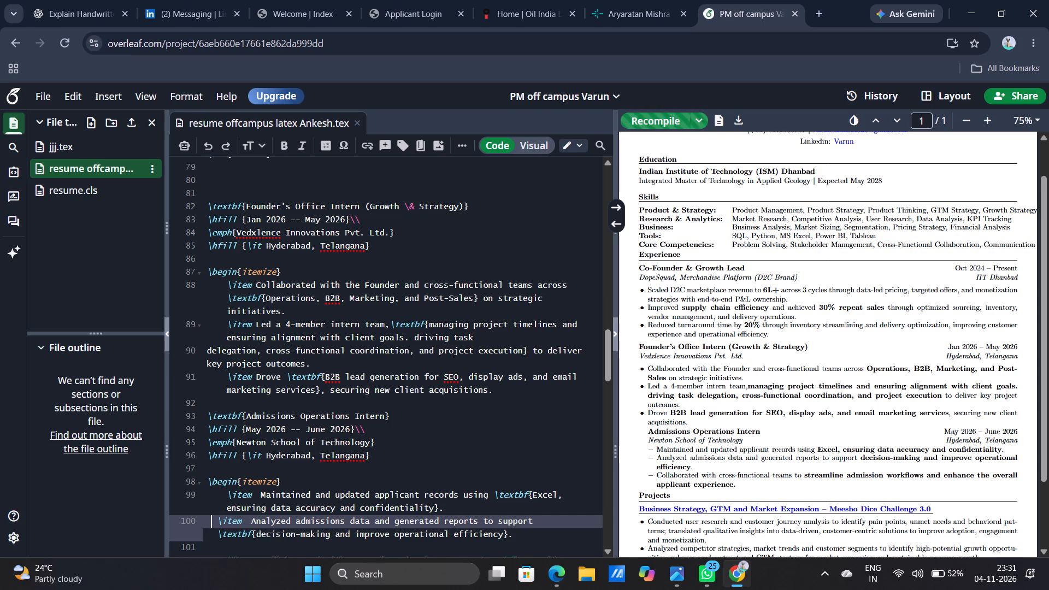
key("space")
key("space")
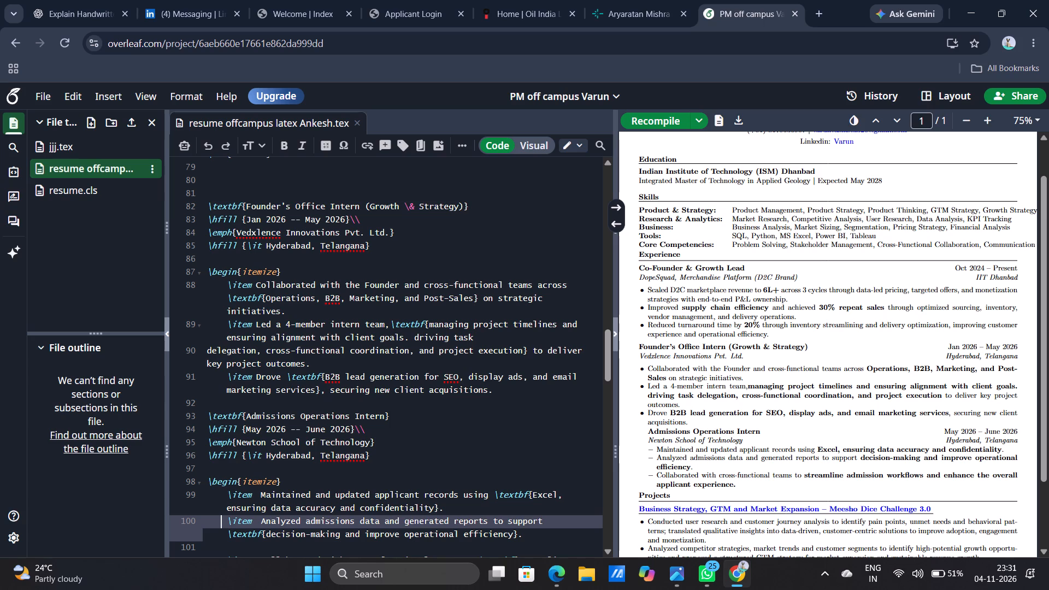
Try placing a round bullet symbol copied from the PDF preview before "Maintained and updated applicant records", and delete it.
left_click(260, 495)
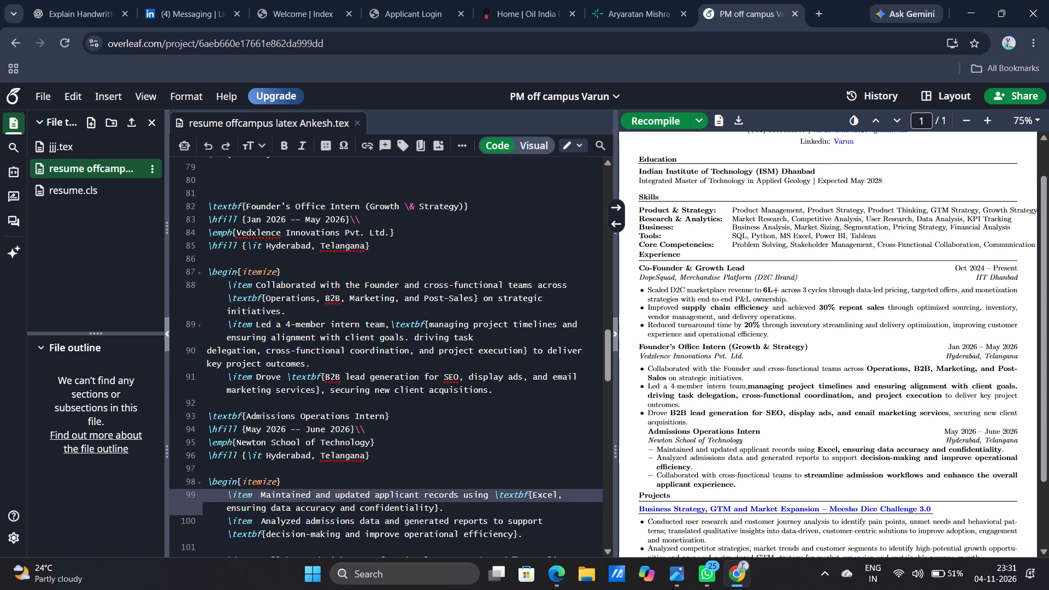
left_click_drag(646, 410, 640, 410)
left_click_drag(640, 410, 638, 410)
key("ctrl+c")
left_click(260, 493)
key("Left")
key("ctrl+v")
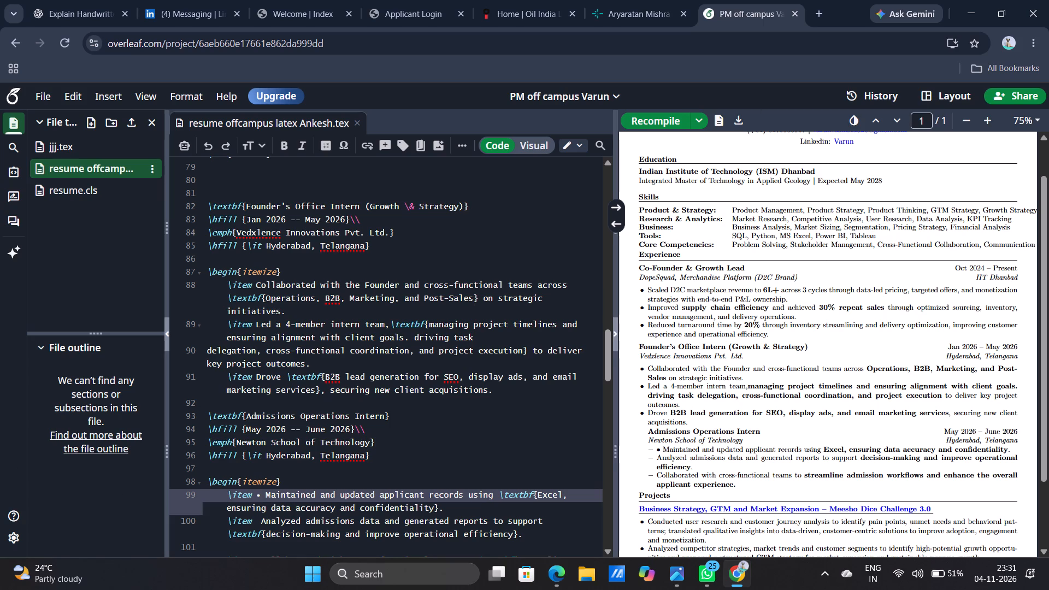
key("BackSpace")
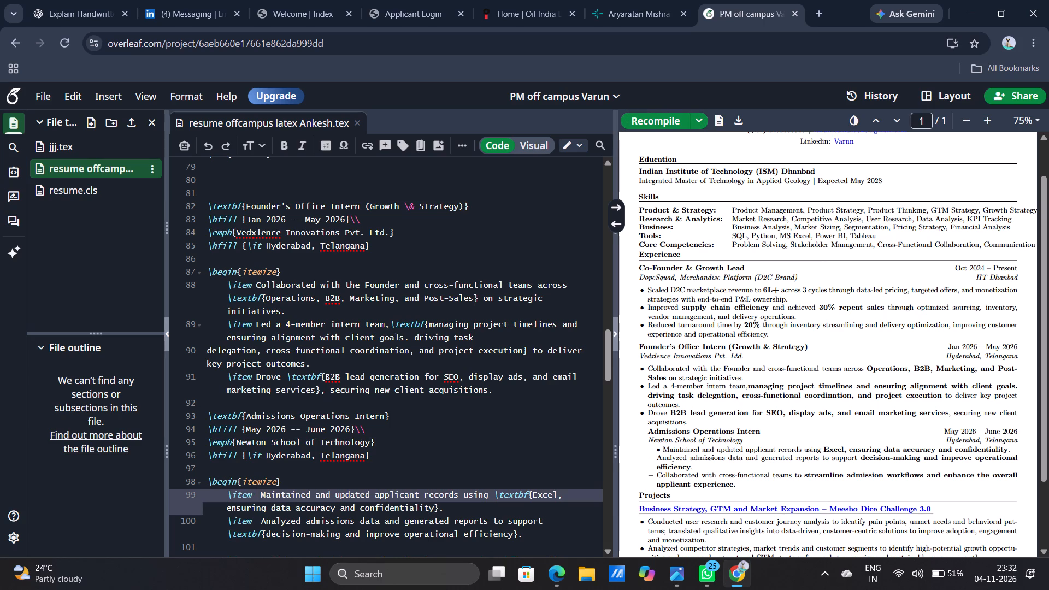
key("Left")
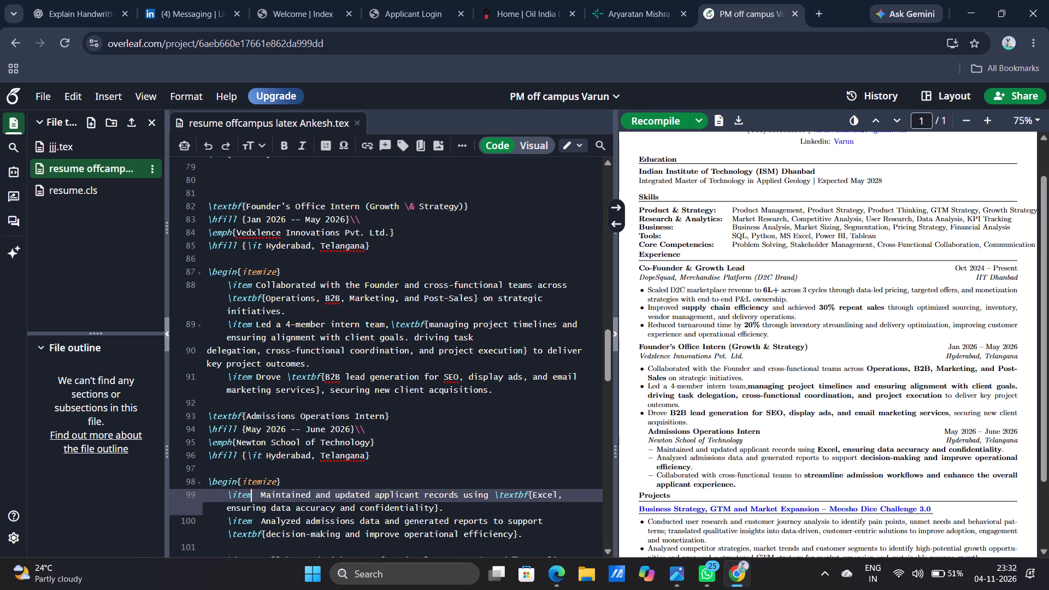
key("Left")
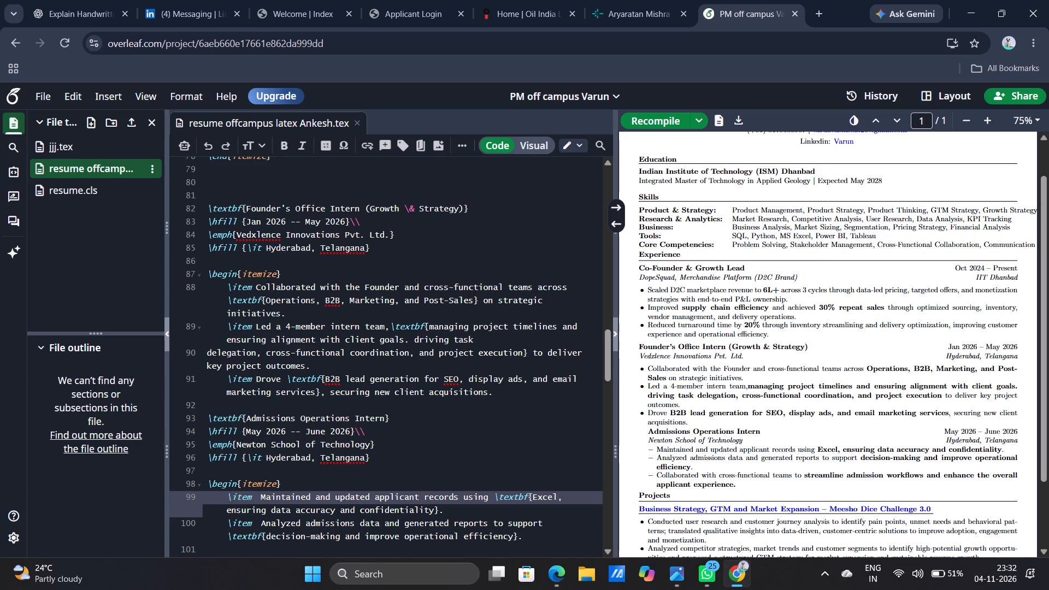
Examine the Admissions Operations Intern list source, including its closing itemize lines and the Founder's Office Intern list above it.
scroll(219, 503, "down", 1)
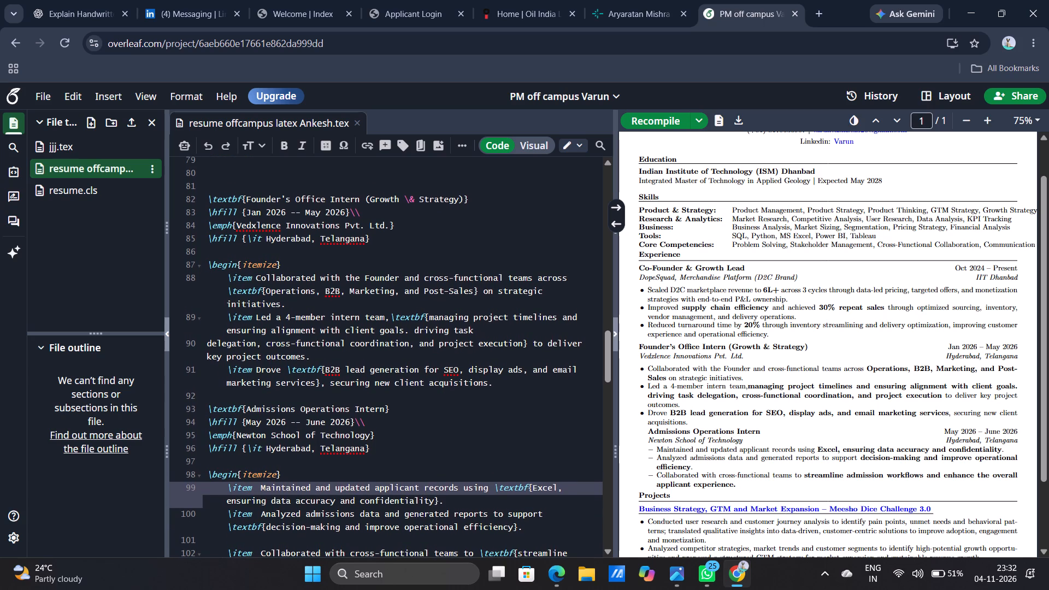
scroll(219, 503, "down", 1)
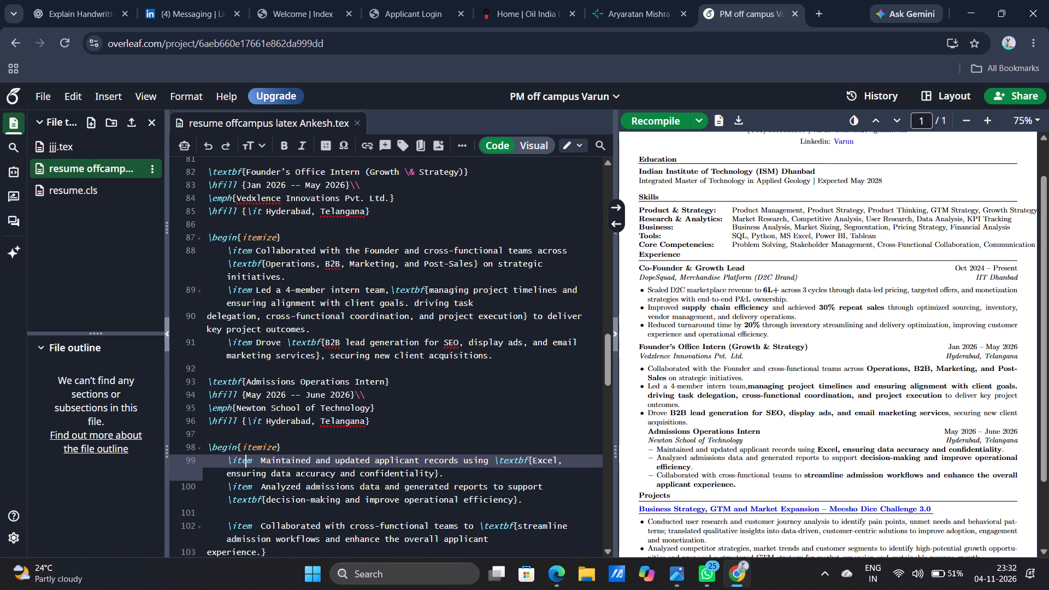
scroll(230, 530, "down", 1)
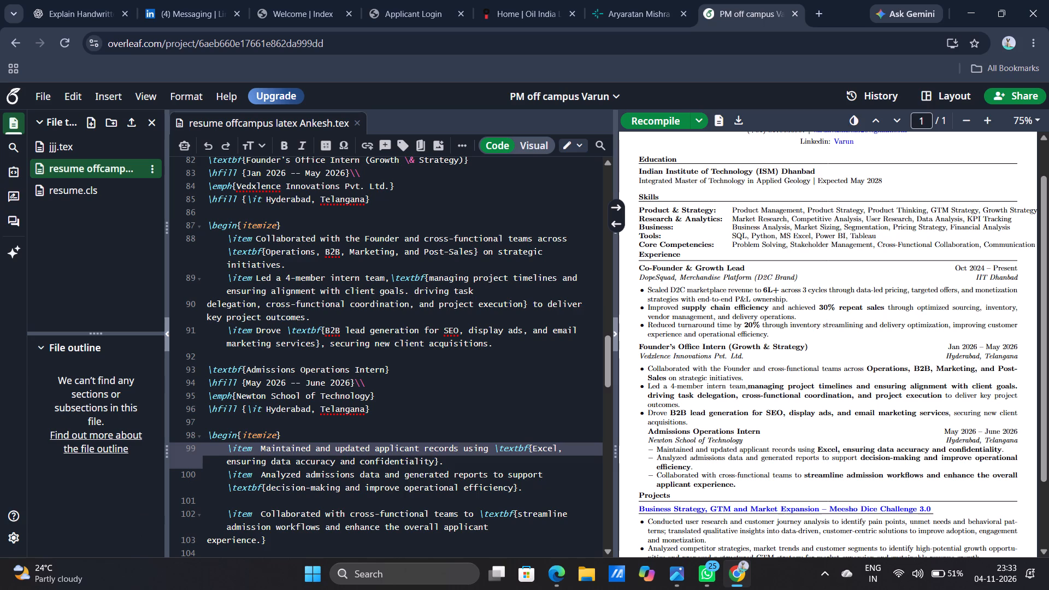
scroll(238, 475, "down", 1)
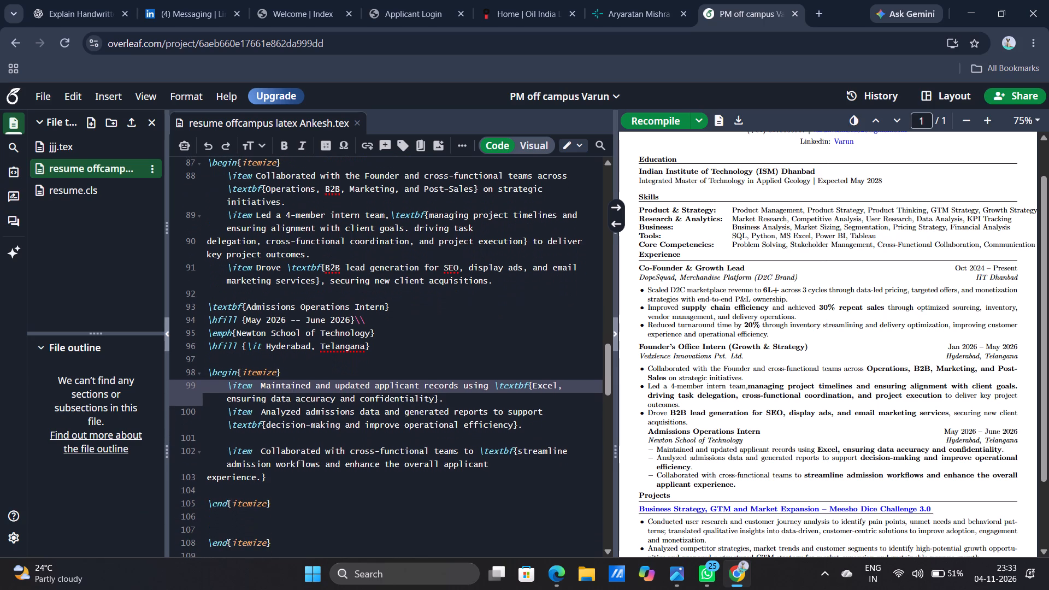
scroll(238, 475, "down", 1)
scroll(238, 475, "up", 1)
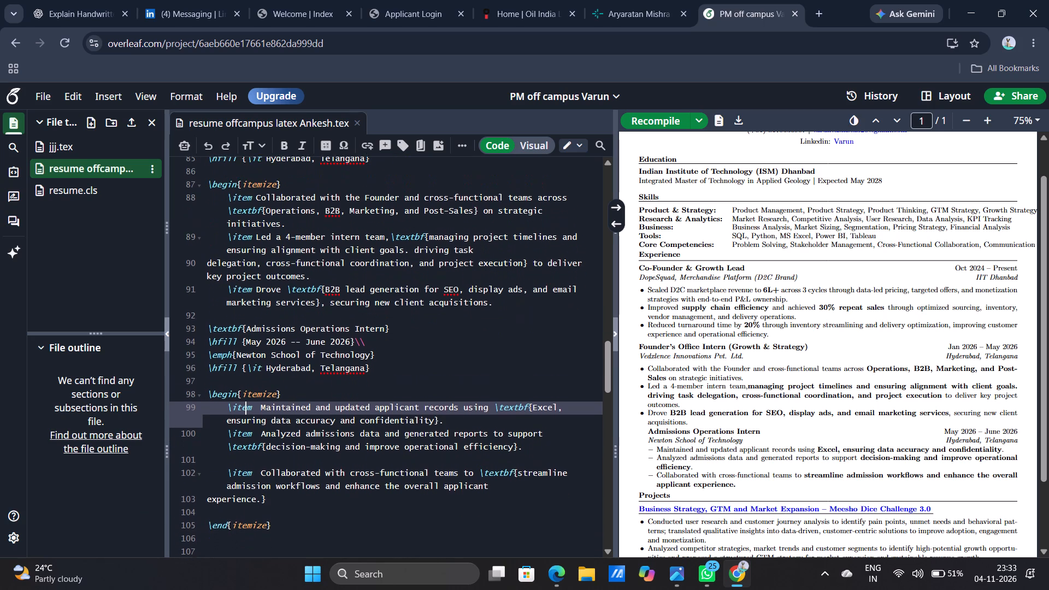
scroll(238, 475, "up", 1)
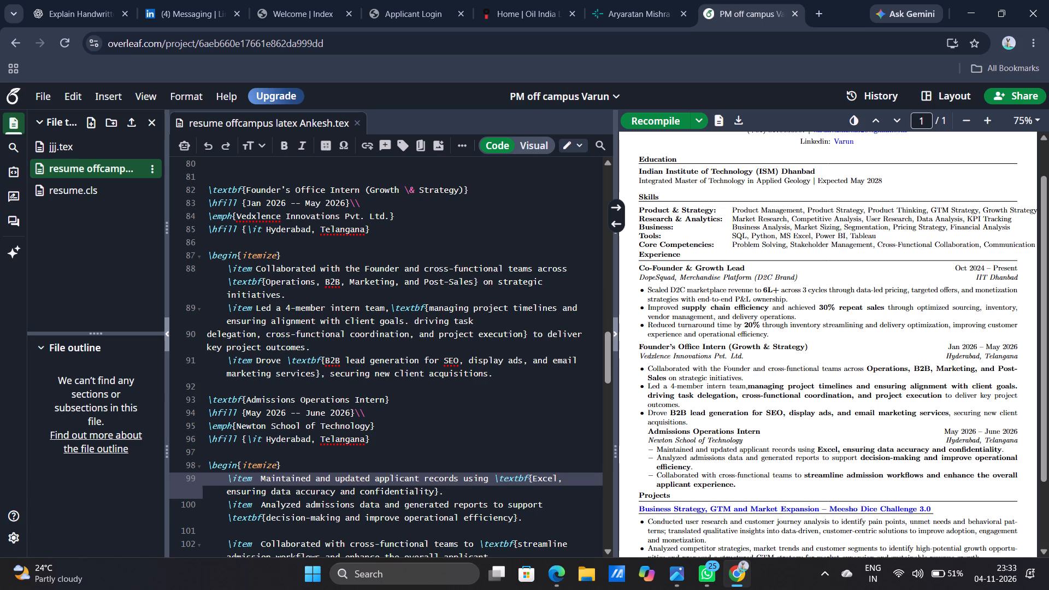
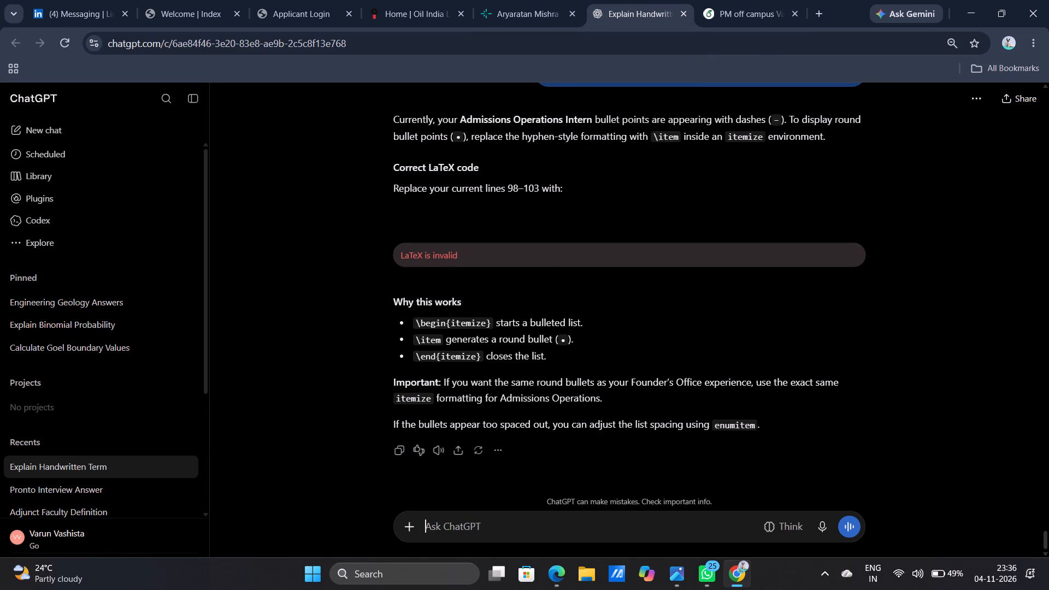
left_click(748, 10)
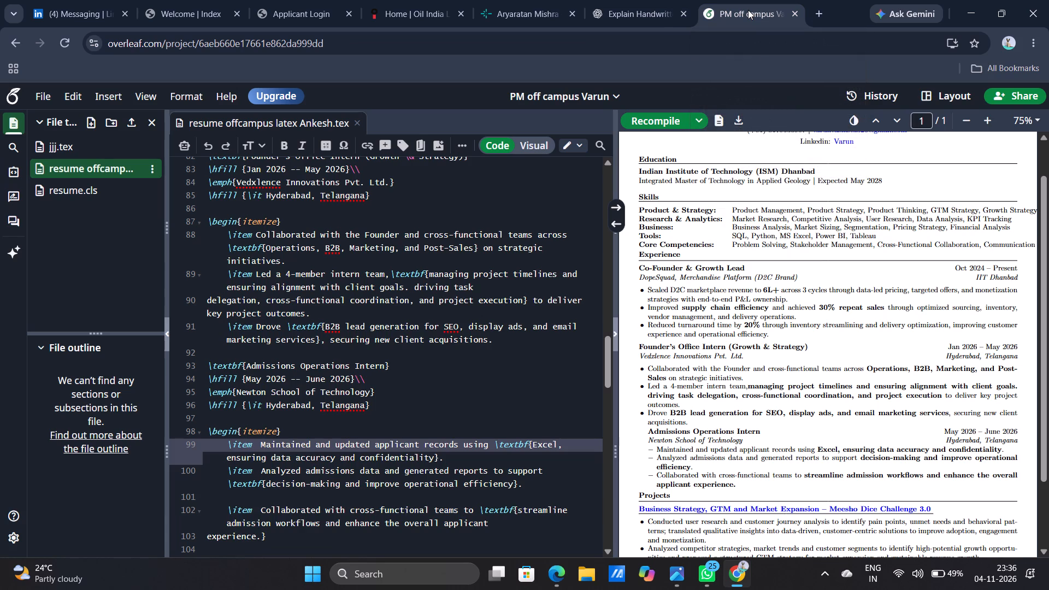
Examine how the Co-Founder, Founder's Office Intern and Admissions Operations Intern lists open and close their itemize environments.
scroll(426, 365, "down", 1)
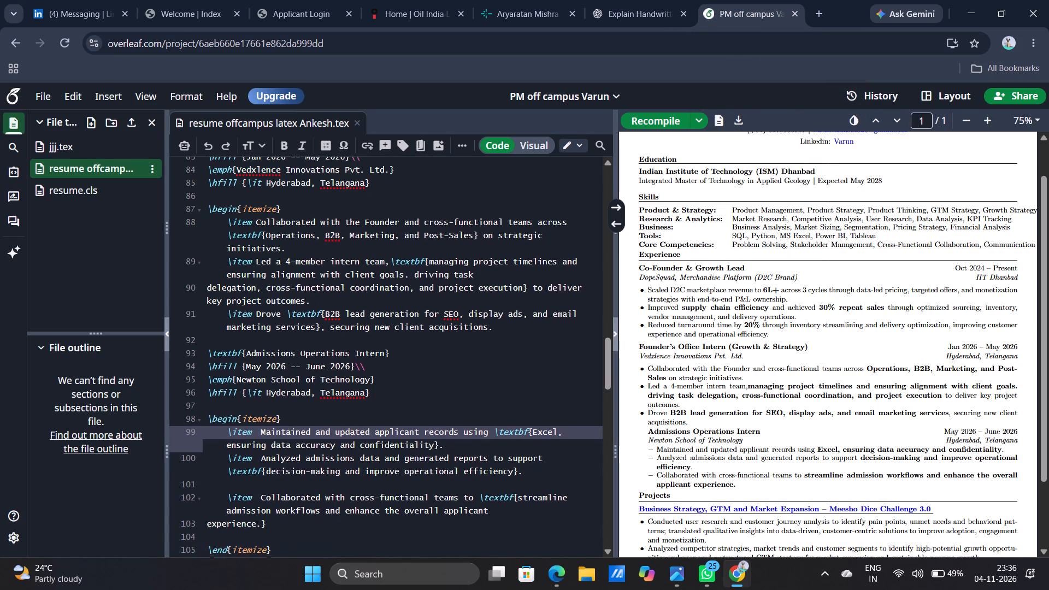
scroll(426, 365, "down", 2)
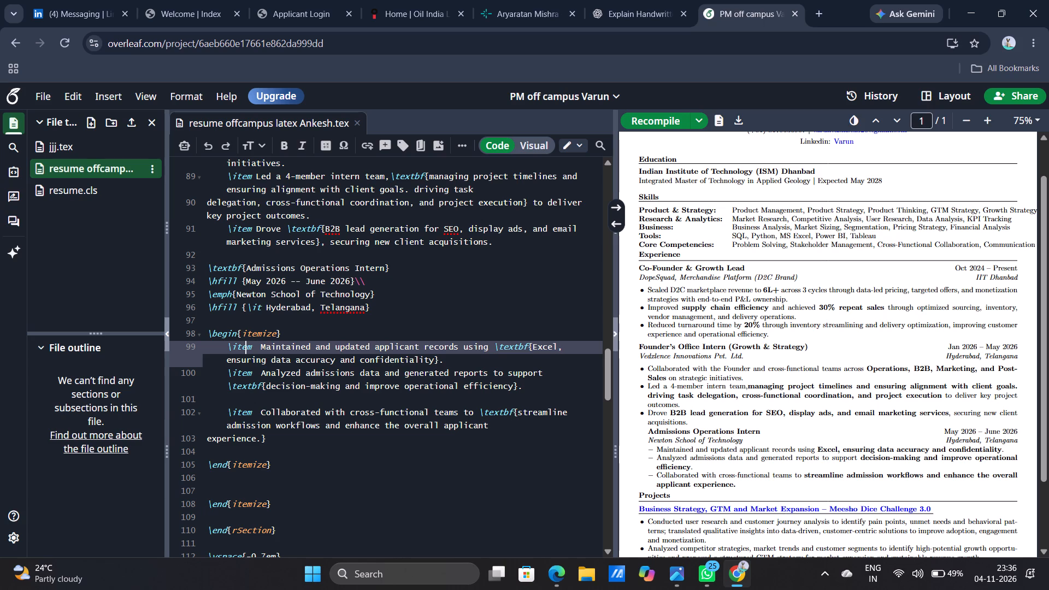
scroll(292, 320, "up", 1)
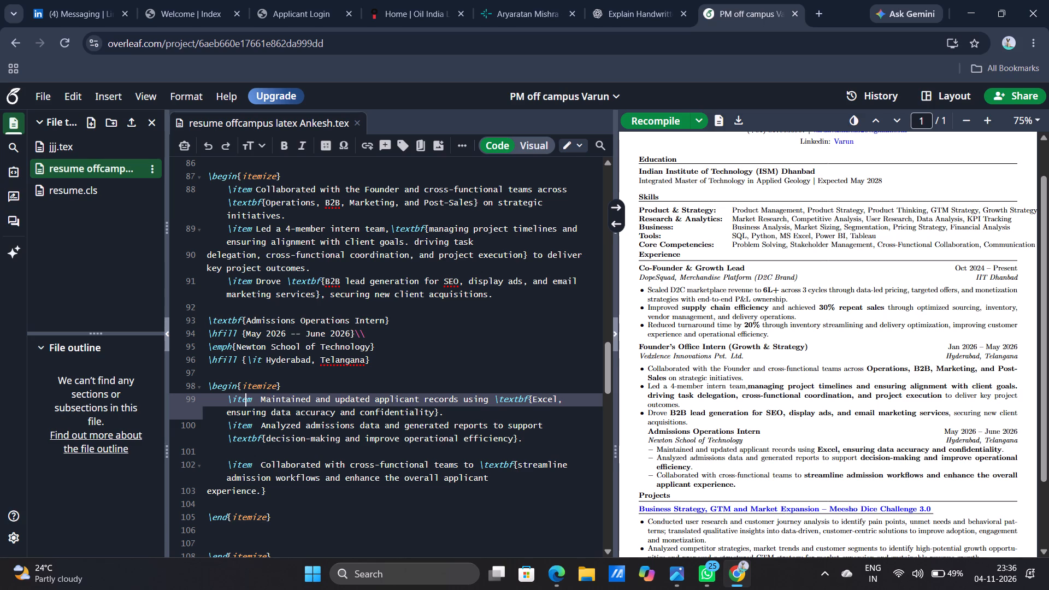
scroll(290, 288, "up", 2)
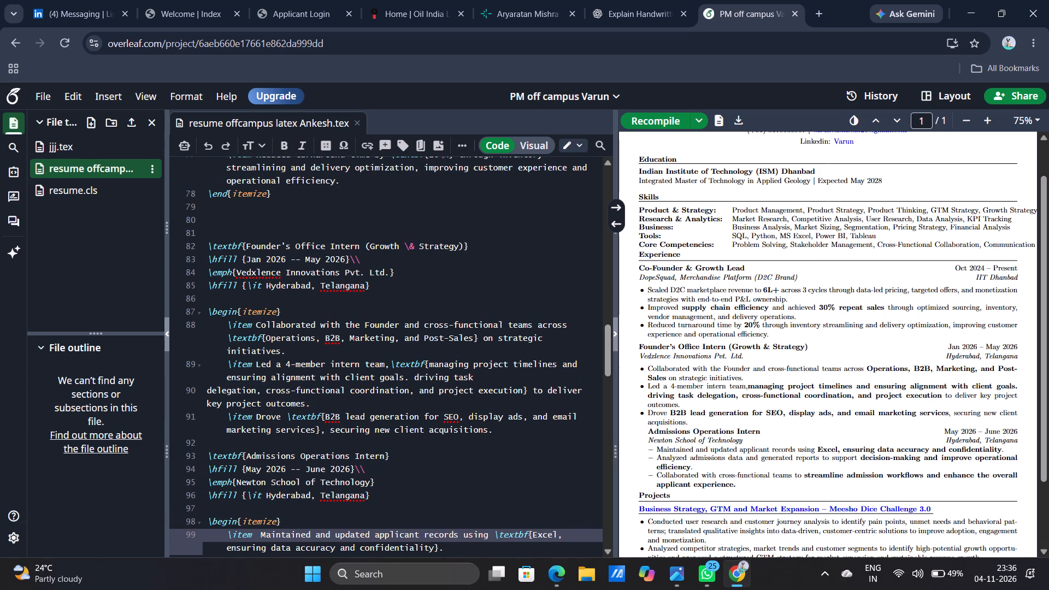
scroll(284, 225, "up", 1)
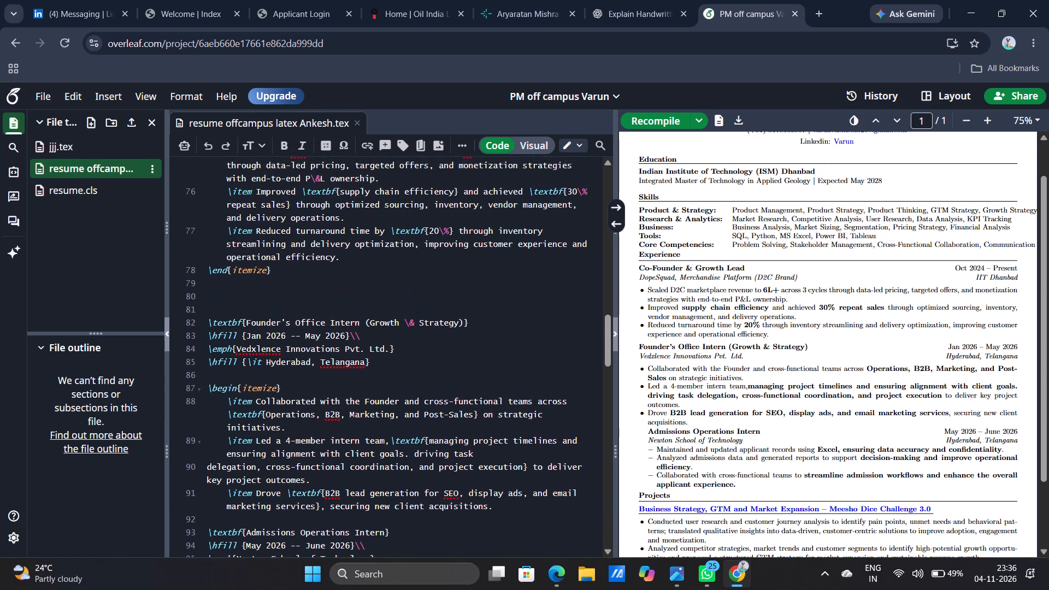
scroll(284, 225, "up", 1)
scroll(284, 225, "down", 4)
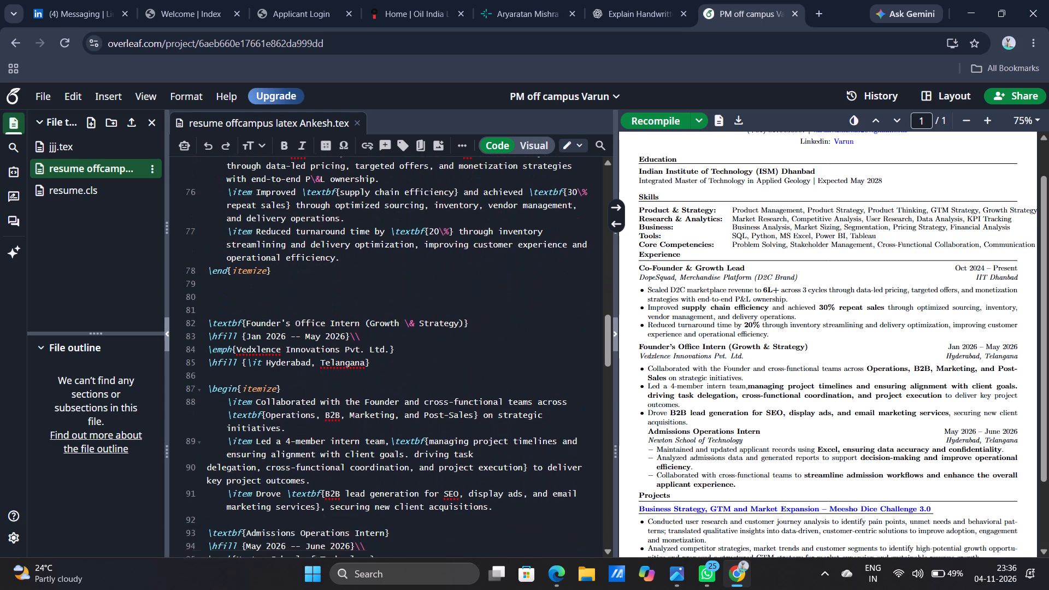
scroll(284, 225, "down", 6)
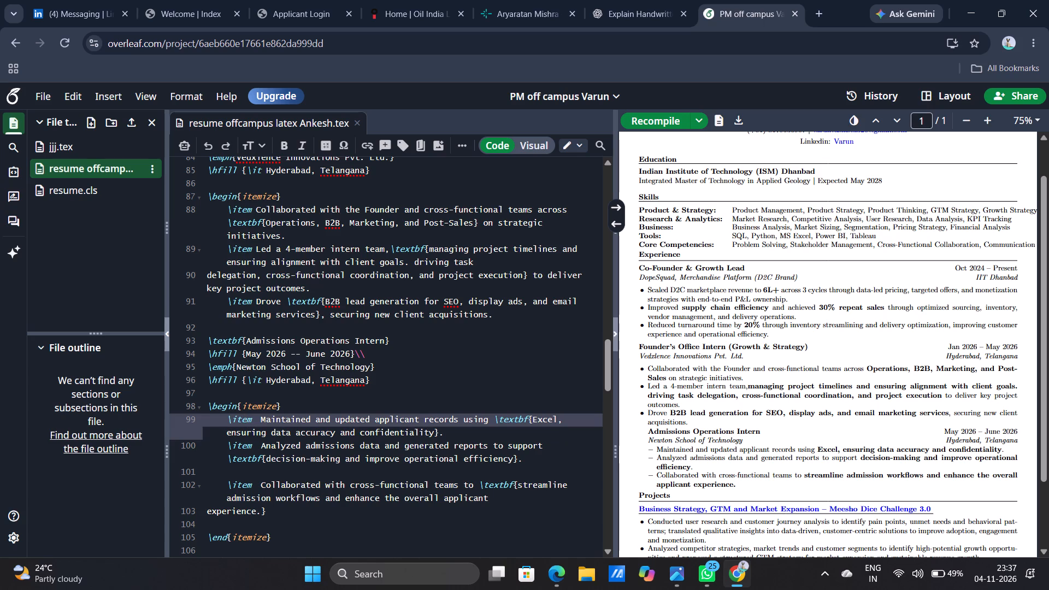
scroll(303, 305, "down", 1)
scroll(303, 305, "up", 1)
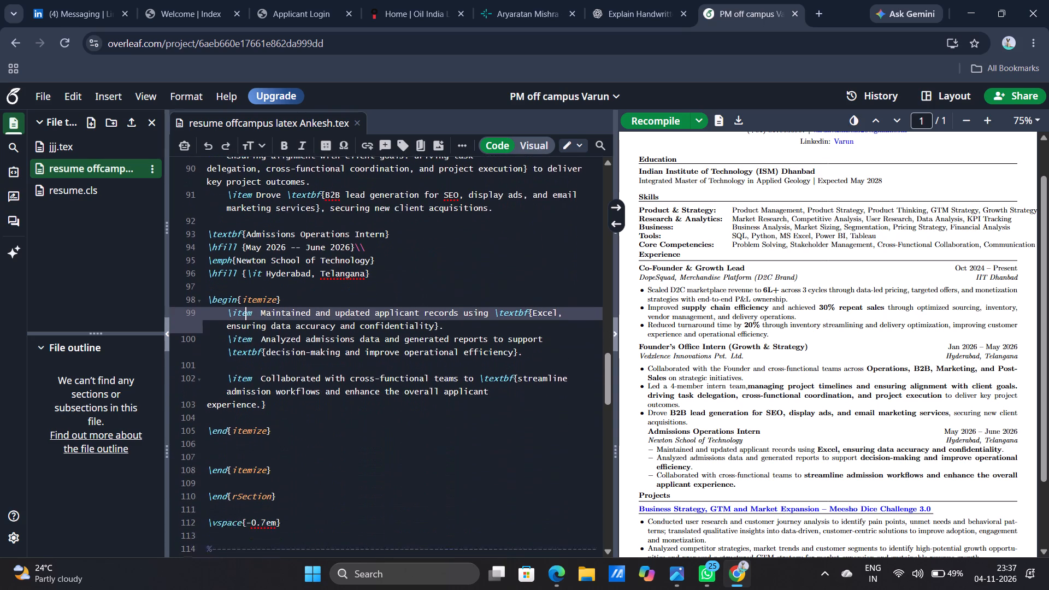
scroll(303, 305, "up", 2)
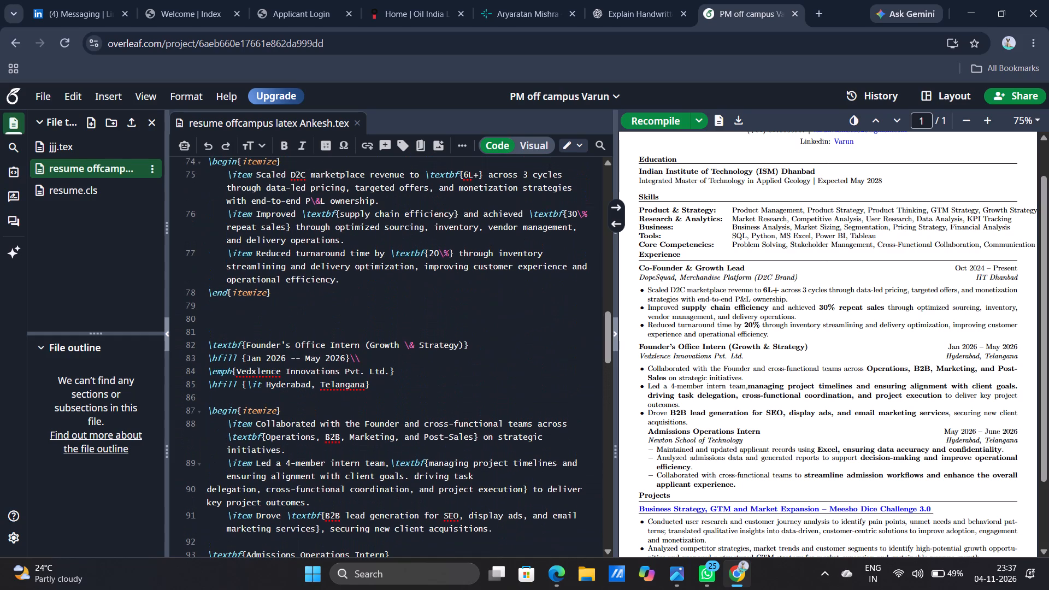
Copy the \end{itemize} line that closes the Co-Founder & Growth Lead list.
left_click_drag(272, 294, 214, 291)
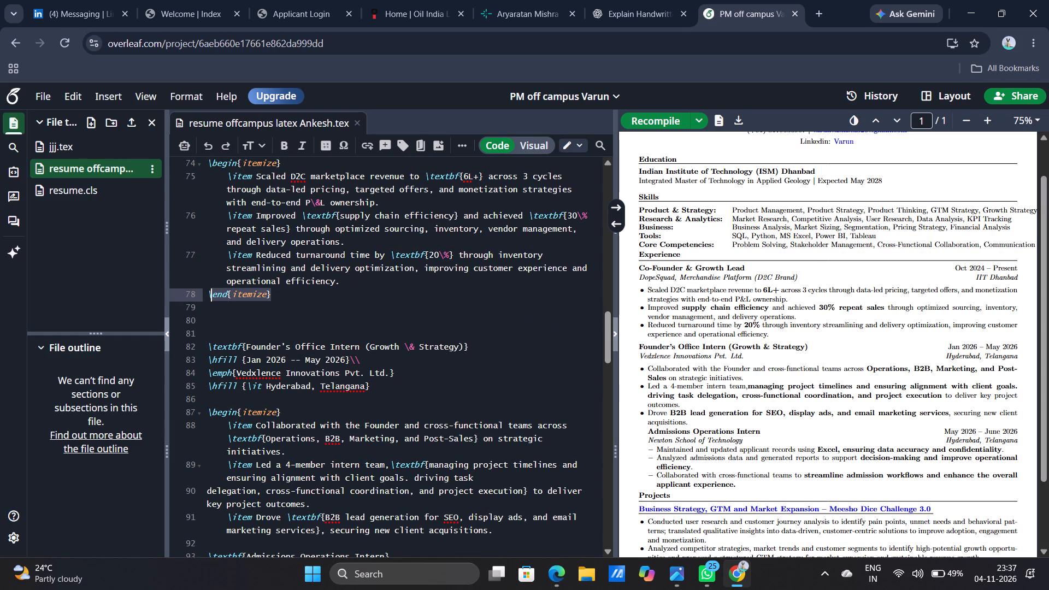
left_click_drag(214, 291, 204, 291)
key("ctrl+c")
Remove the blank line above the \end{itemize} that follows the last Admissions Operations Intern item.
scroll(204, 291, "down", 4)
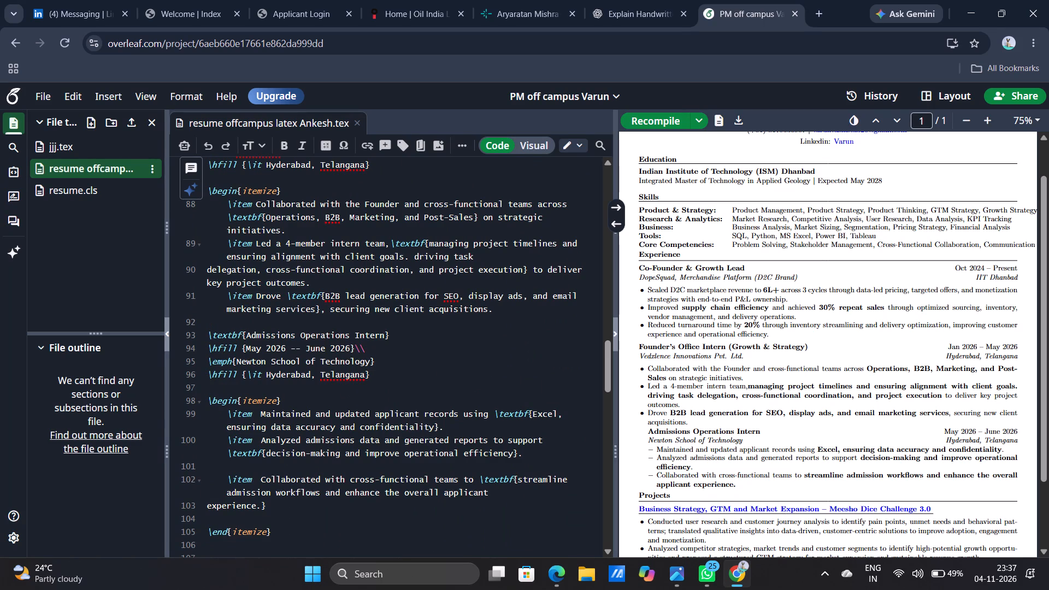
scroll(291, 489, "down", 2)
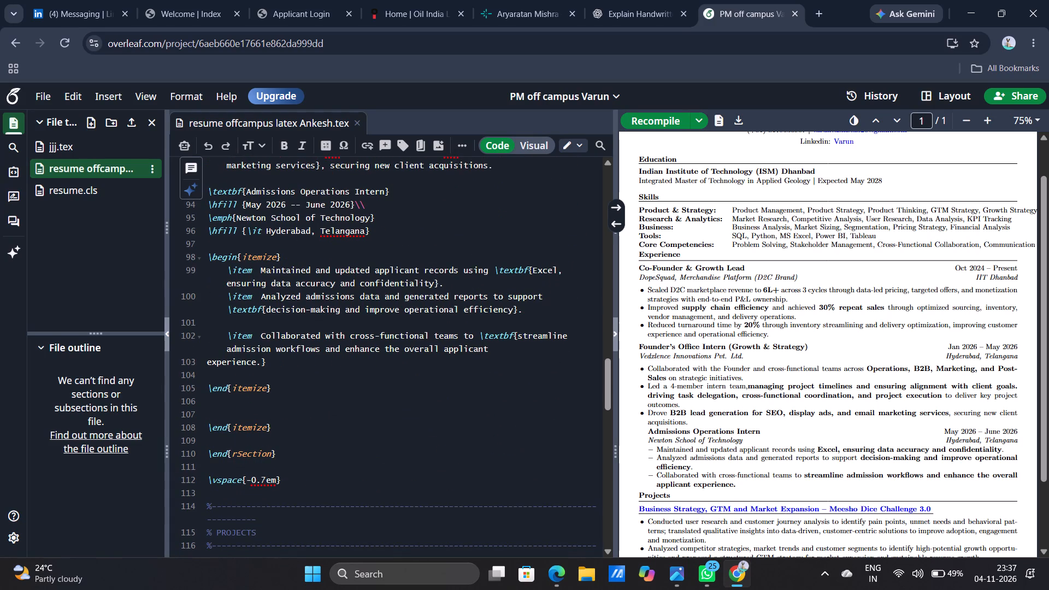
left_click(209, 388)
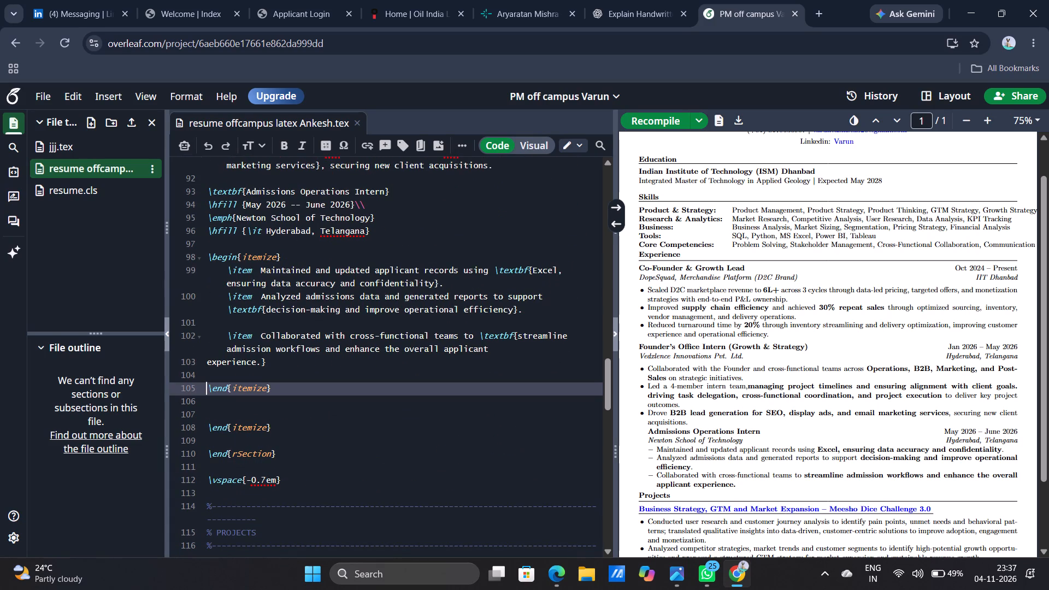
key("BackSpace")
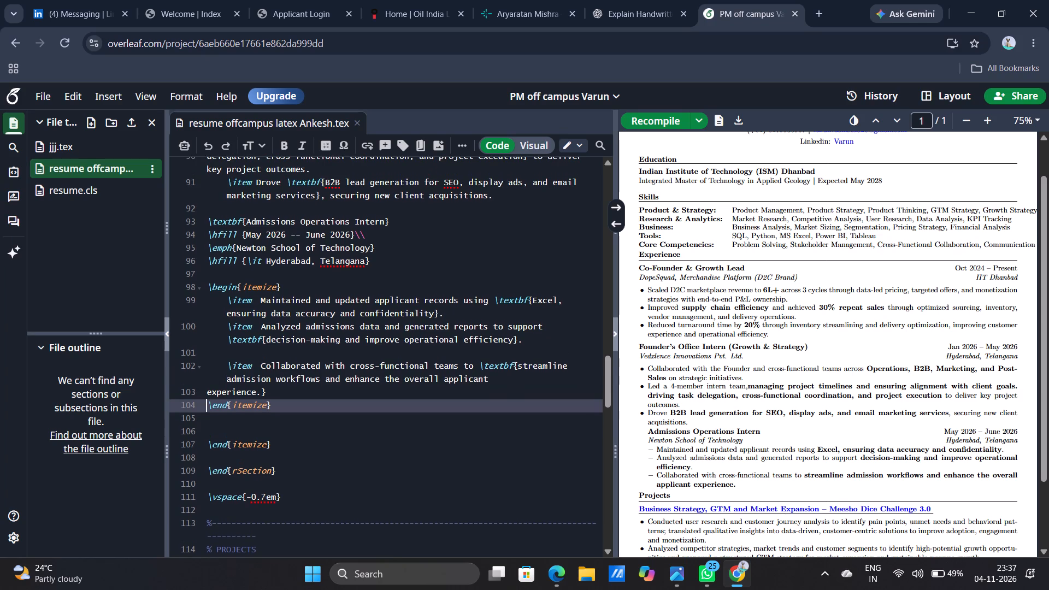
Paste \end{itemize} on a new line after the Founder's Office Intern list's last item, before the Admissions Operations Intern heading.
scroll(339, 260, "up", 2)
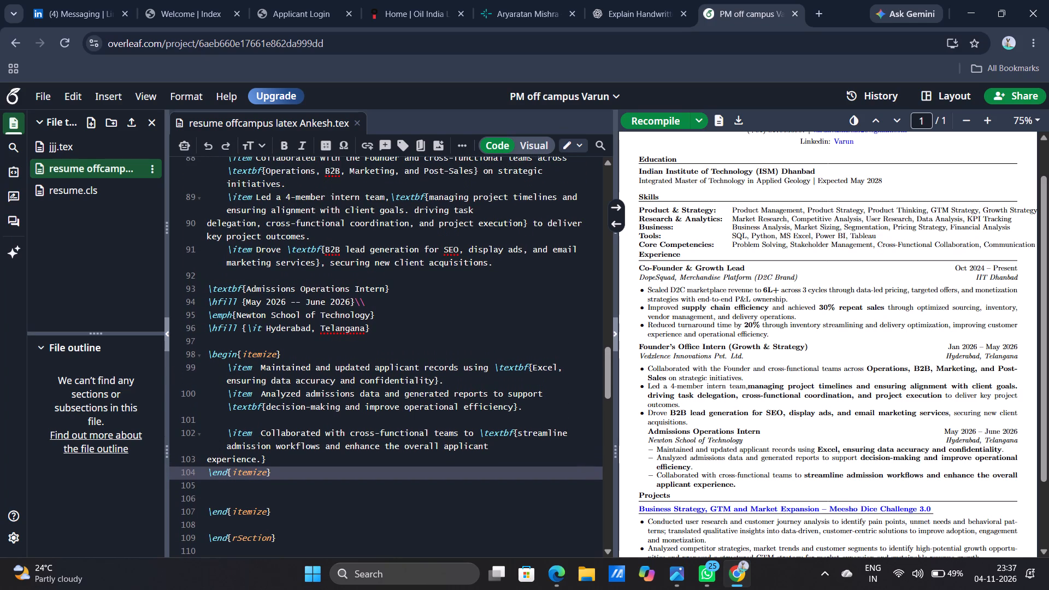
scroll(498, 265, "up", 1)
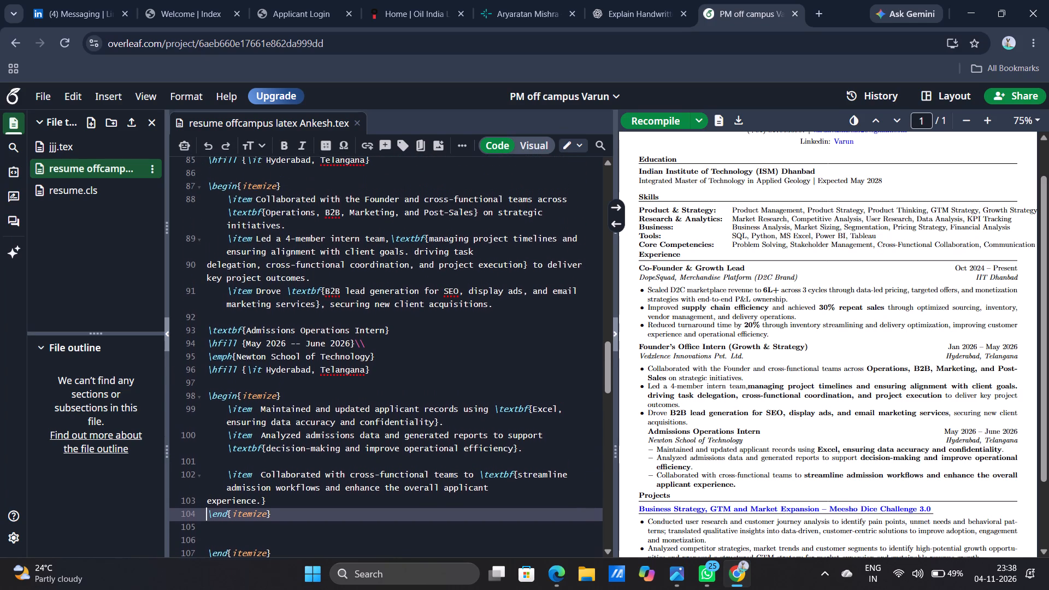
scroll(498, 265, "up", 1)
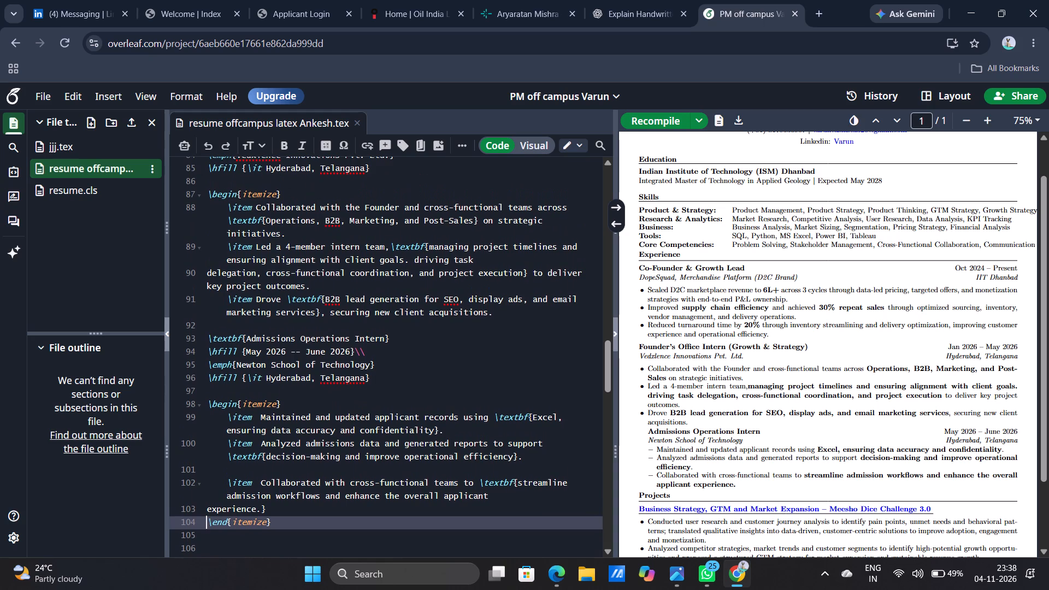
left_click(493, 314)
key("Return")
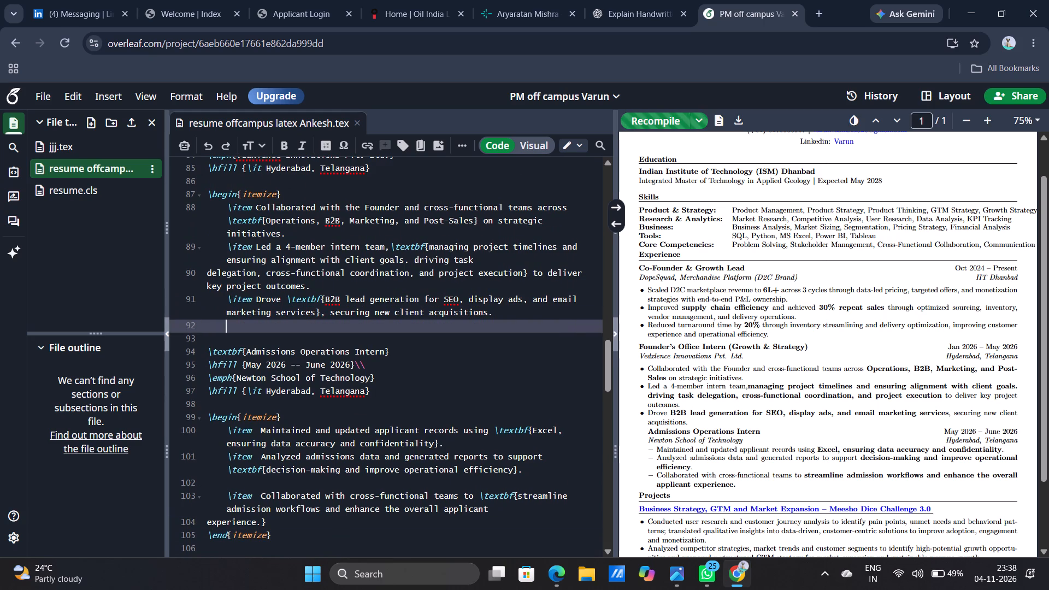
key("ctrl+v")
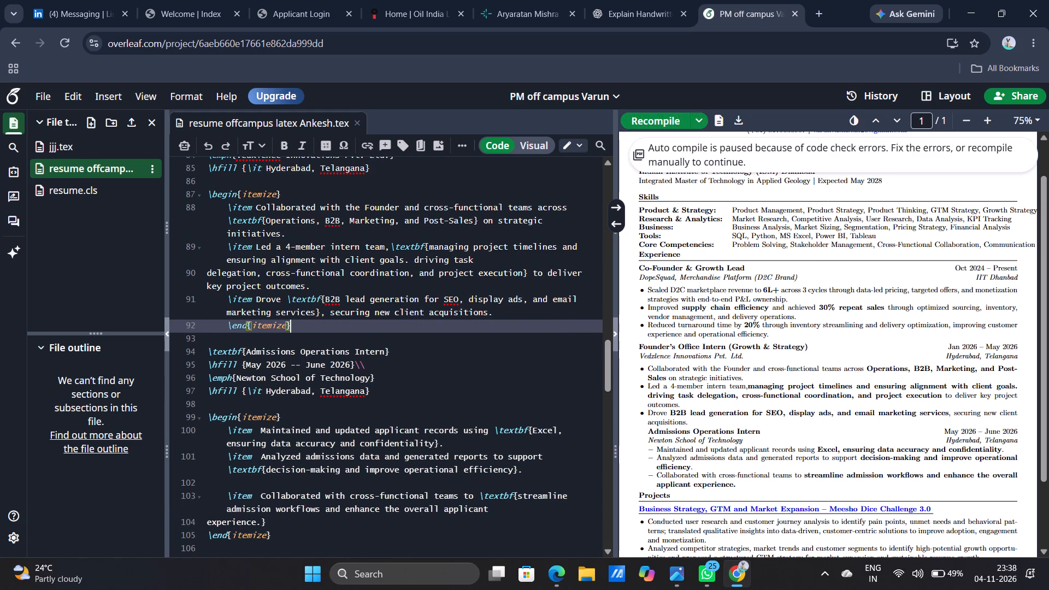
Delete the surplus \end{itemize} and its line just before the Experience section's \end{rSection}.
scroll(493, 314, "down", 1)
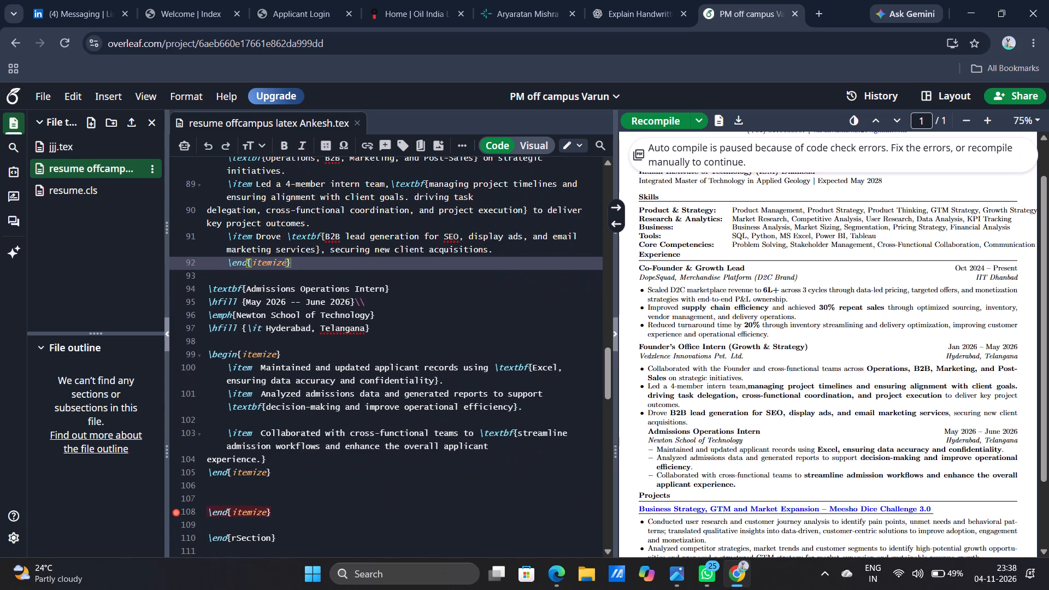
left_click_drag(275, 512, 210, 505)
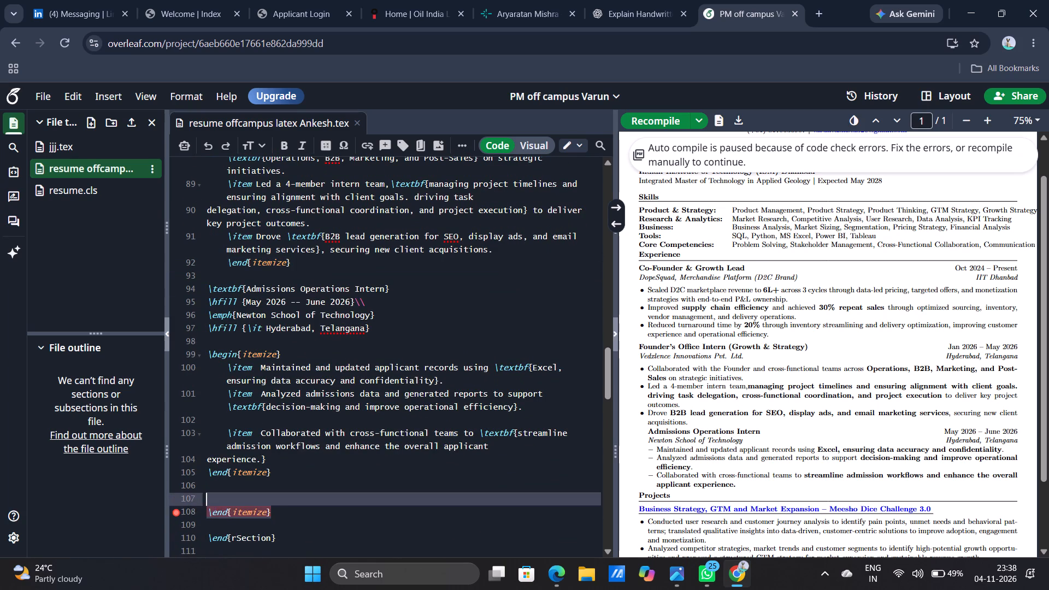
left_click_drag(210, 505, 214, 511)
key("BackSpace")
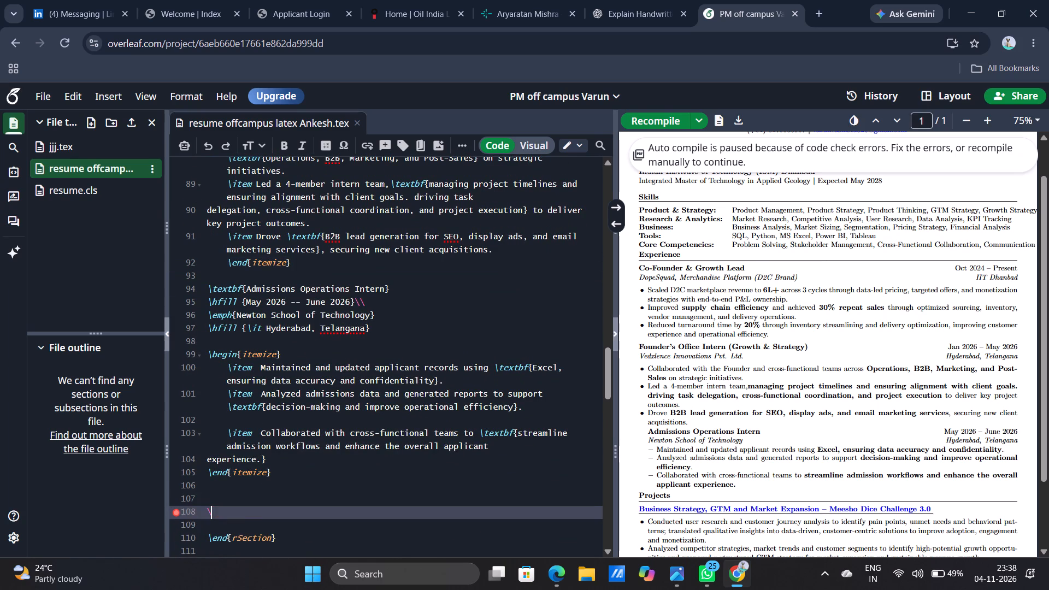
key("BackSpace")
key("BackSpace")
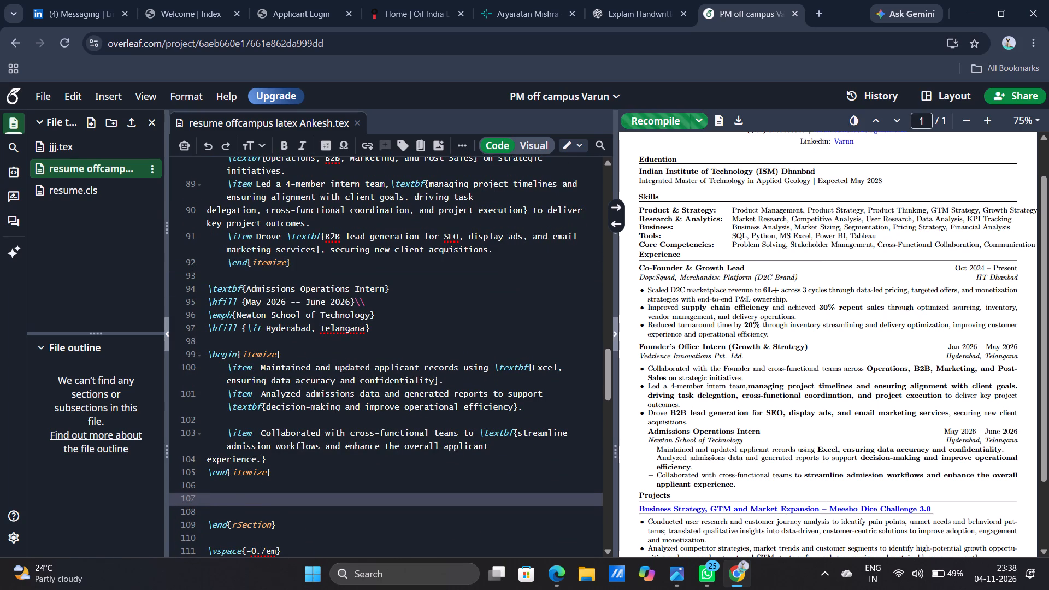
Remove the indentation before the Founder's Office Intern list's \end{itemize}, keeping it on its own line.
scroll(244, 257, "up", 4)
scroll(244, 257, "down", 1)
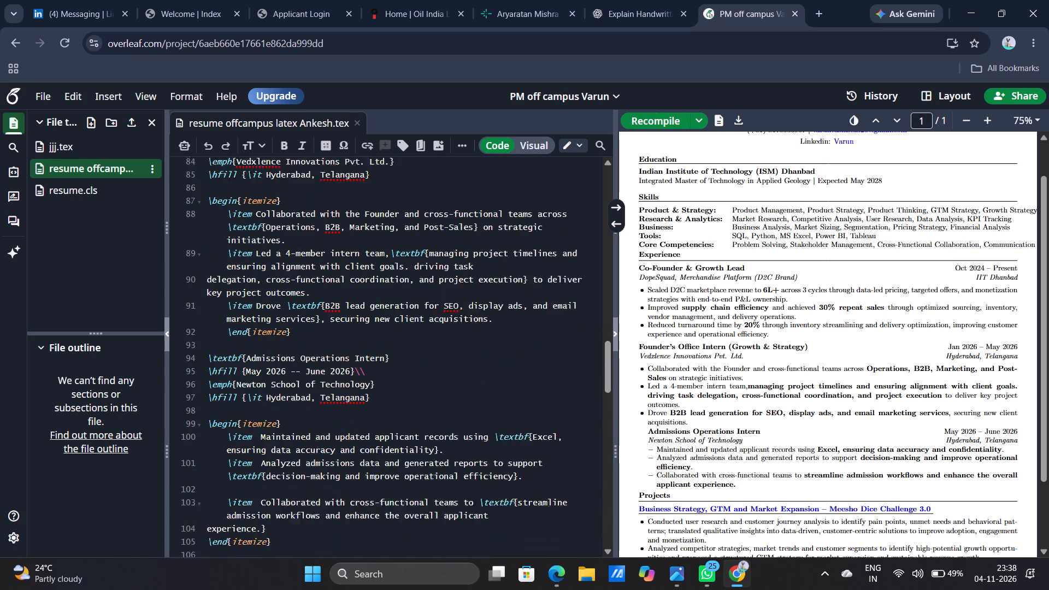
scroll(244, 257, "down", 1)
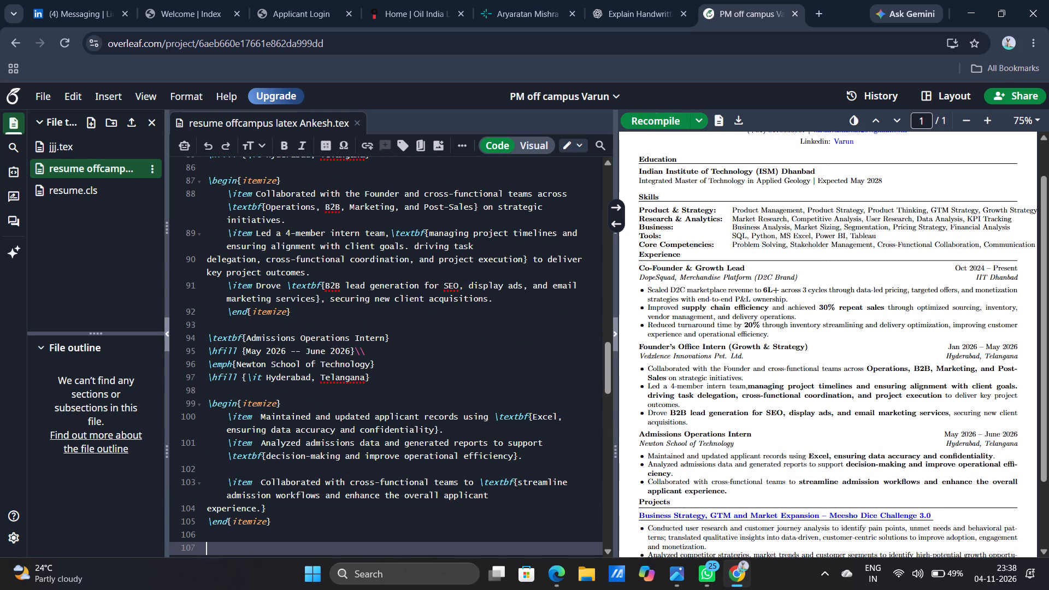
left_click(227, 311)
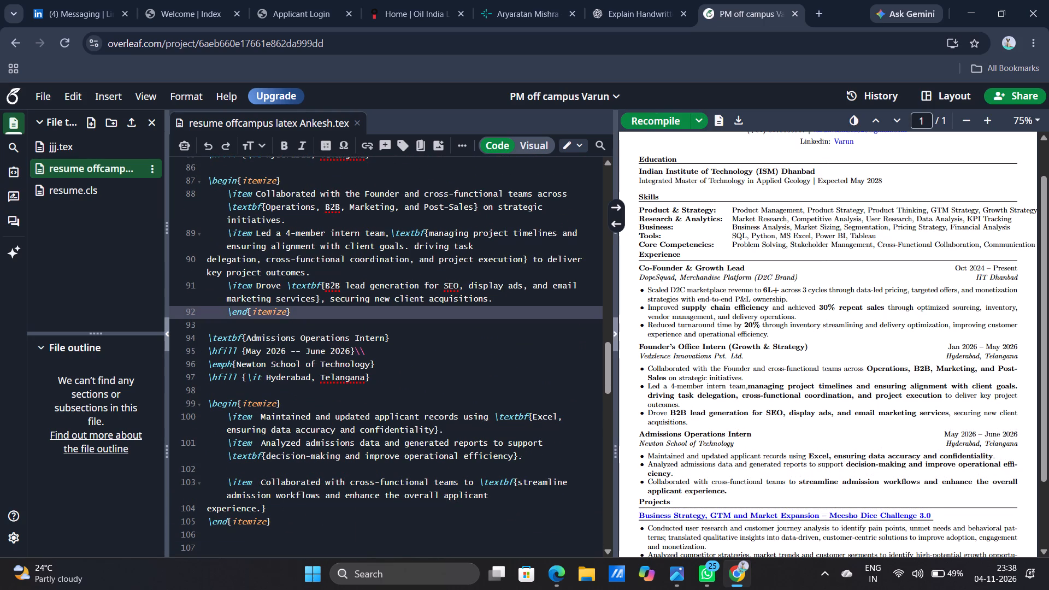
key("BackSpace")
key("BackSpace")
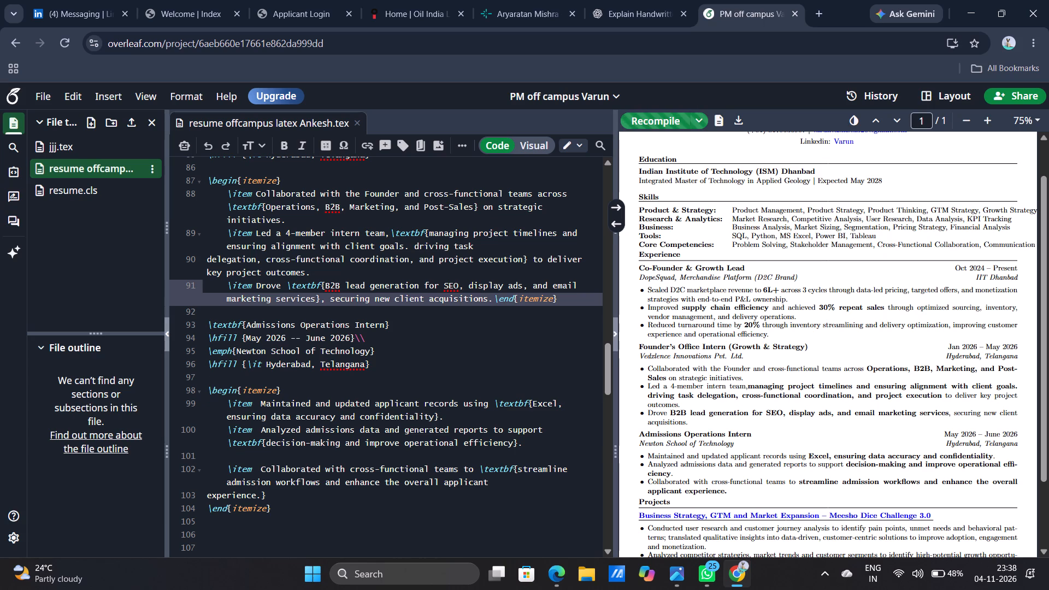
key("ctrl+z")
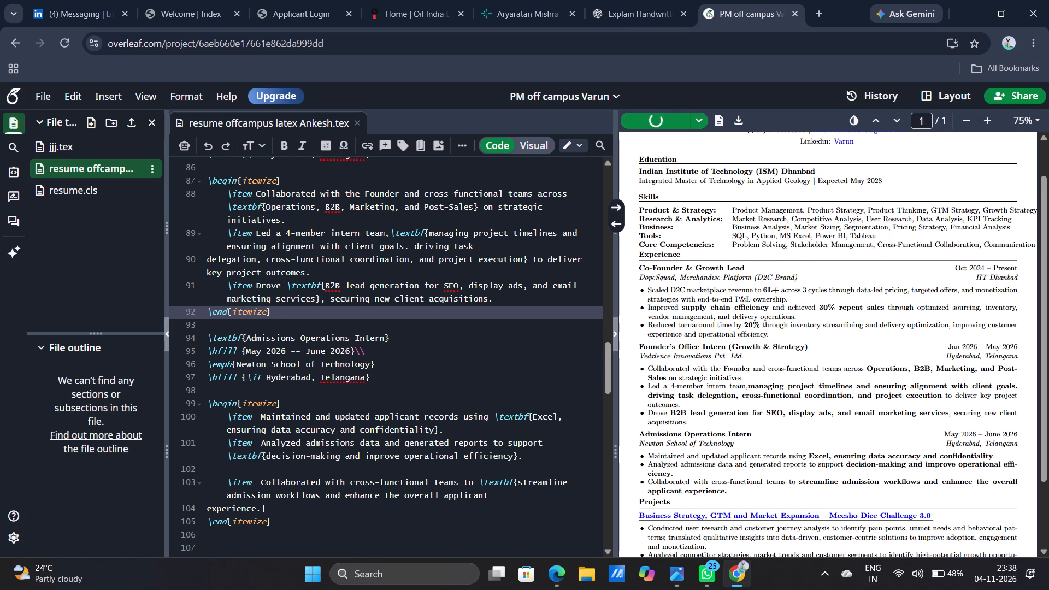
Review the recompiled résumé preview from the Experience entries down to Social Engagements and back to the header.
scroll(673, 442, "down", 2)
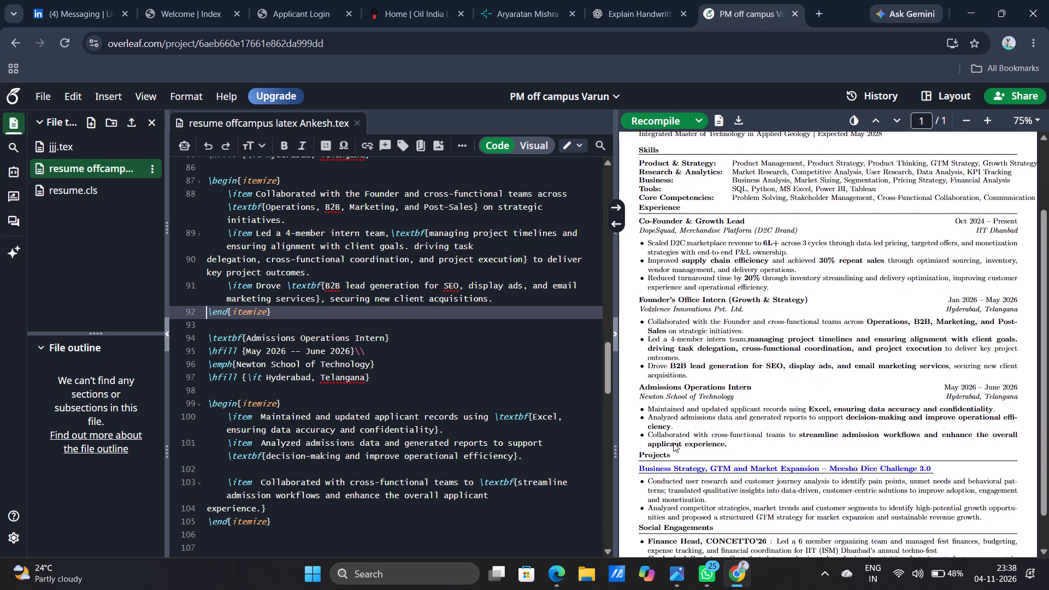
scroll(673, 442, "down", 3)
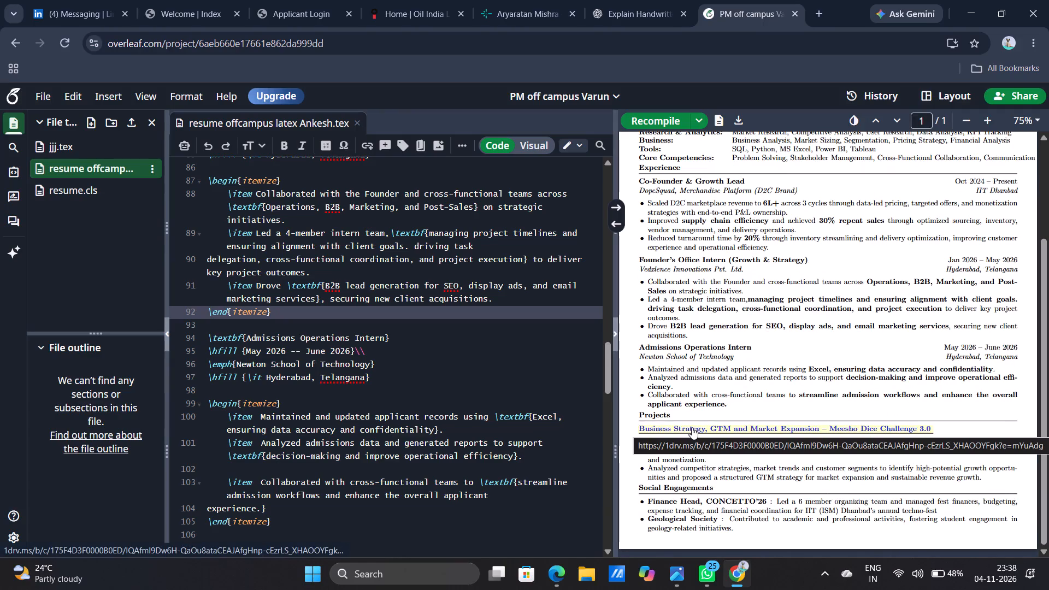
scroll(710, 328, "up", 2)
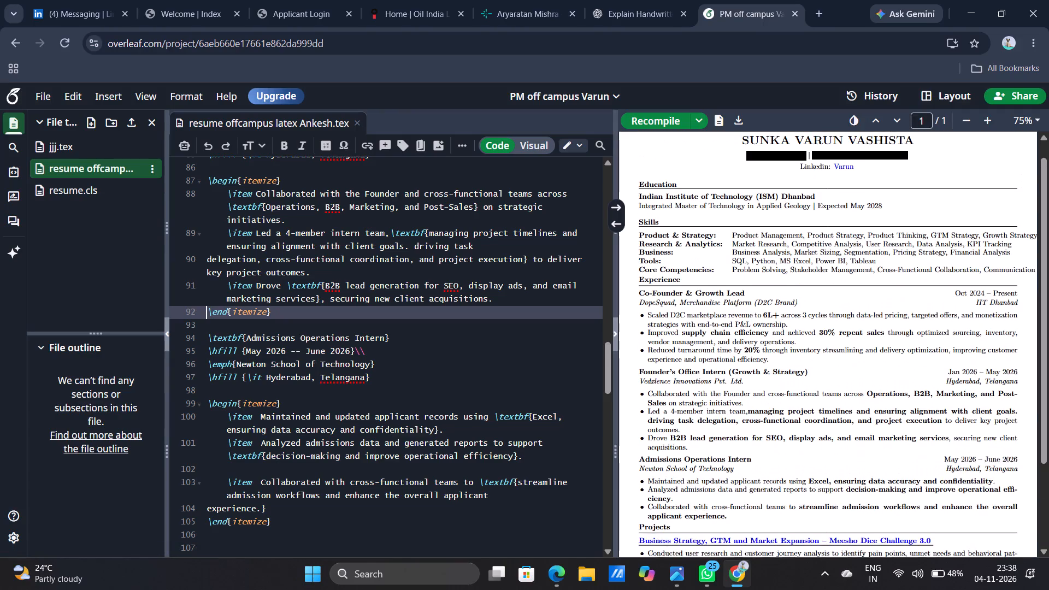
scroll(710, 328, "up", 1)
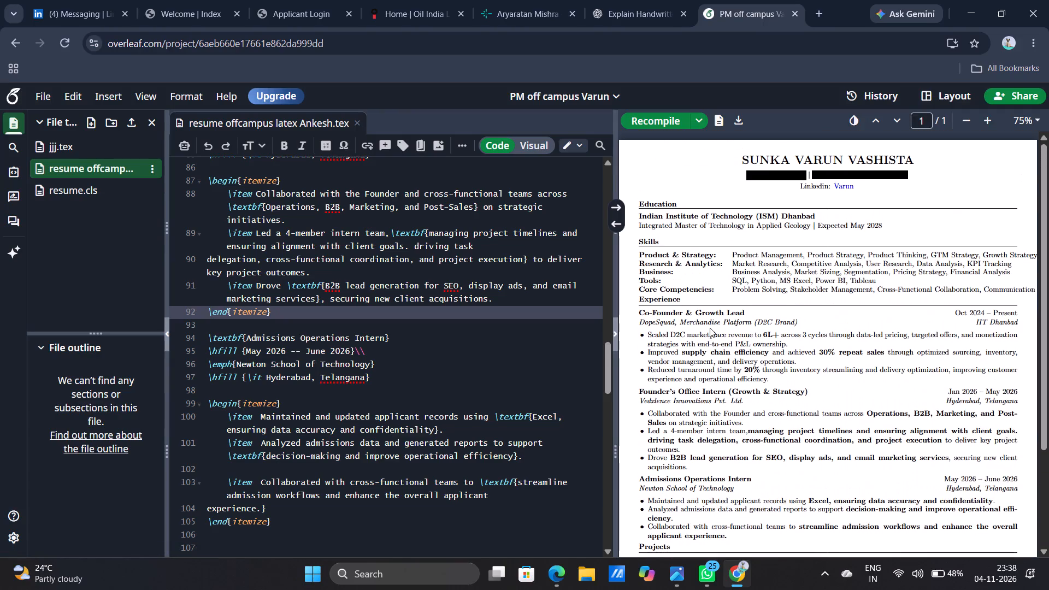
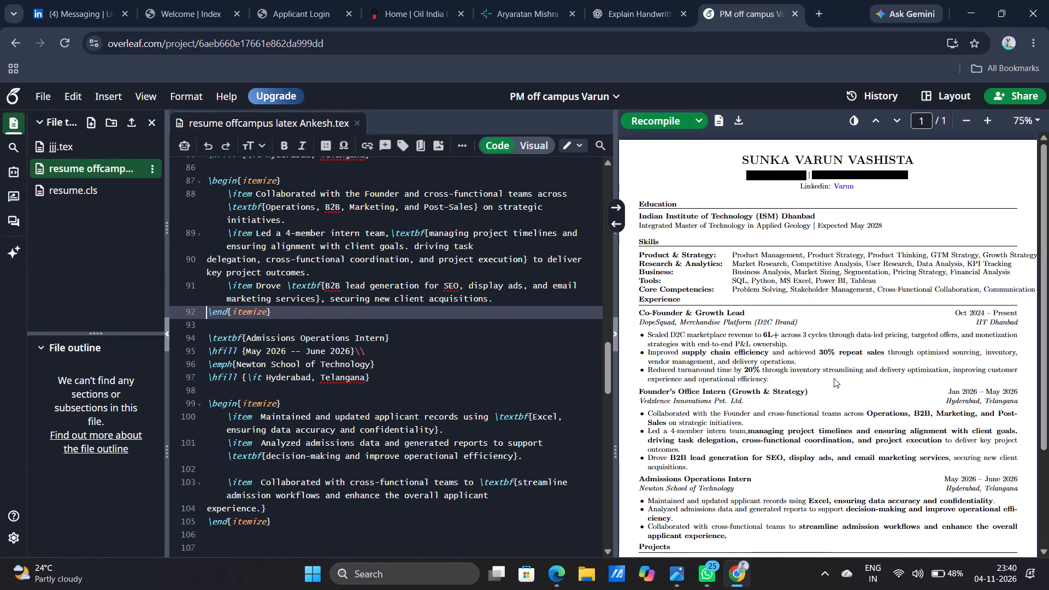
Review the compiled résumé preview from the header and Skills through Experience, Projects and Social Engagements.
scroll(736, 492, "down", 1)
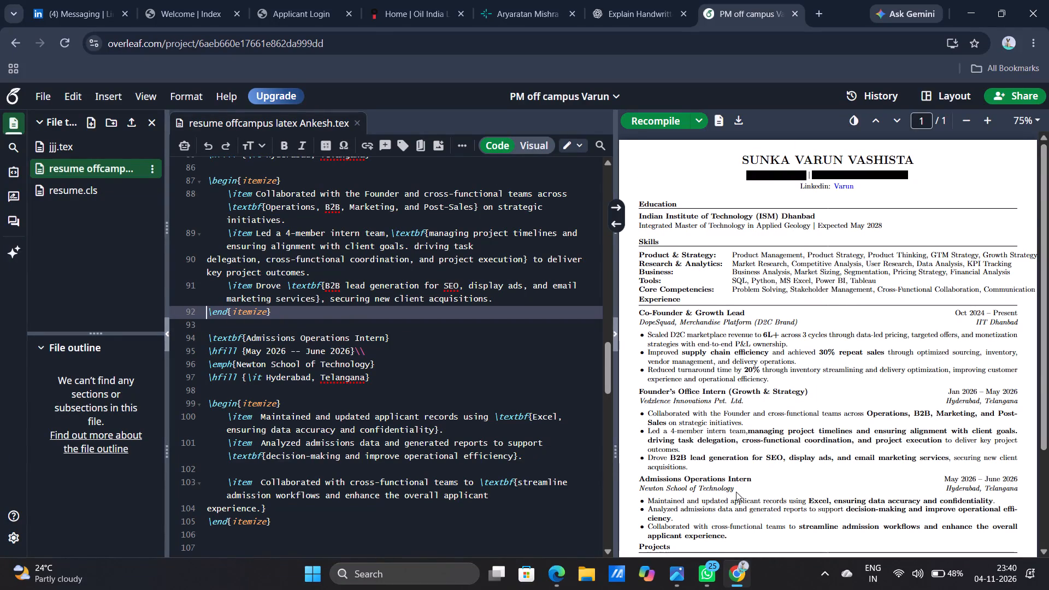
scroll(736, 492, "down", 3)
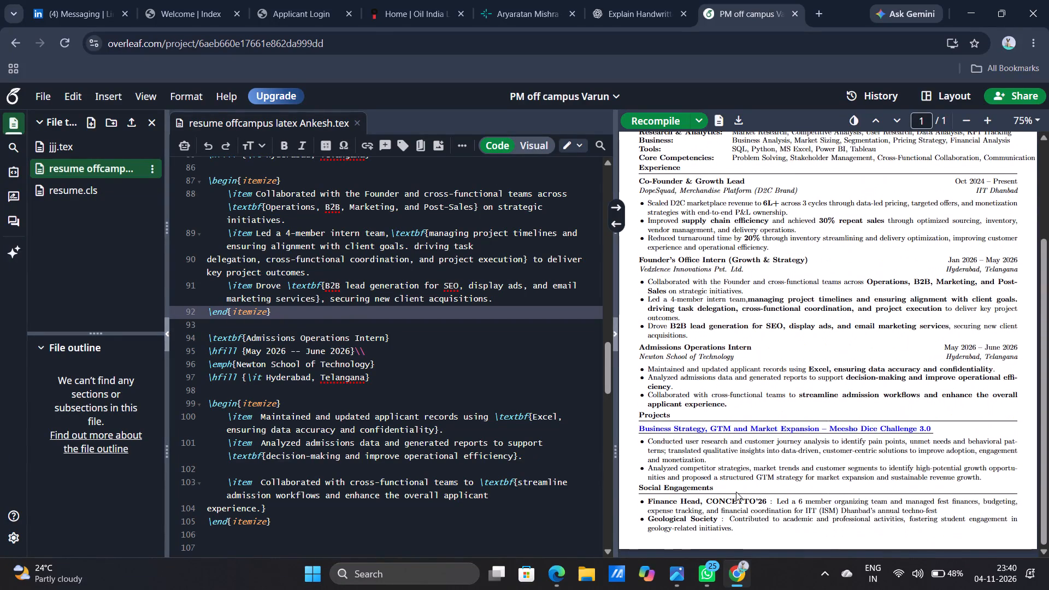
scroll(736, 492, "up", 1)
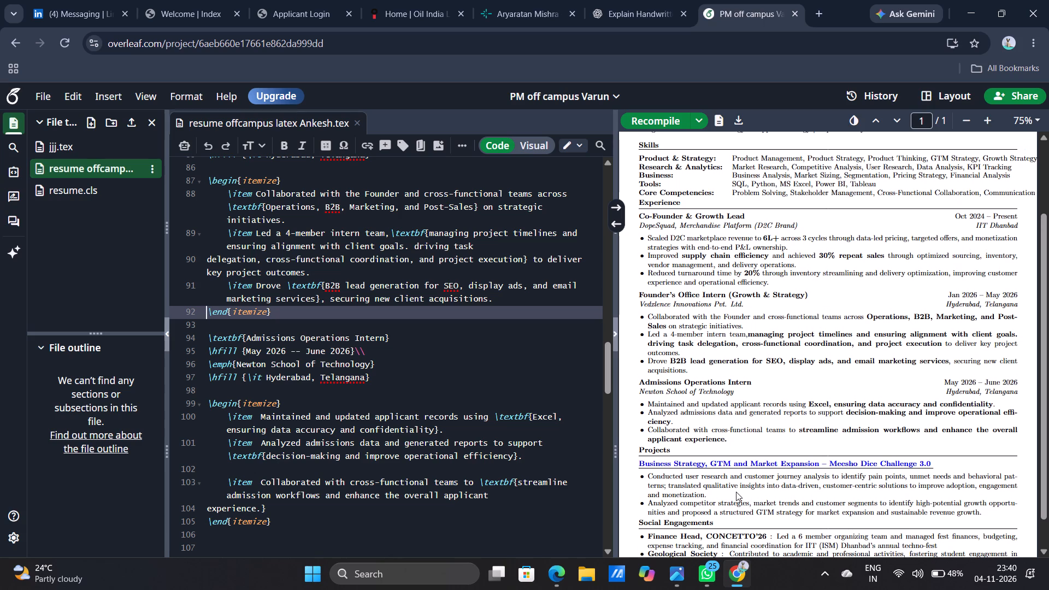
scroll(736, 492, "up", 1)
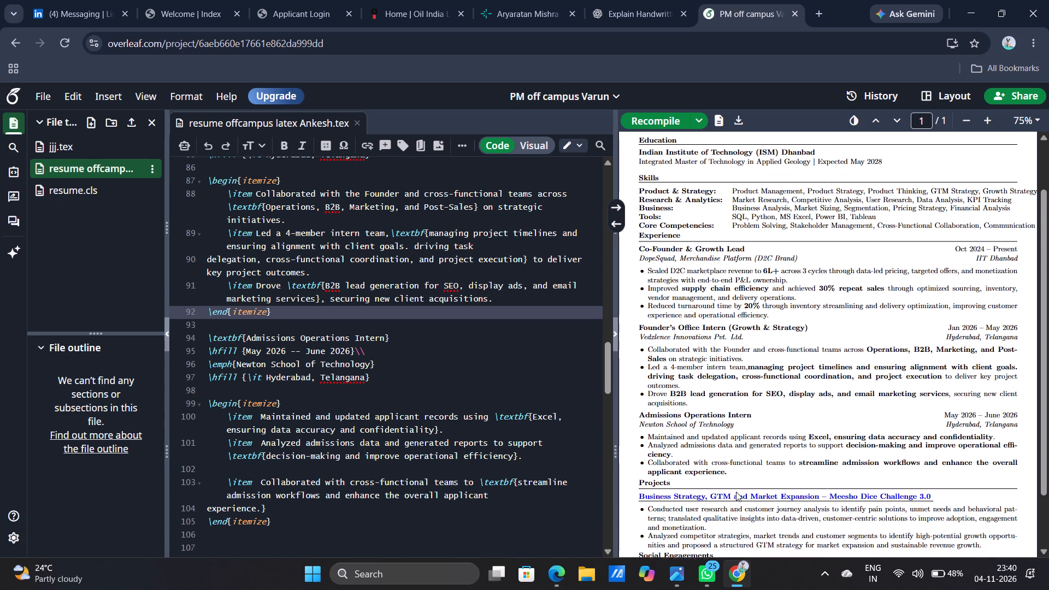
scroll(736, 492, "up", 1)
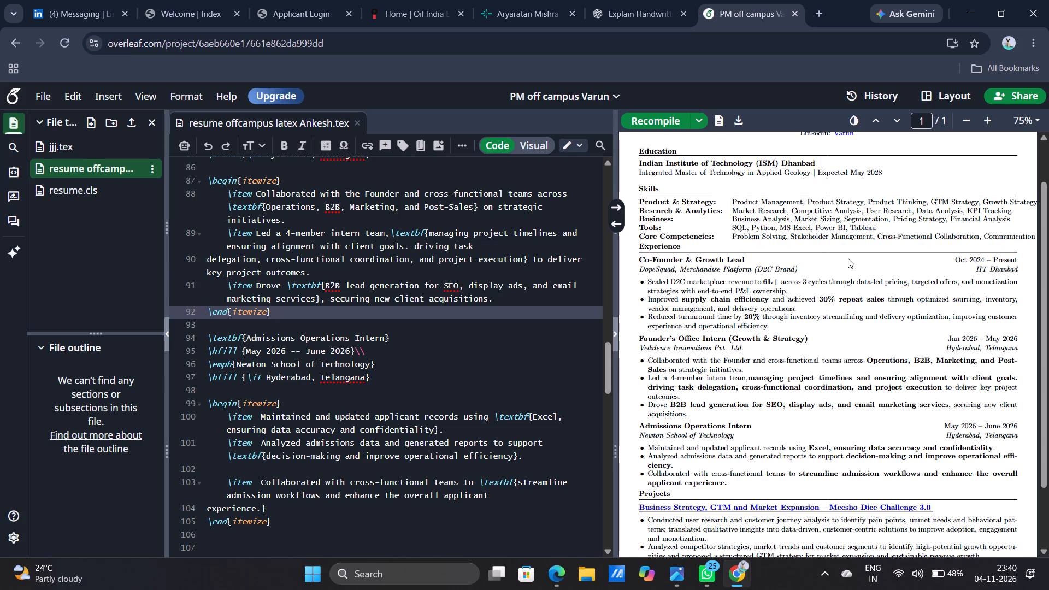
scroll(865, 231, "left", 1)
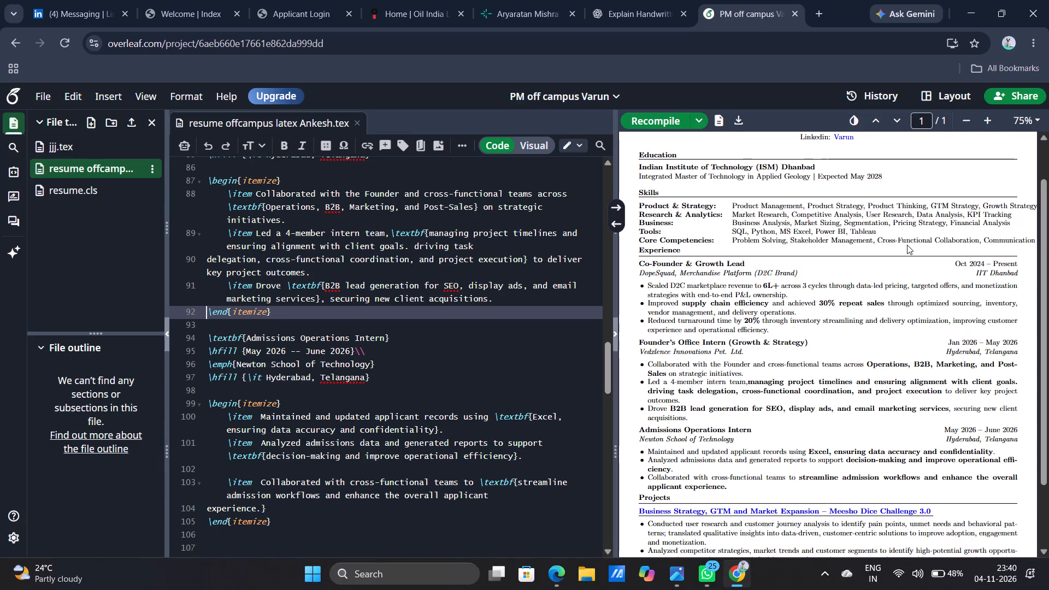
scroll(907, 245, "up", 4)
scroll(907, 245, "down", 1)
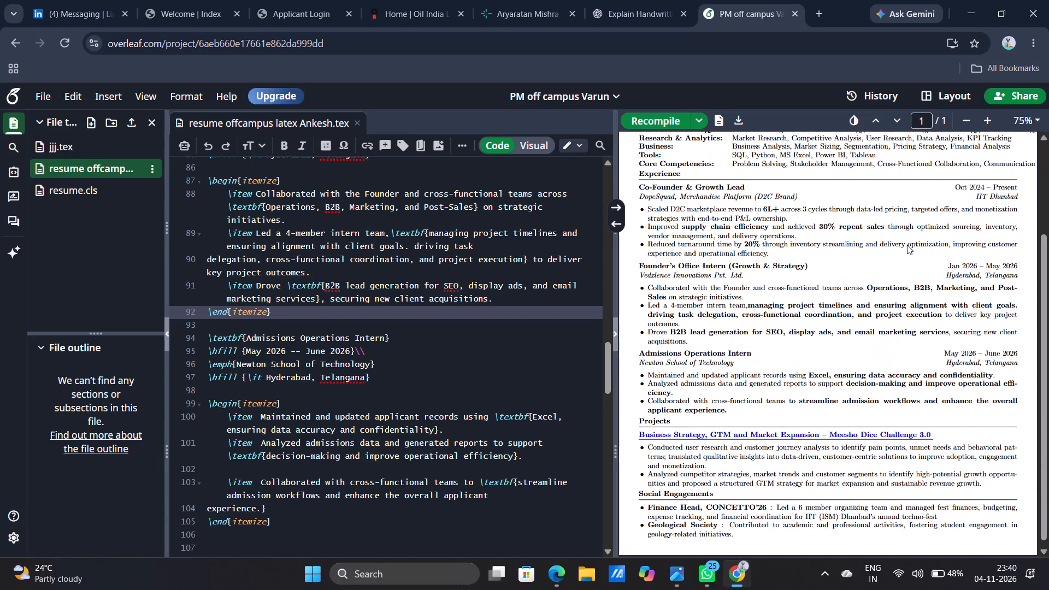
scroll(907, 245, "down", 1)
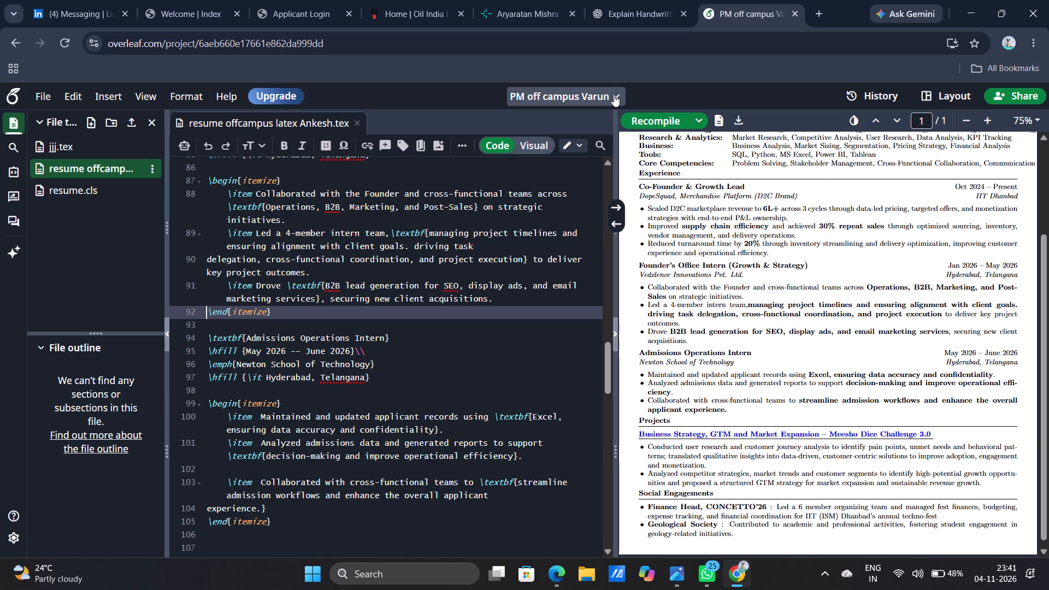
Download the compiled résumé as a PDF and open the downloaded PM_off_campus_Varun.pdf.
left_click(741, 123)
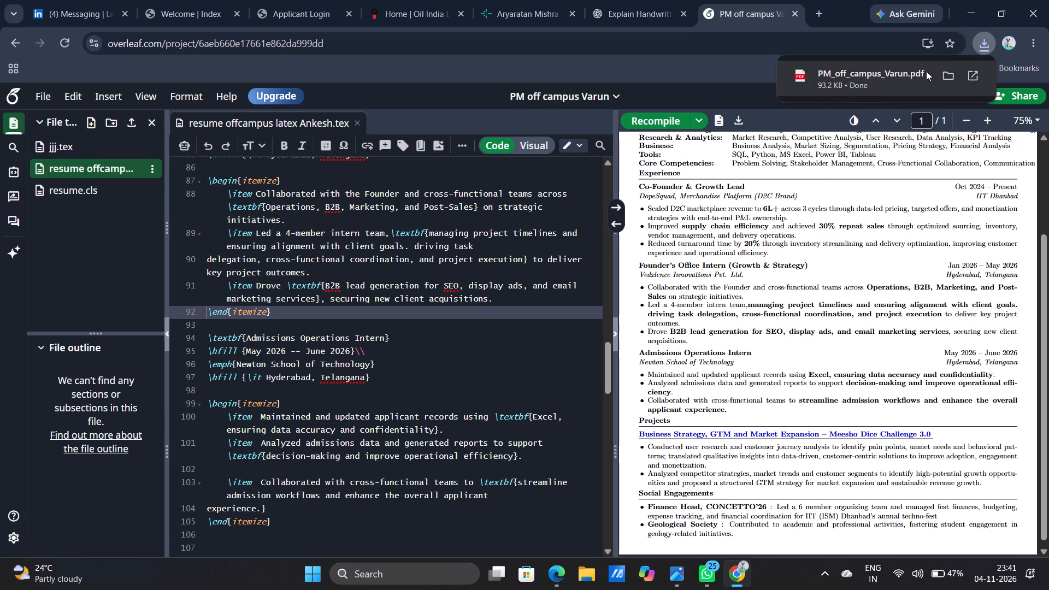
left_click(904, 78)
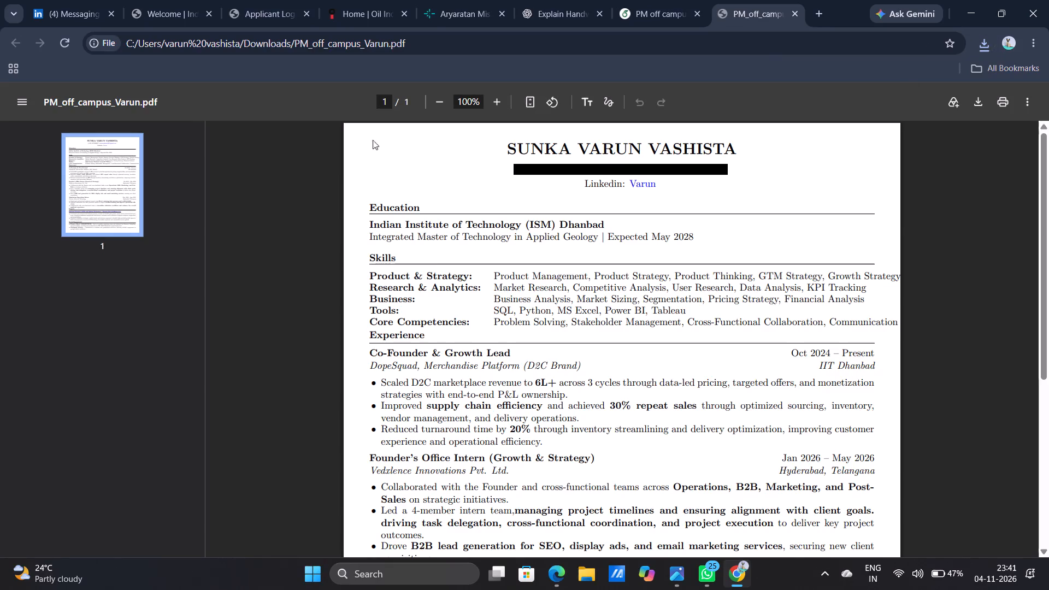
Switch to File Explorer and copy the PM_off_campus_Varun PDF from the Downloads folder.
left_click(586, 576)
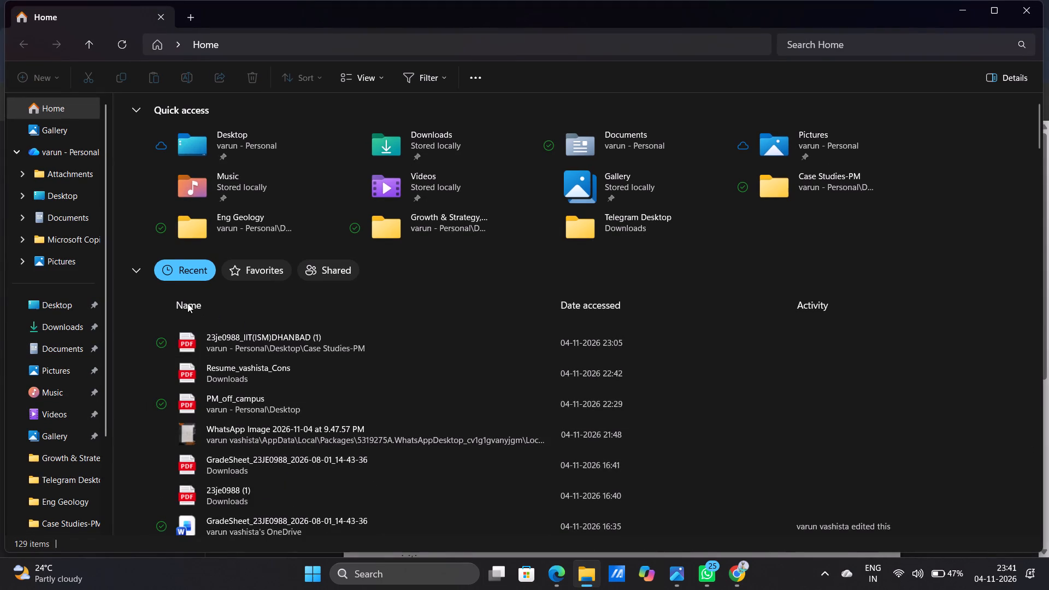
double_click(63, 104)
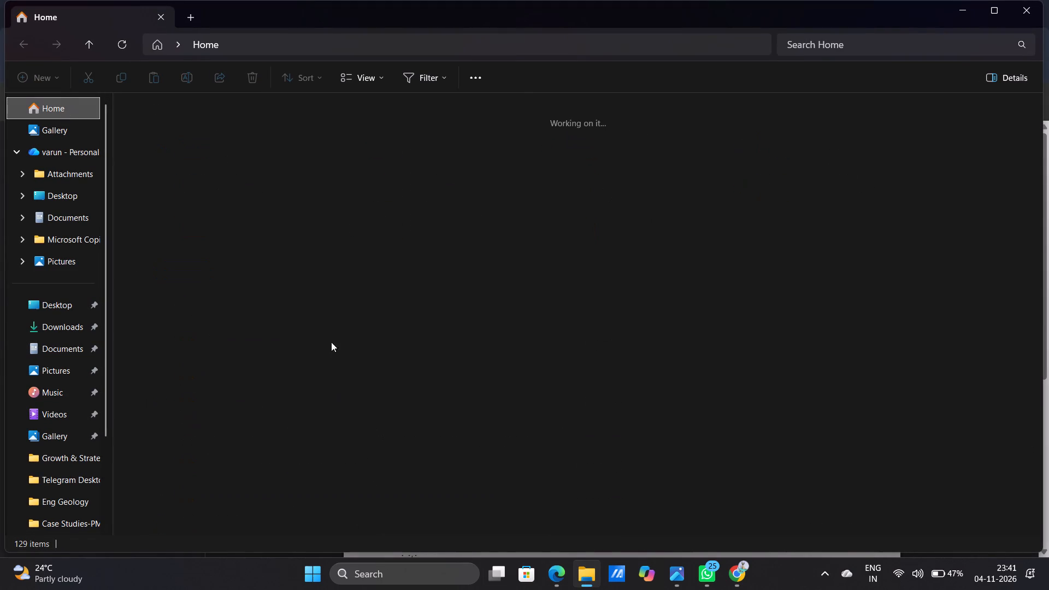
left_click(40, 325)
left_click(210, 138)
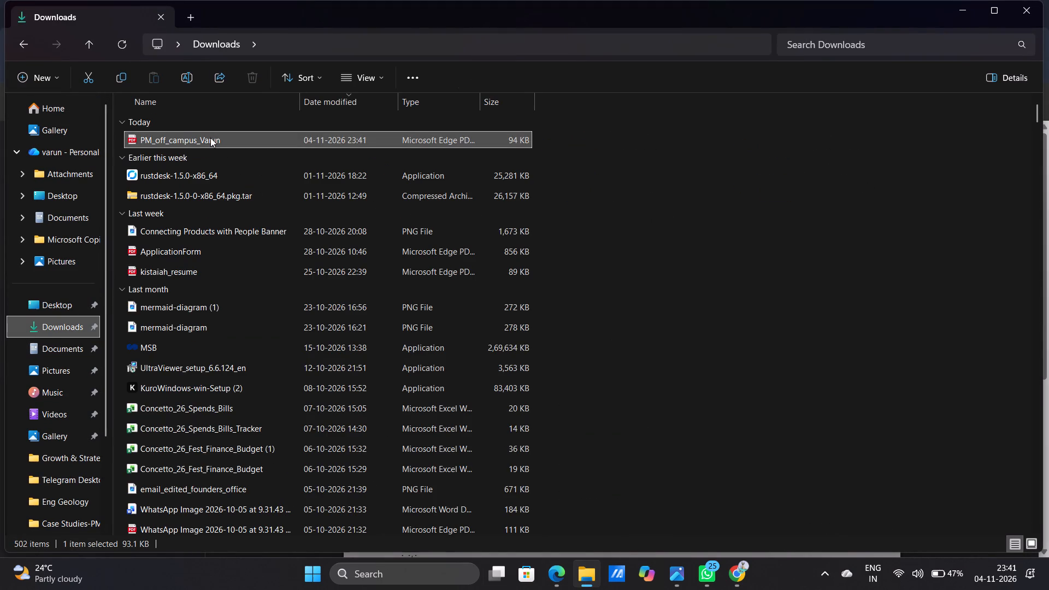
key("ctrl+c")
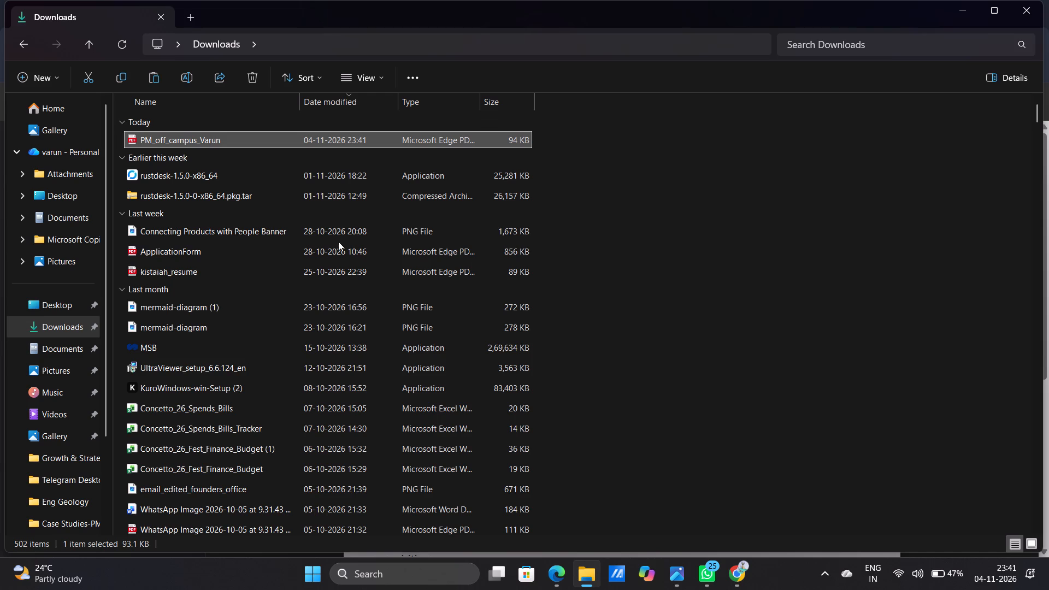
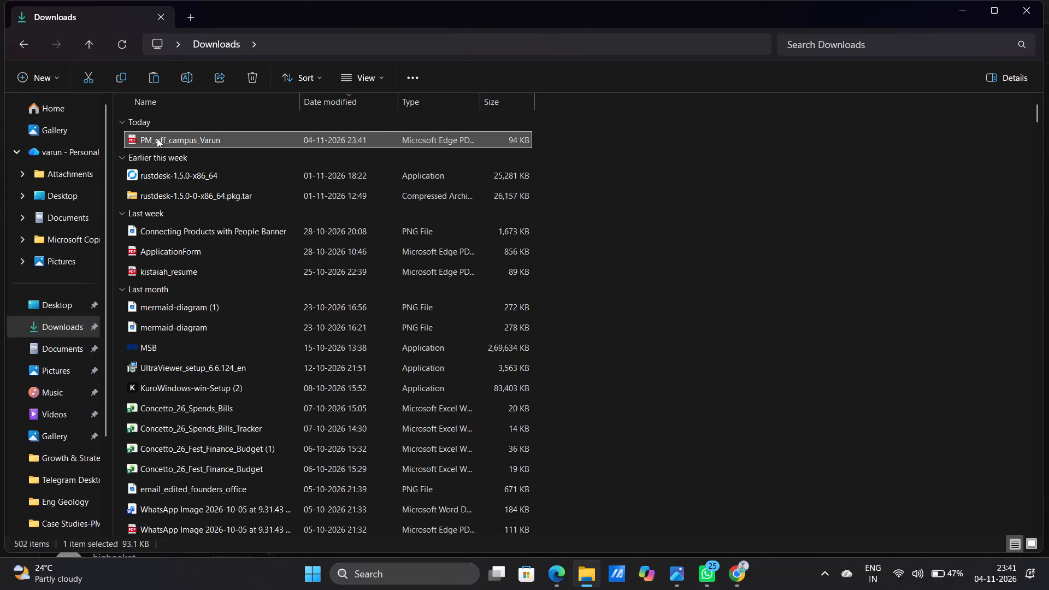
Open the PM_off_campus_Varun PDF to check it, close it and return to the Downloads folder in File Explorer.
double_click(165, 138)
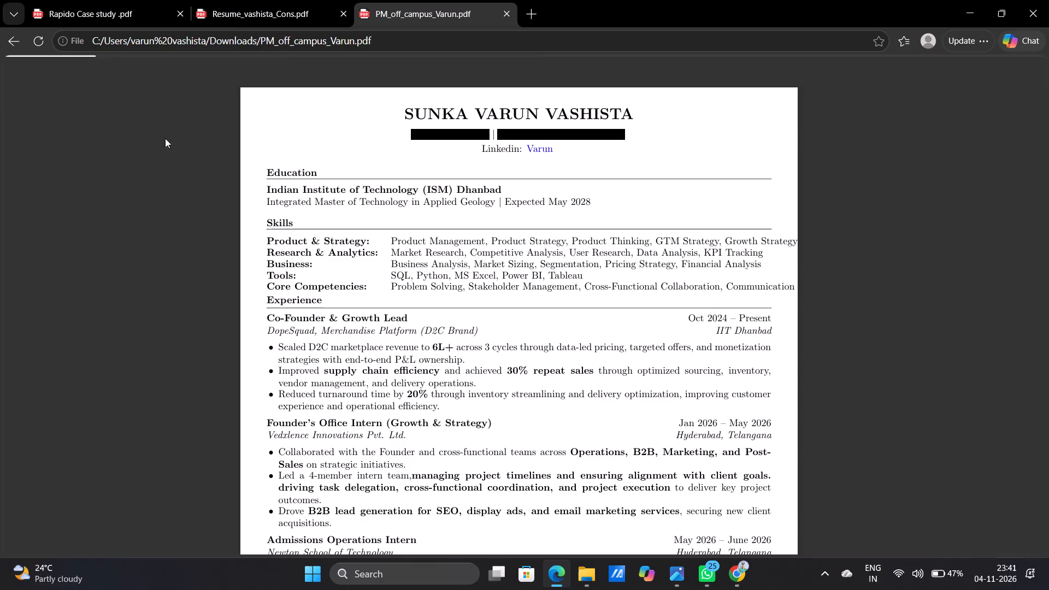
key("ctrl+w")
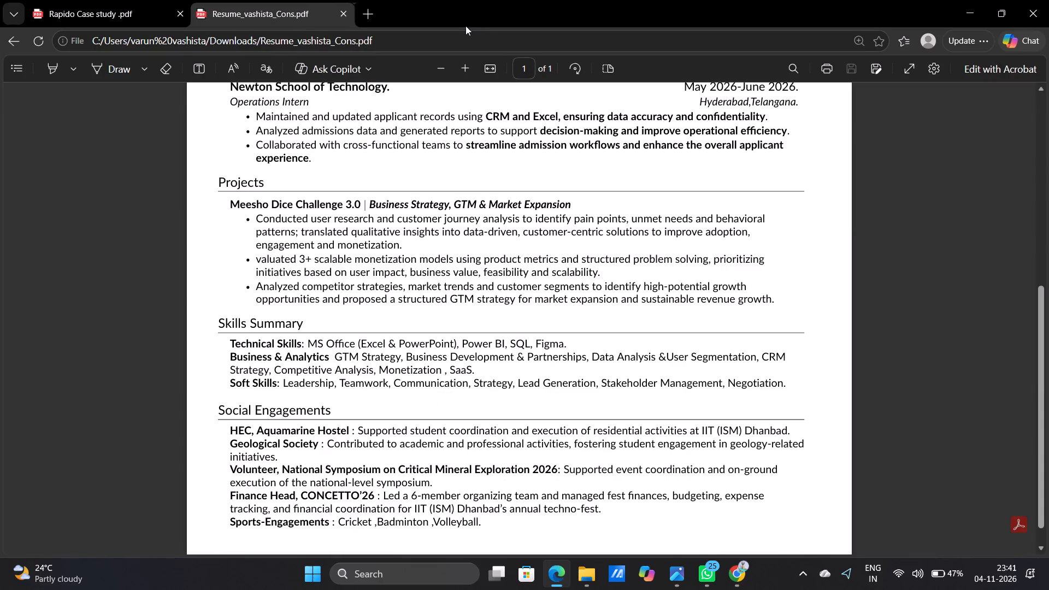
key("alt+Tab")
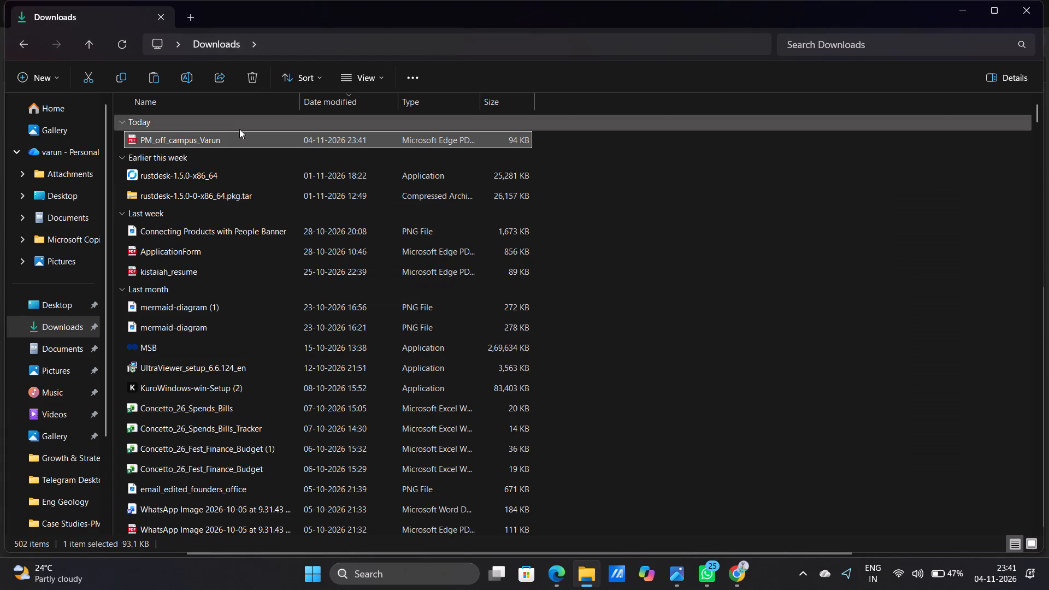
Rename the PM_off_campus_Varun PDF in Downloads as off_campus_Varun and keep the file selected.
left_click(186, 83)
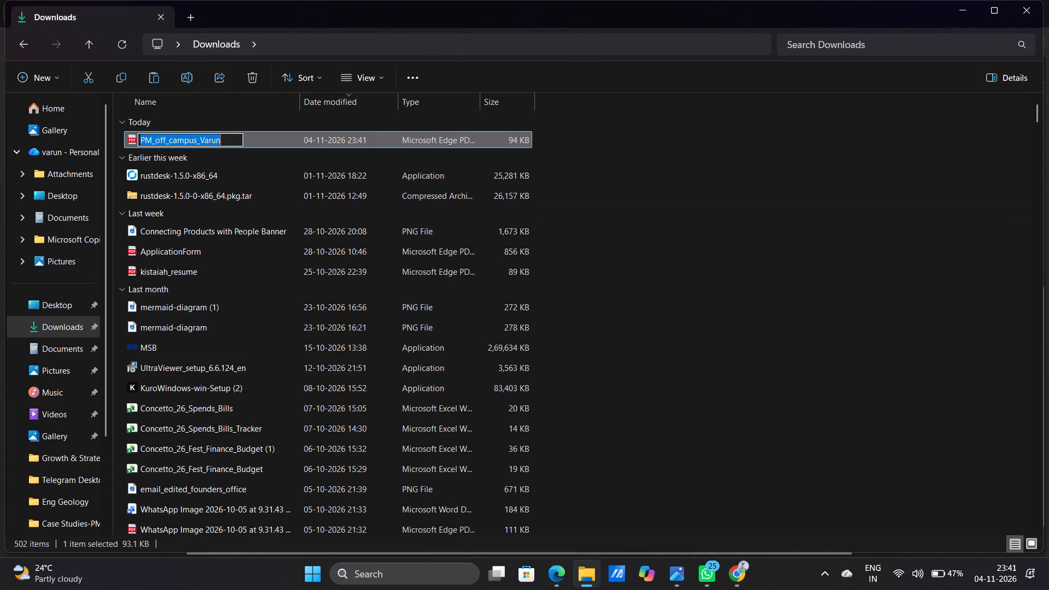
left_click(155, 138)
key("BackSpace")
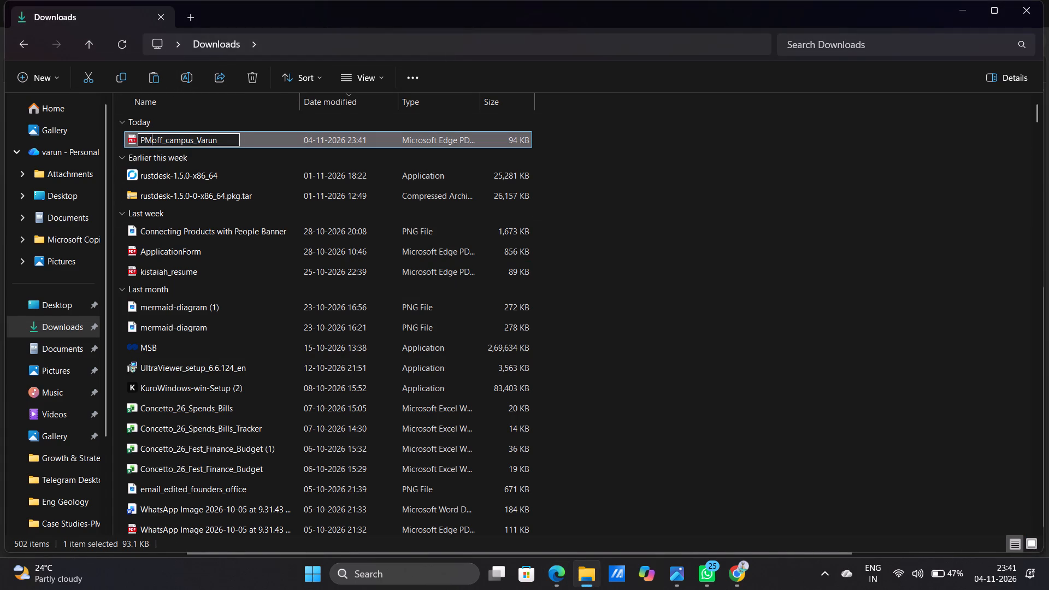
key("BackSpace")
key("BackSpace")
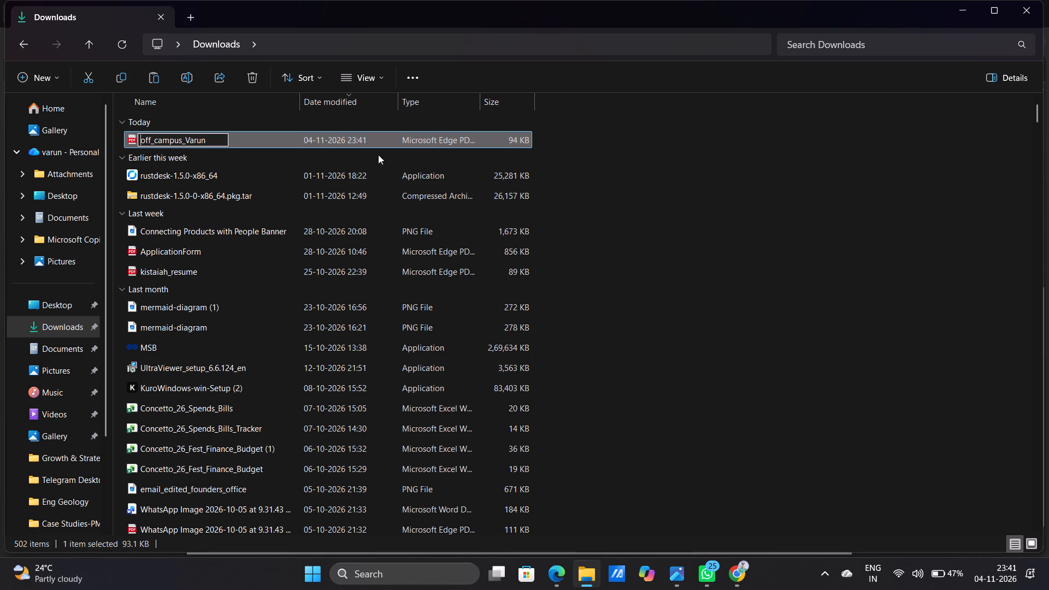
left_click(567, 196)
left_click(357, 137)
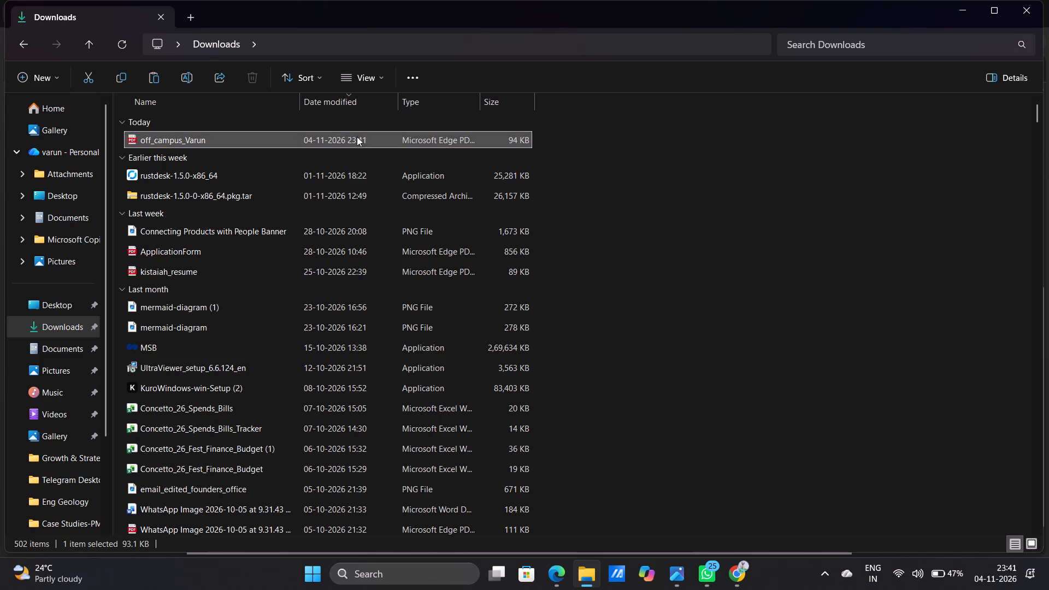
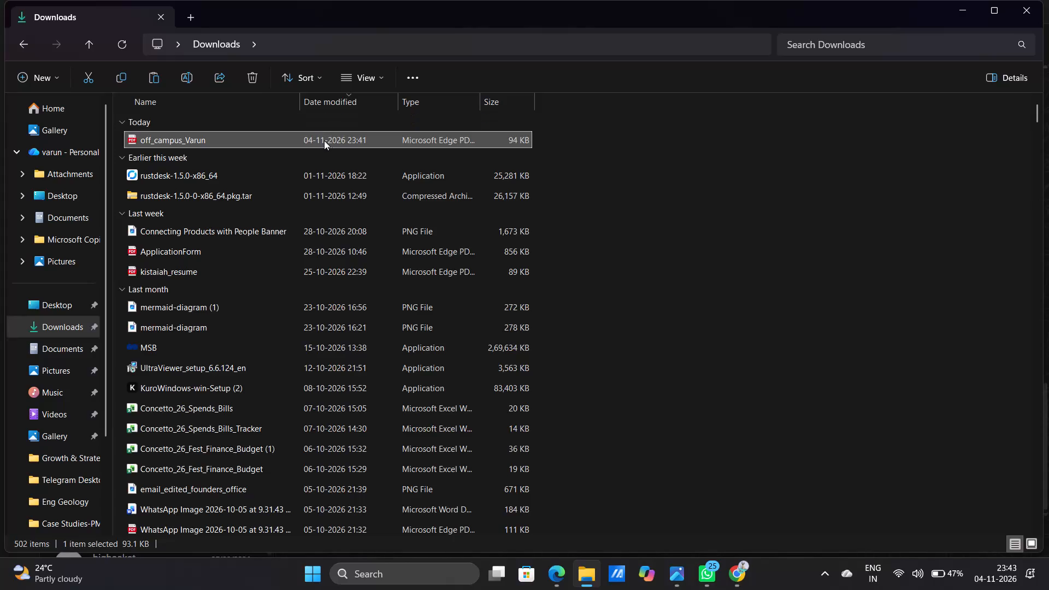
Pick up the off_campus_Varun PDF in the Downloads folder and carry it out of the file list.
left_click(324, 140)
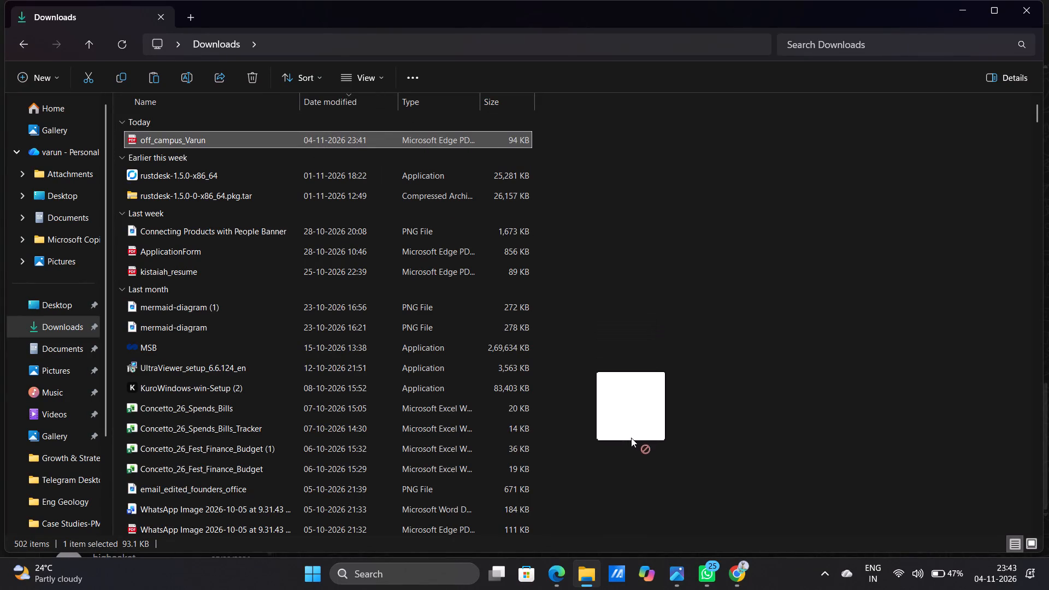
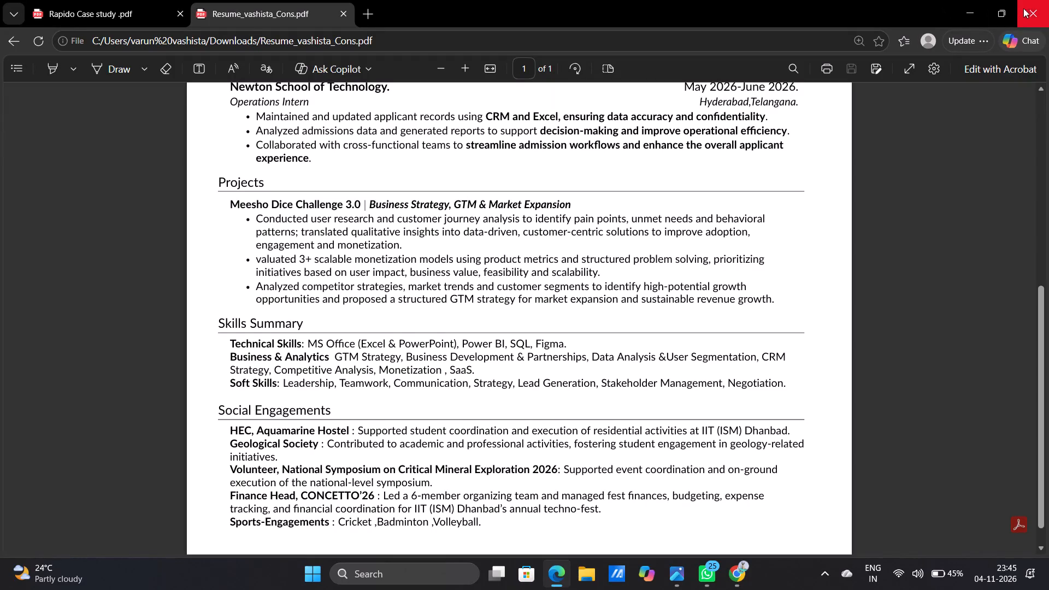
Clear the open browser windows from view and move the PM_off_campus PDF from the desktop into the AGL 7 folder.
left_click(969, 9)
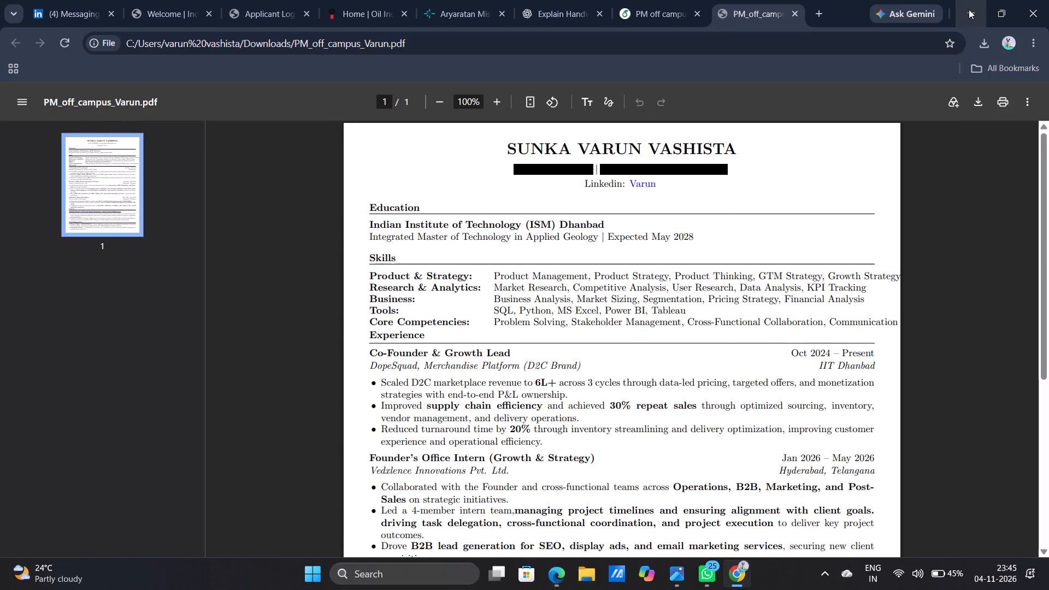
double_click(967, 1)
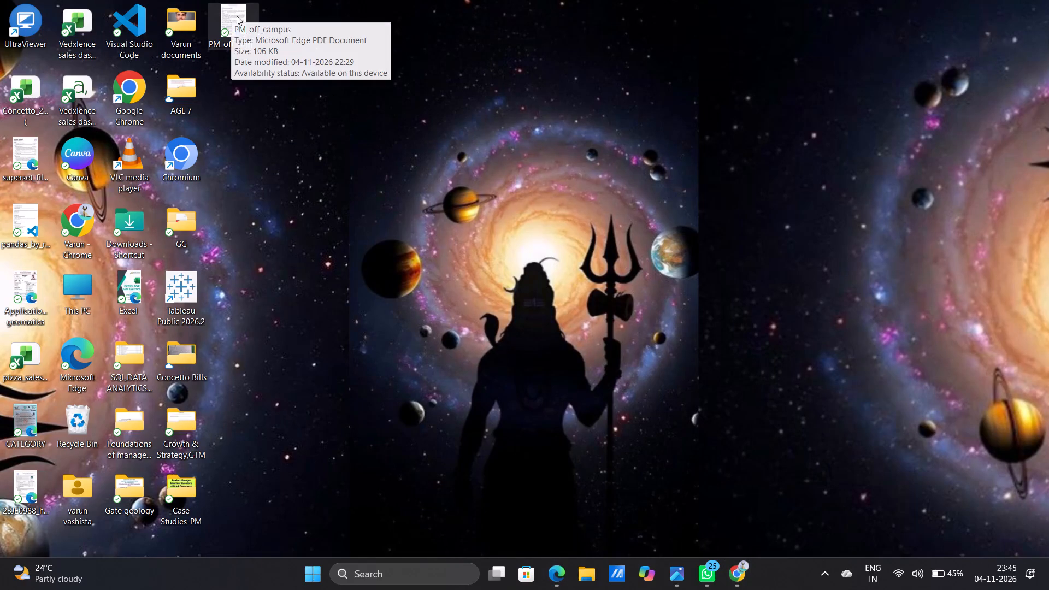
left_click_drag(237, 16, 259, 292)
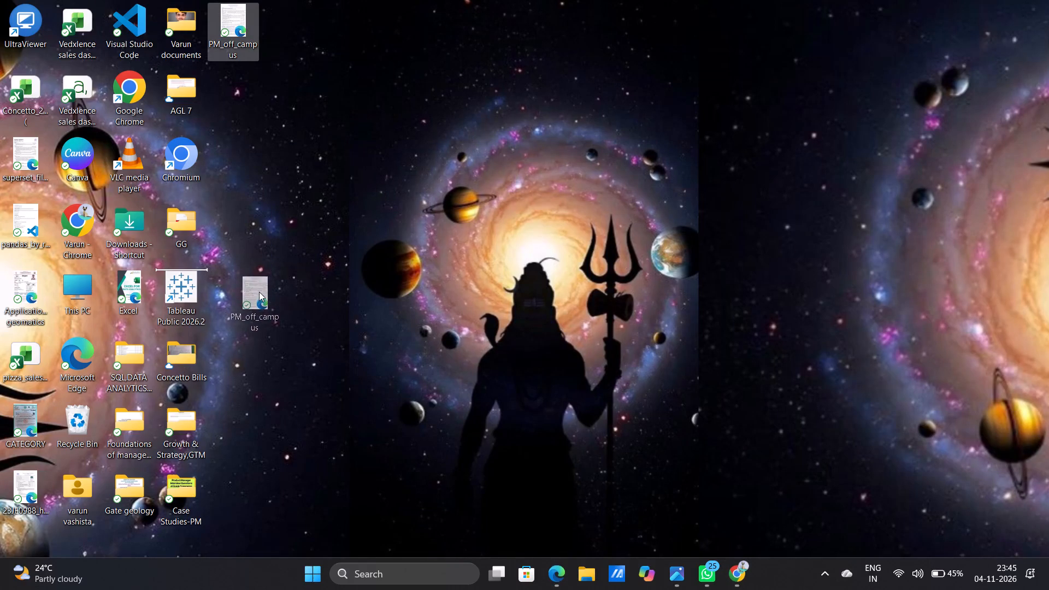
left_click_drag(259, 292, 211, 439)
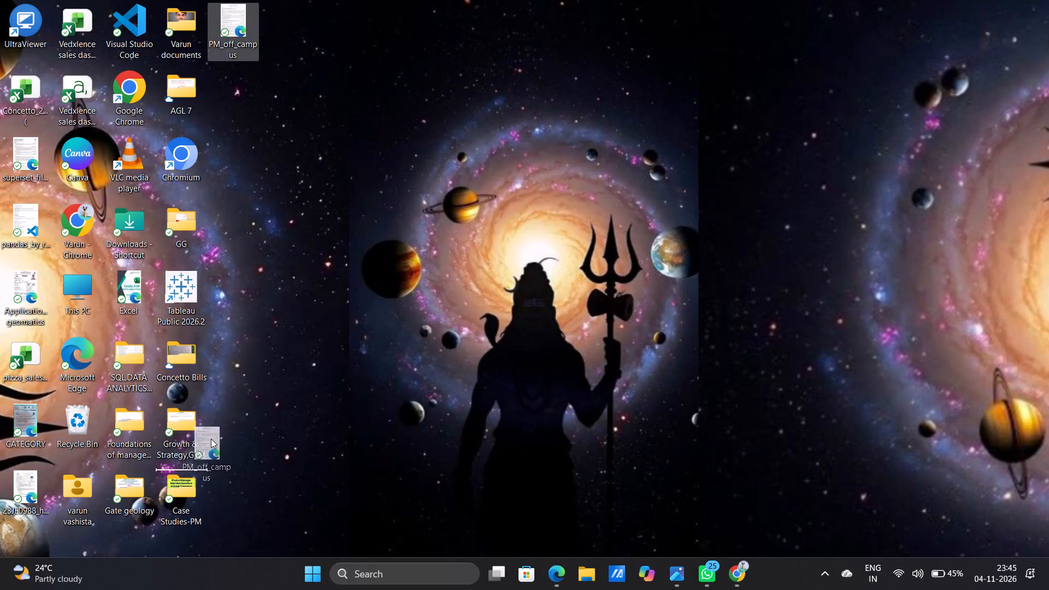
left_click_drag(211, 439, 202, 430)
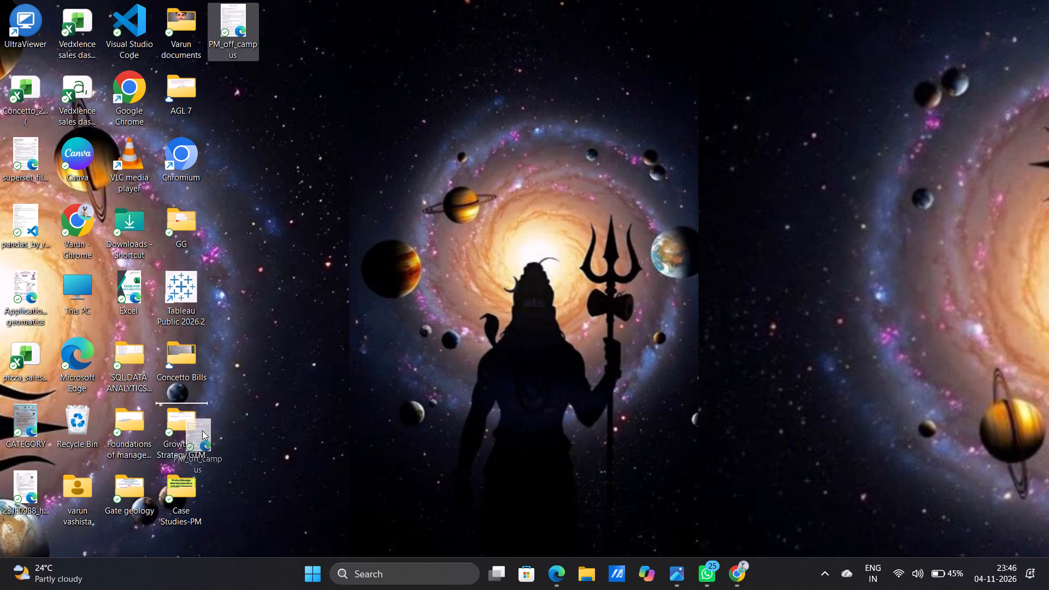
left_click_drag(202, 430, 189, 86)
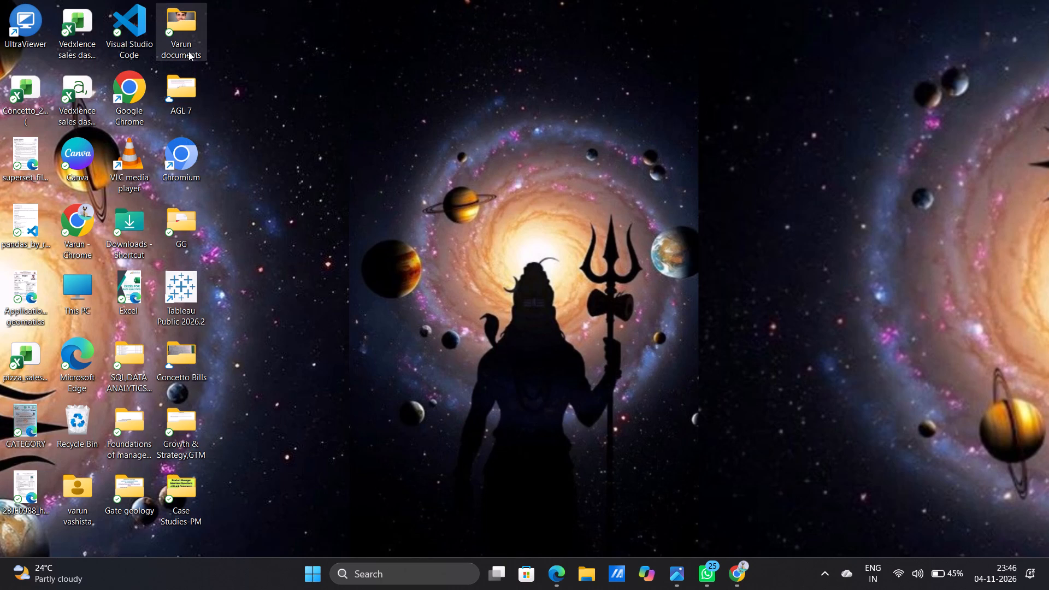
Move the PM_off_campus PDF from the AGL 7 folder to the Growth & Strategy,GTM folder and close the folder window.
double_click(176, 104)
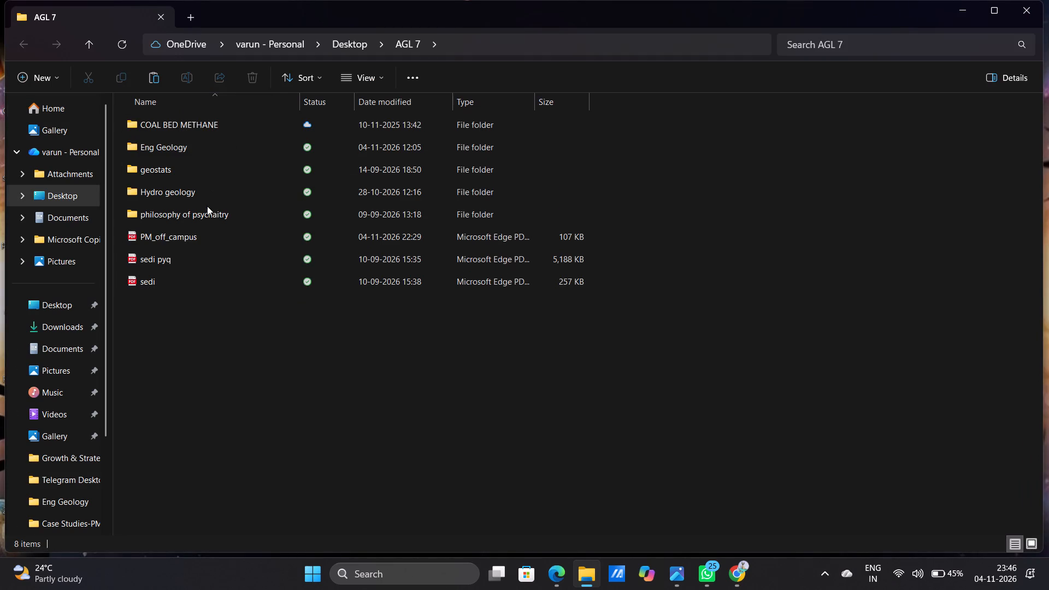
left_click_drag(198, 237, 247, 288)
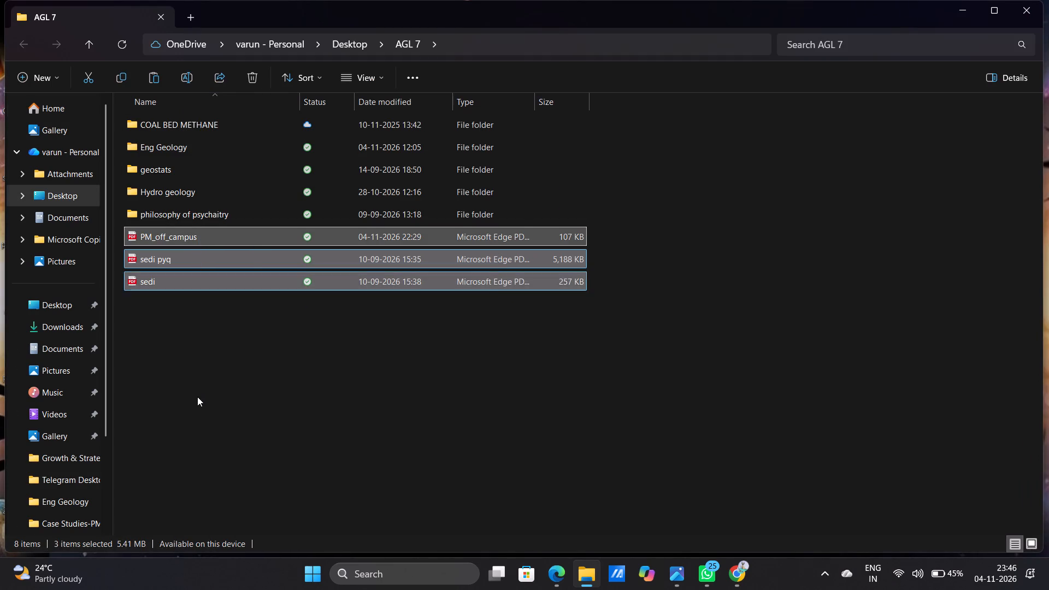
left_click(192, 403)
left_click_drag(176, 236, 167, 236)
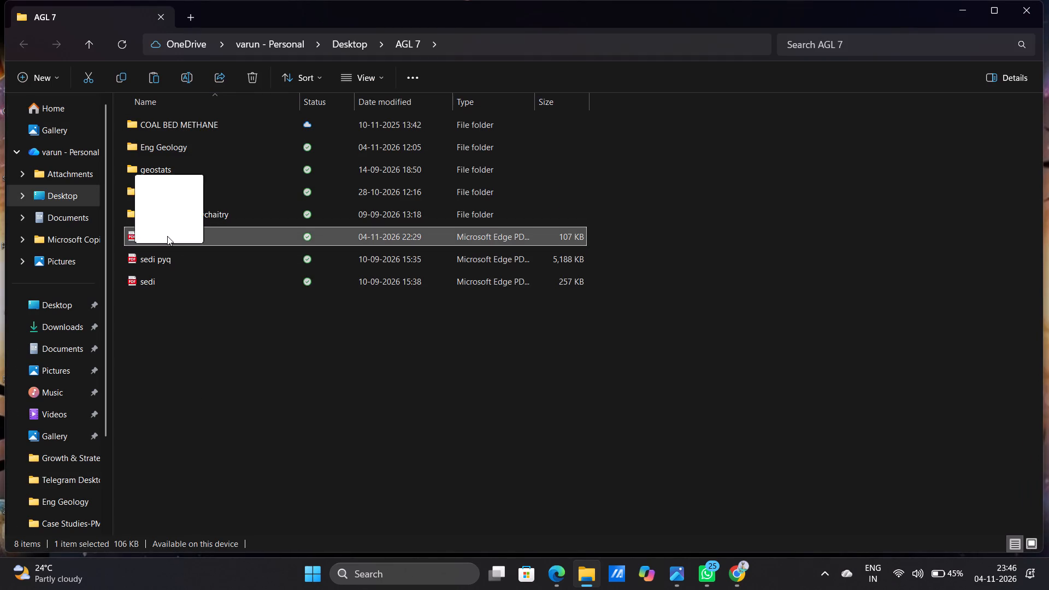
left_click_drag(167, 236, 79, 454)
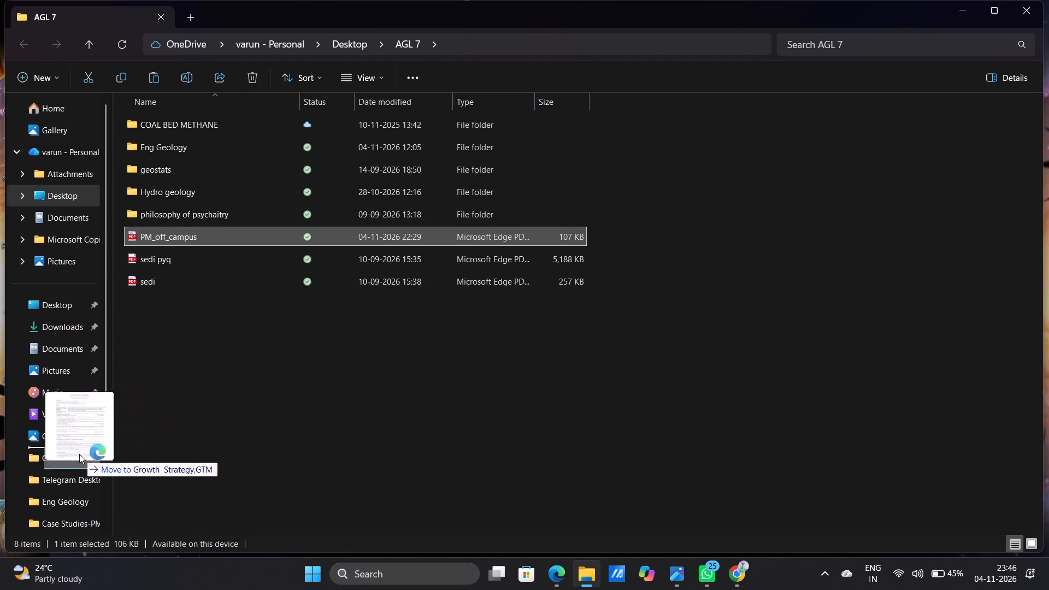
left_click_drag(79, 454, 66, 457)
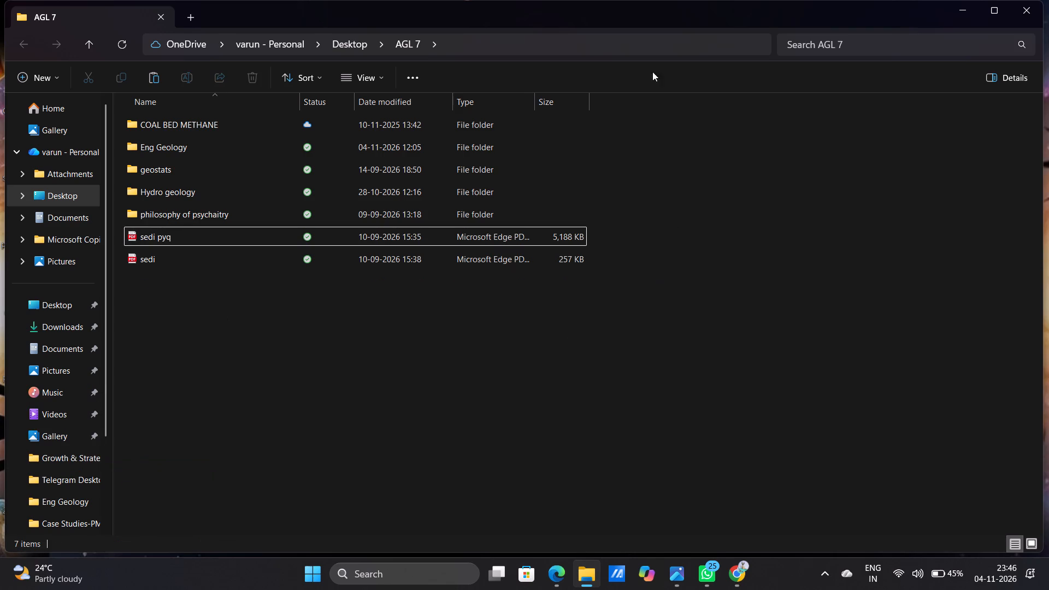
double_click(1033, 1)
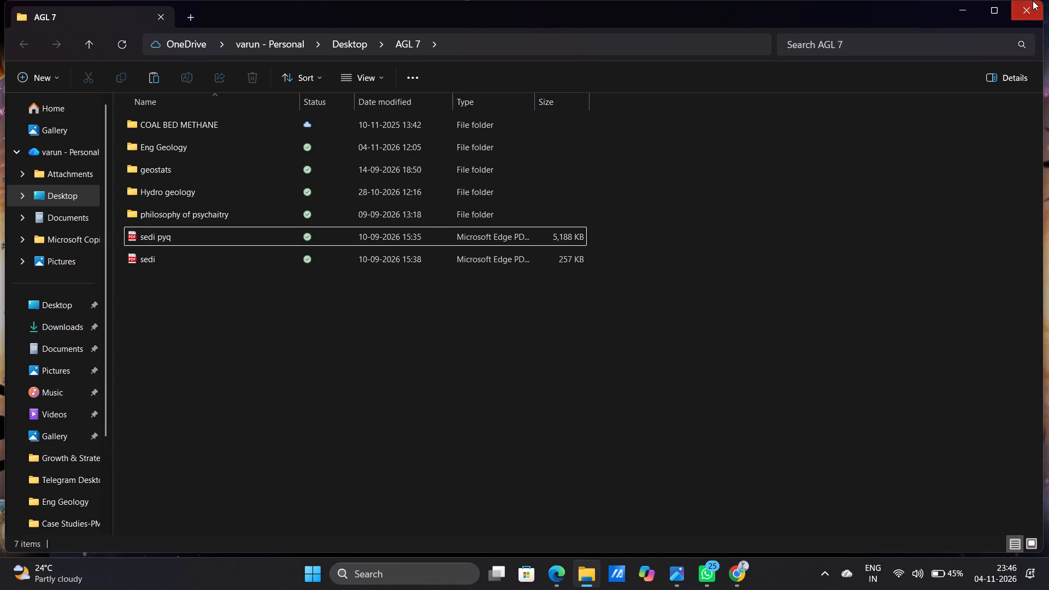
Refresh the desktop twice.
right_click(757, 0)
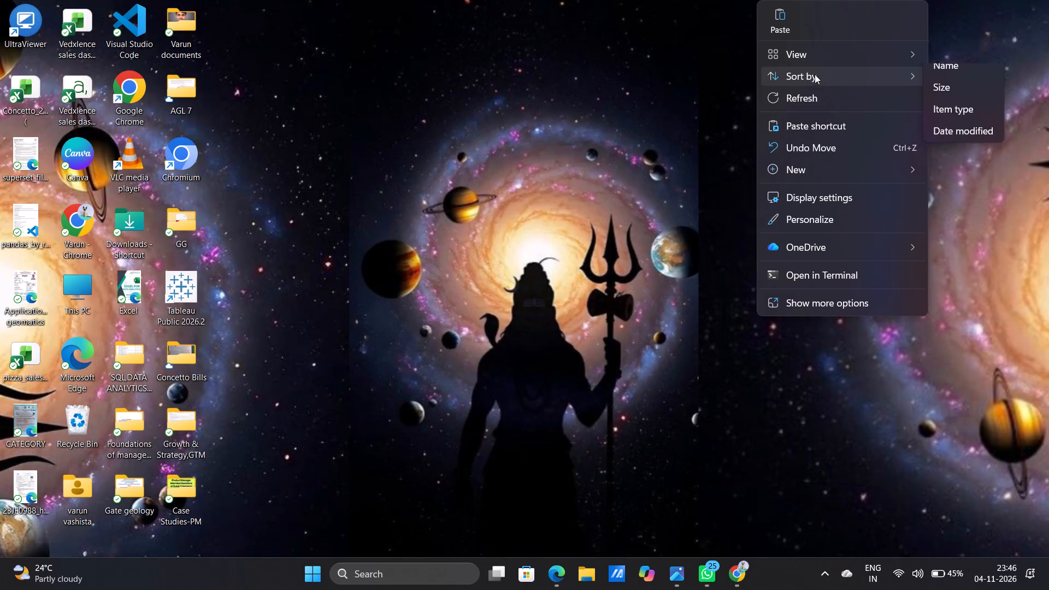
left_click(818, 96)
right_click(611, 38)
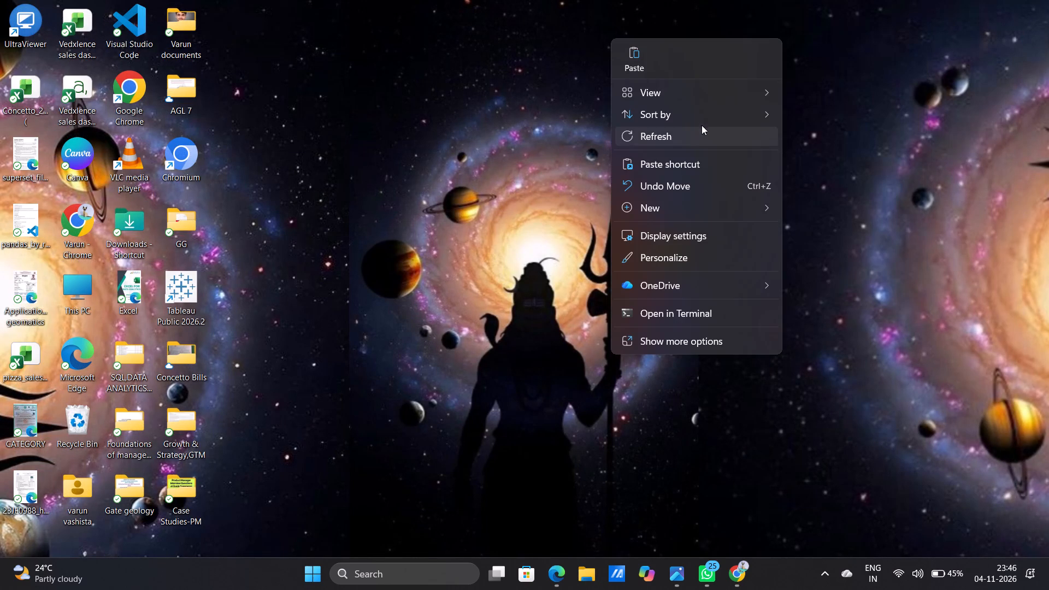
left_click(693, 145)
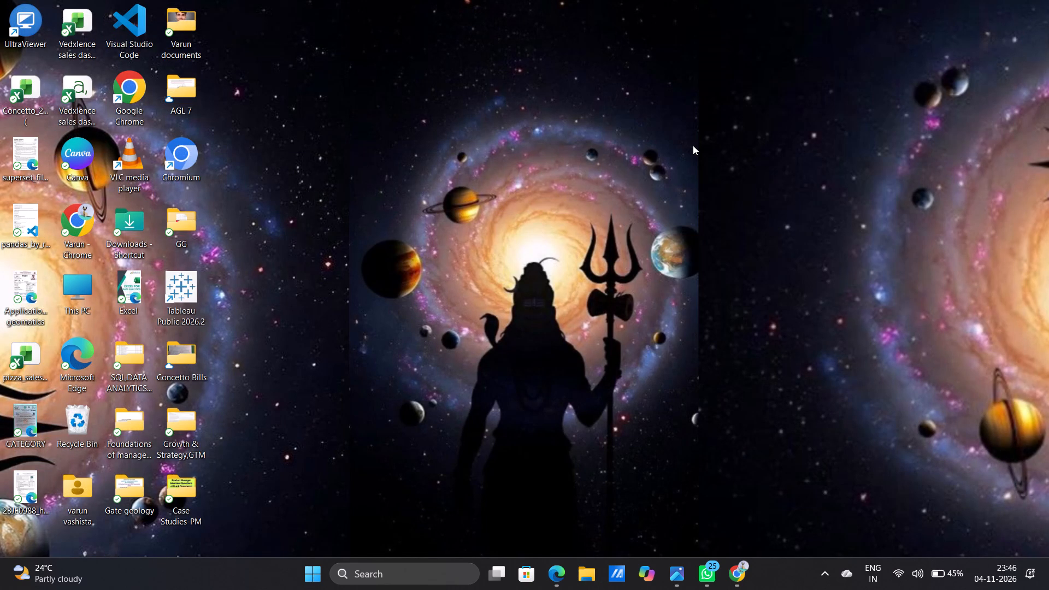
Search the computer for KURO.
type("KURO")
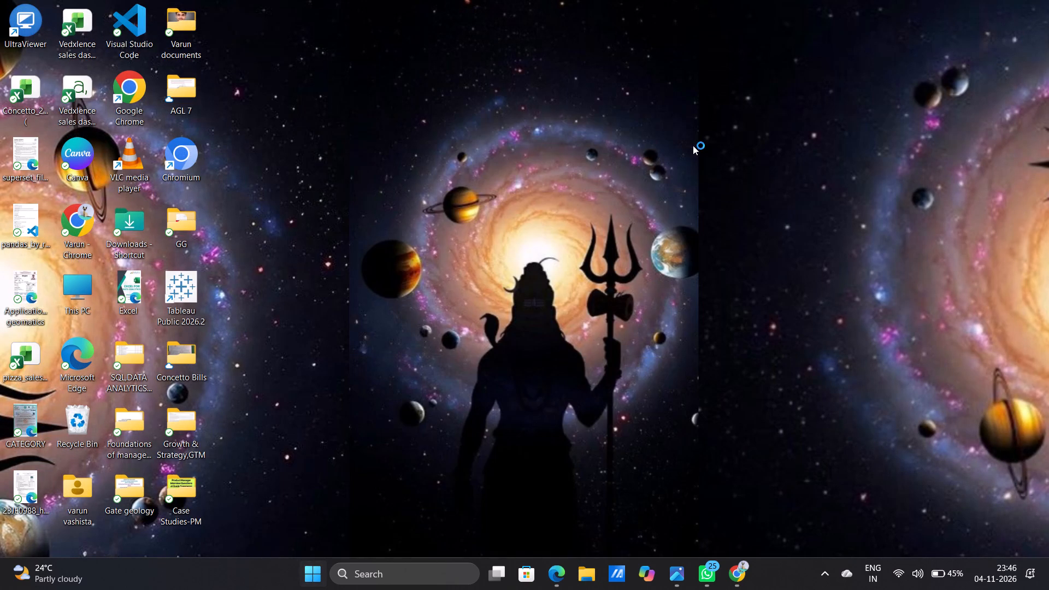